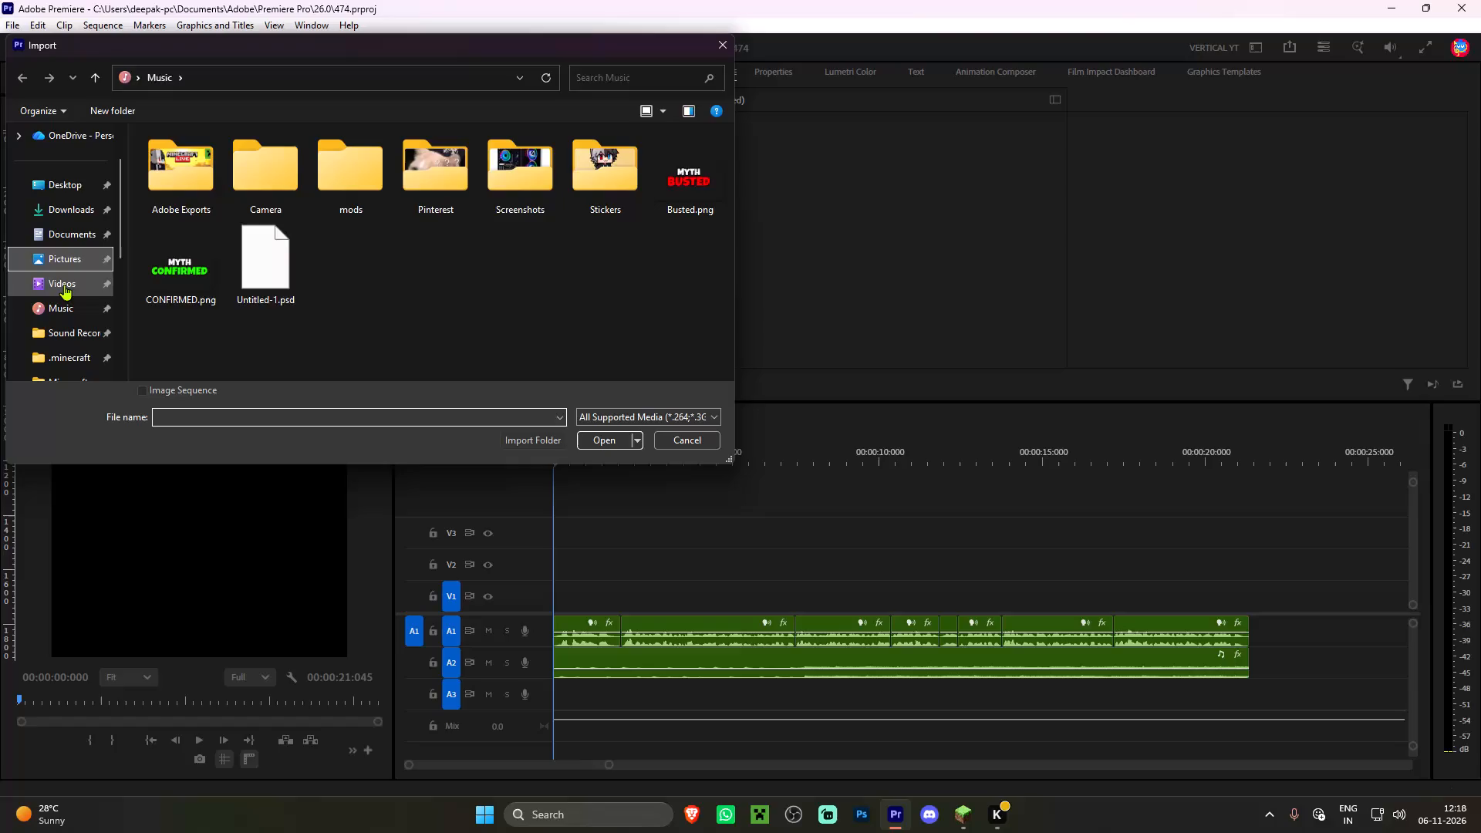
Import Minecraft 2026.11.06 - 12.14.21.01.mp4 from the Minecraft folder in Videos > Game Captures.
{"action": "left_click", "coordinate": [64, 285]}
{"action": "double_click", "coordinate": [514, 187]}
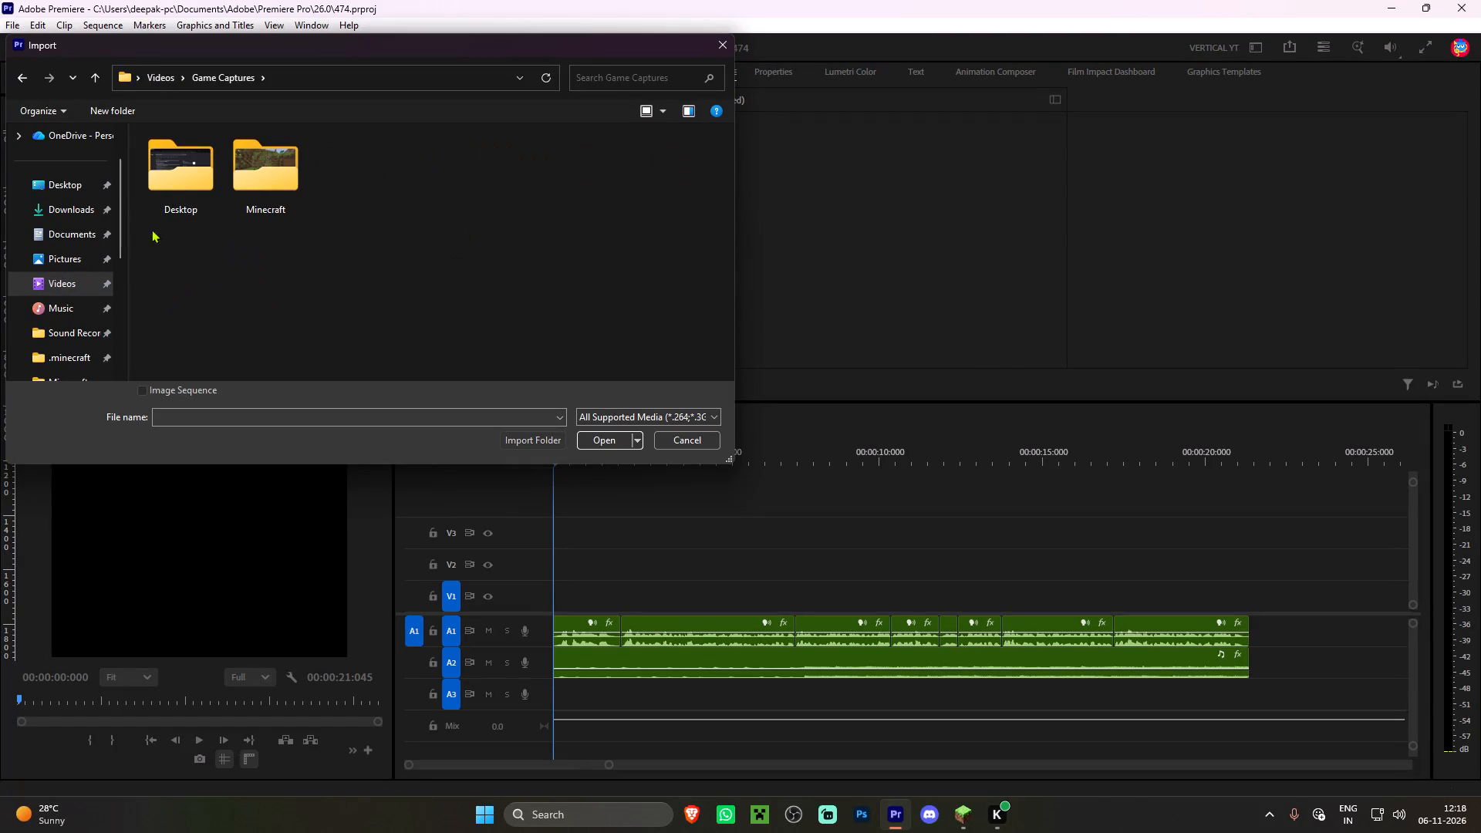
{"action": "double_click", "coordinate": [268, 184]}
{"action": "scroll", "coordinate": [350, 276], "scroll_direction": "down", "scroll_amount": 3}
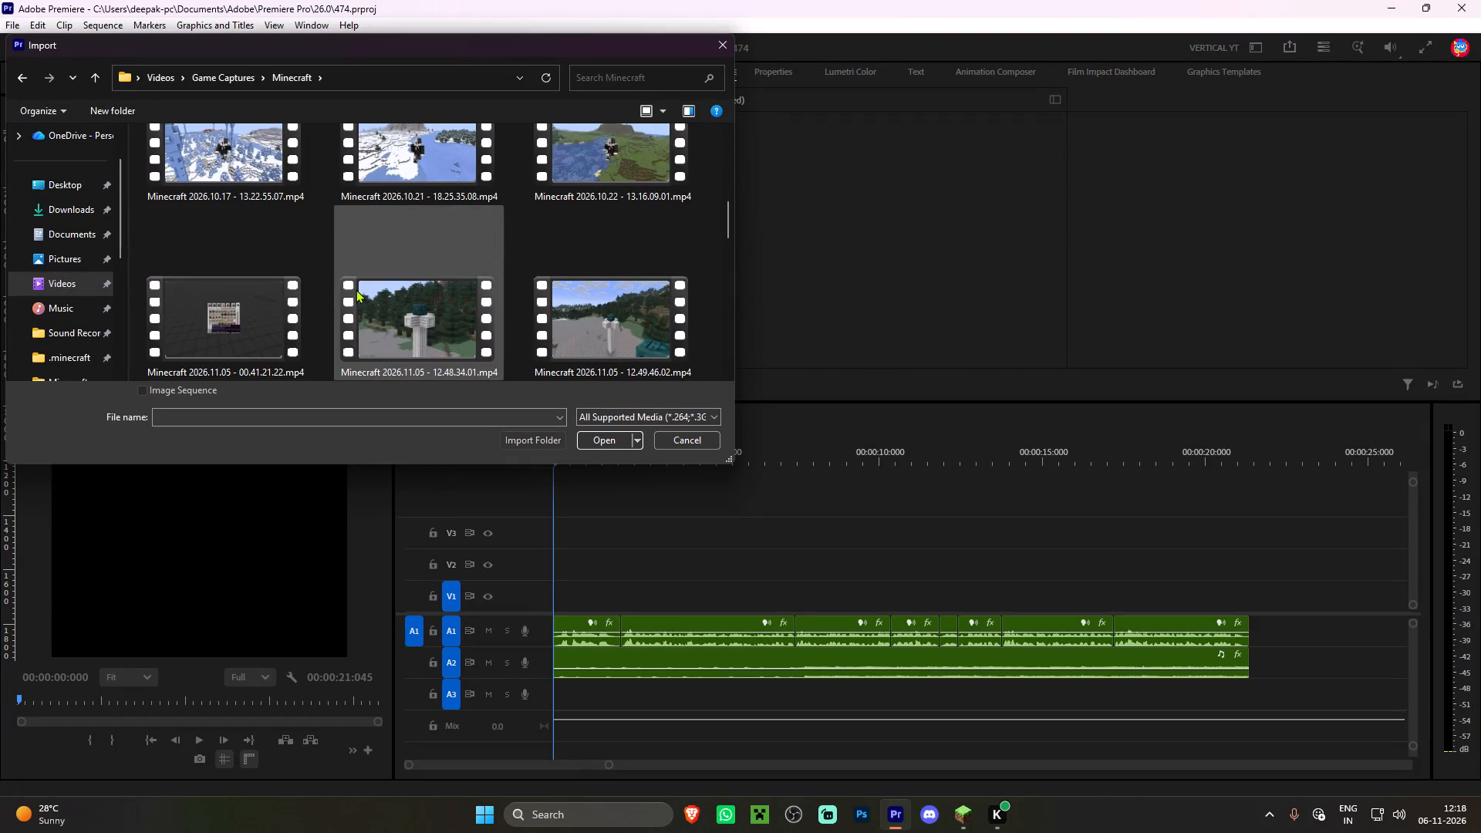
{"action": "scroll", "coordinate": [409, 323], "scroll_direction": "down", "scroll_amount": 3}
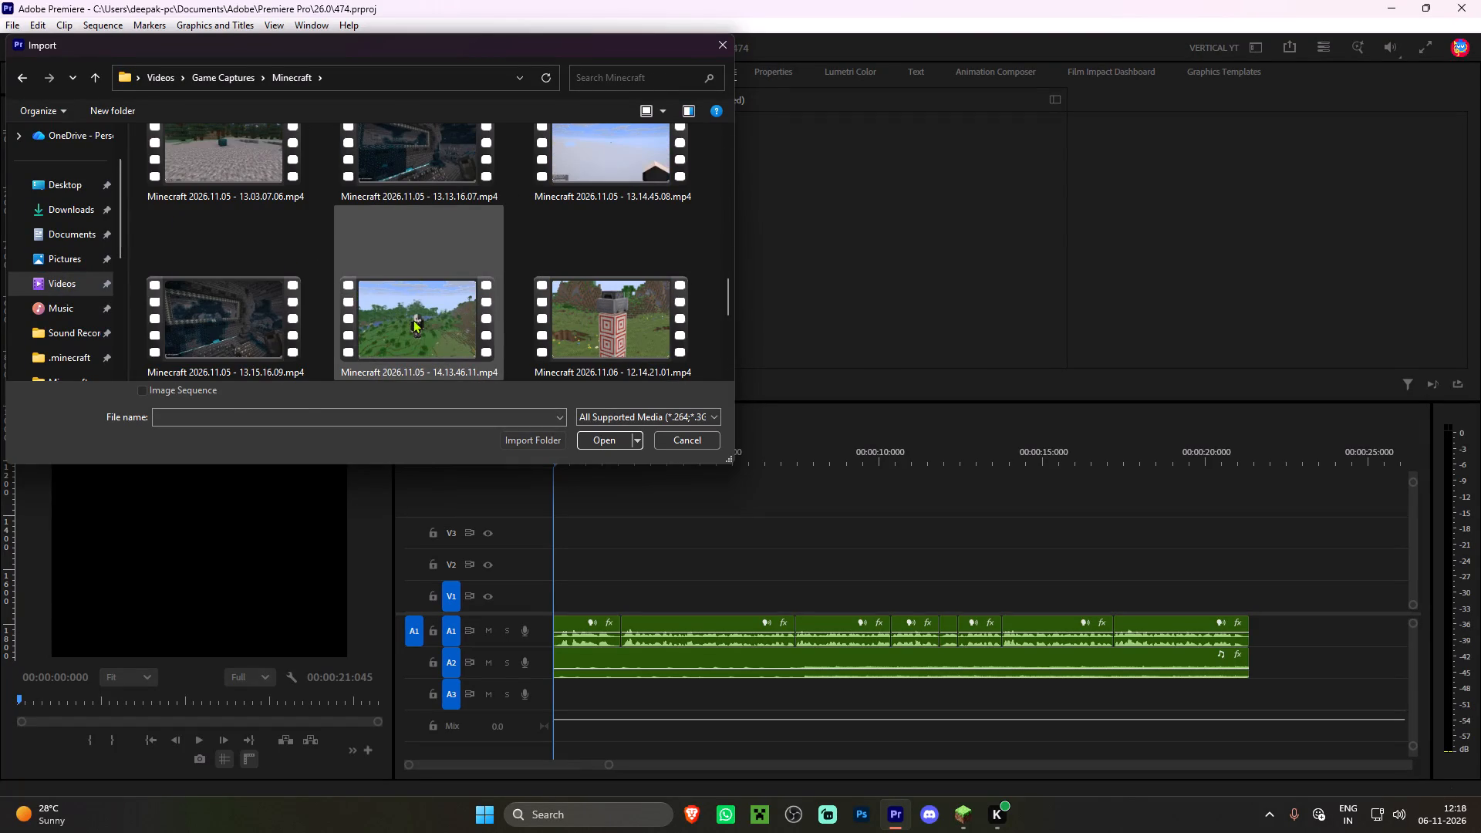
{"action": "double_click", "coordinate": [600, 333]}
Open the imported 12.14.21.01 clip as source and mark a 2:029 in-to-out range ending at 00:00:12:090.
{"action": "double_click", "coordinate": [475, 315]}
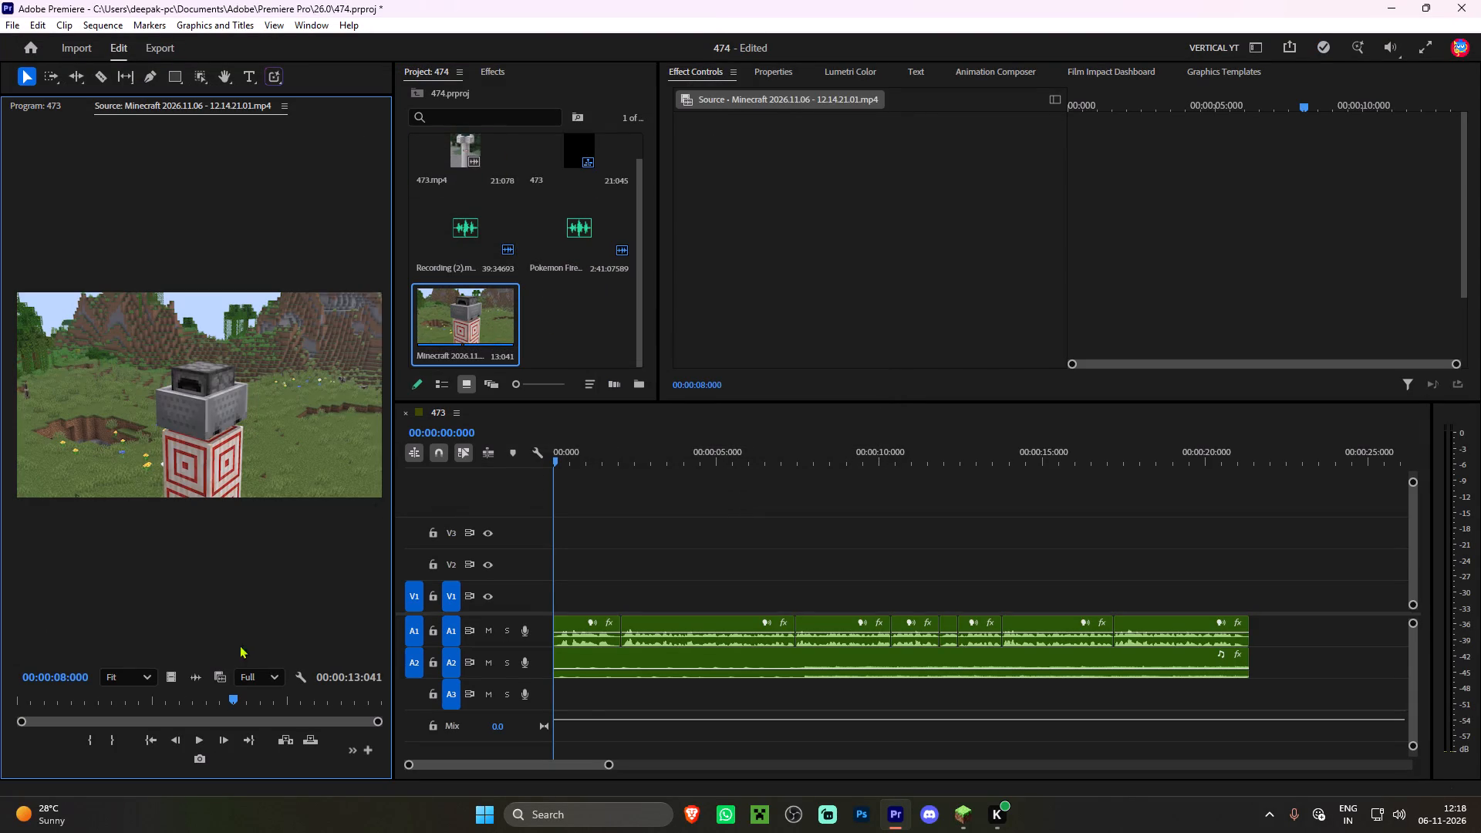
{"action": "key", "text": "space"}
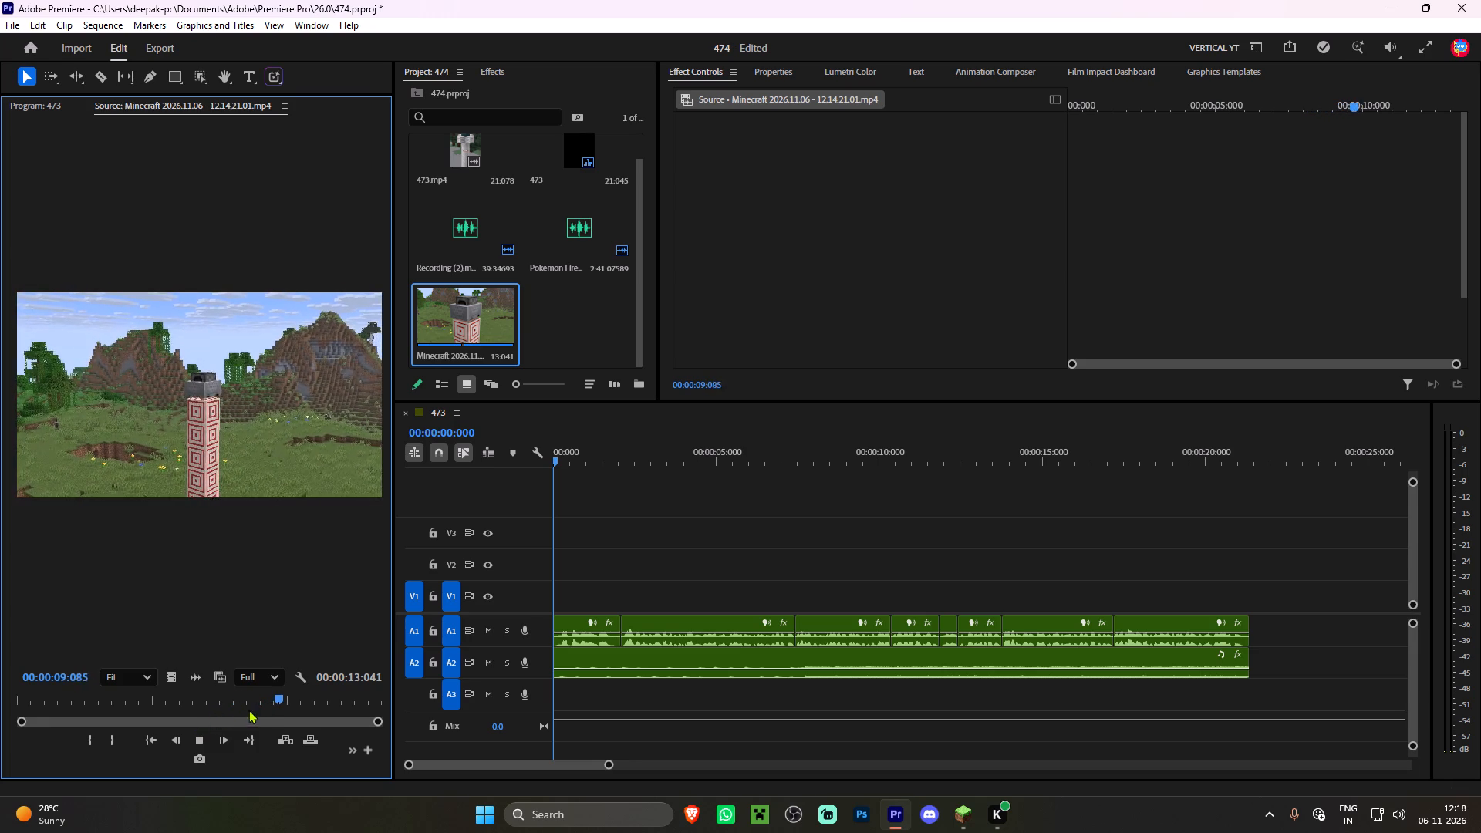
{"action": "key", "text": "space"}
{"action": "key", "text": "i"}
{"action": "key", "text": "space"}
{"action": "key", "text": "space"}
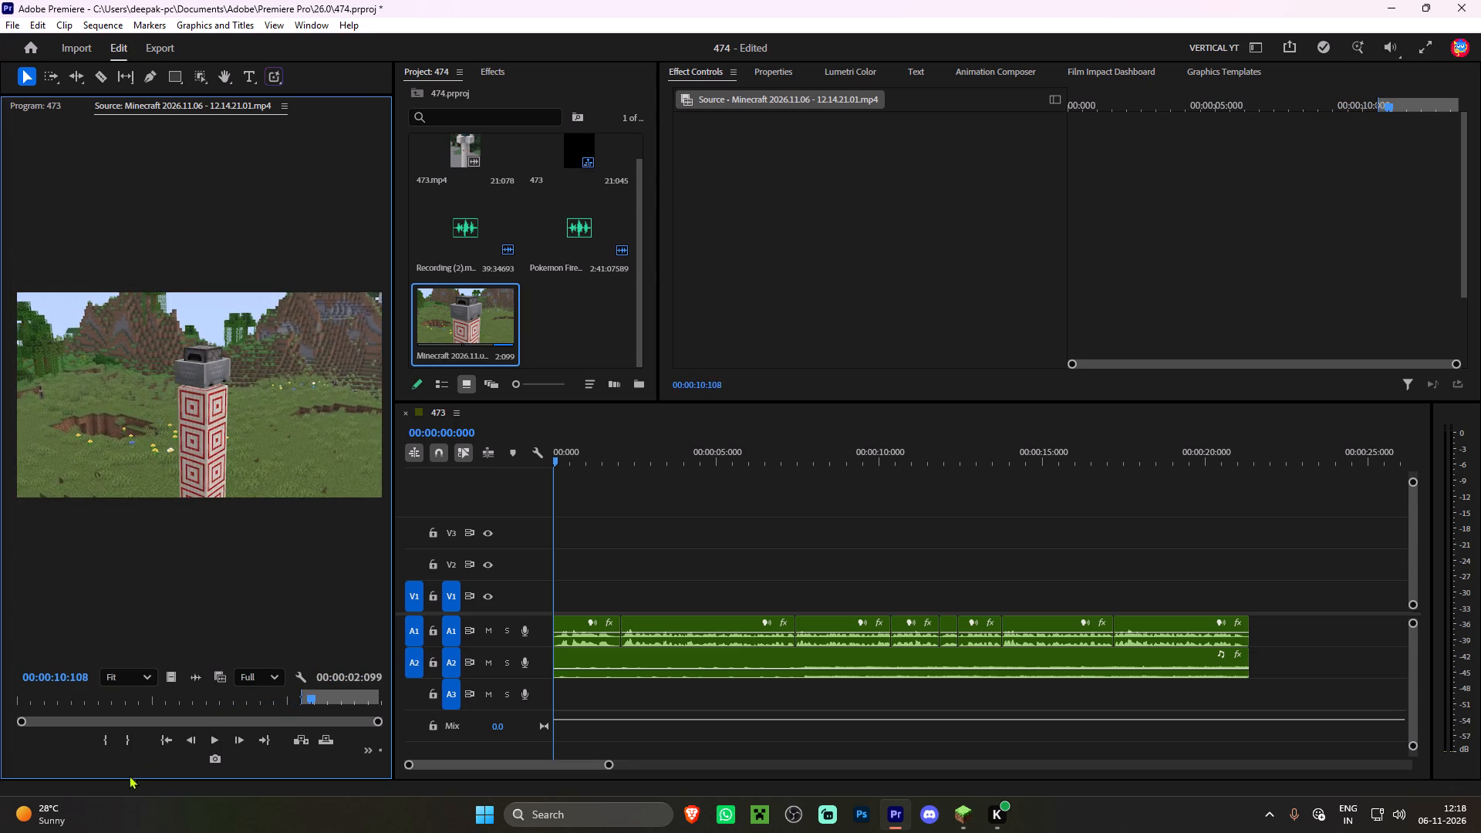
{"action": "key", "text": "space"}
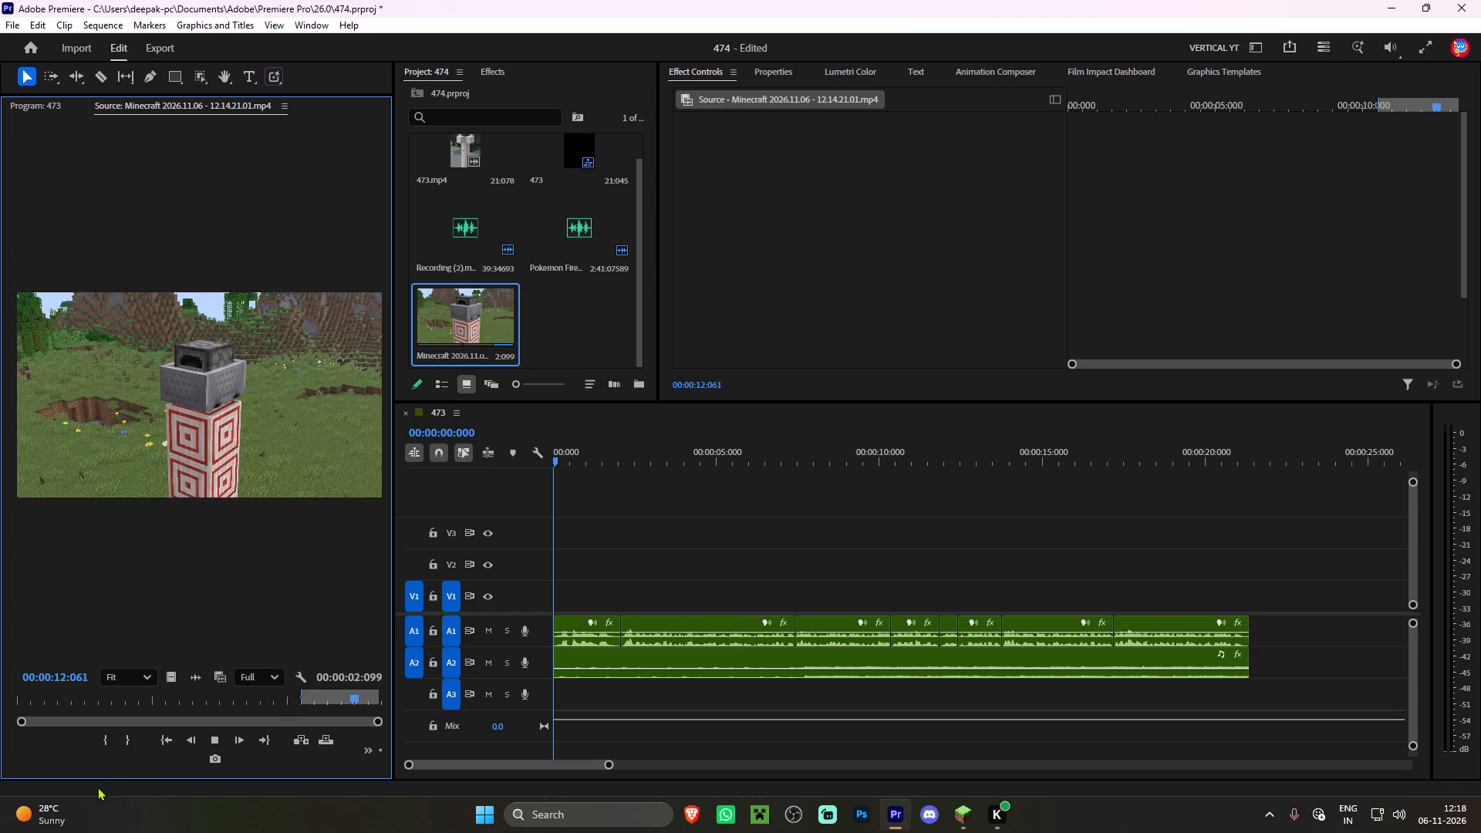
{"action": "key", "text": "space"}
{"action": "key", "text": "o"}
Place only the video of the marked range at the start of V1 and trim its end to the first voice cut.
{"action": "left_click_drag", "start_coordinate": [174, 677], "coordinate": [430, 585]}
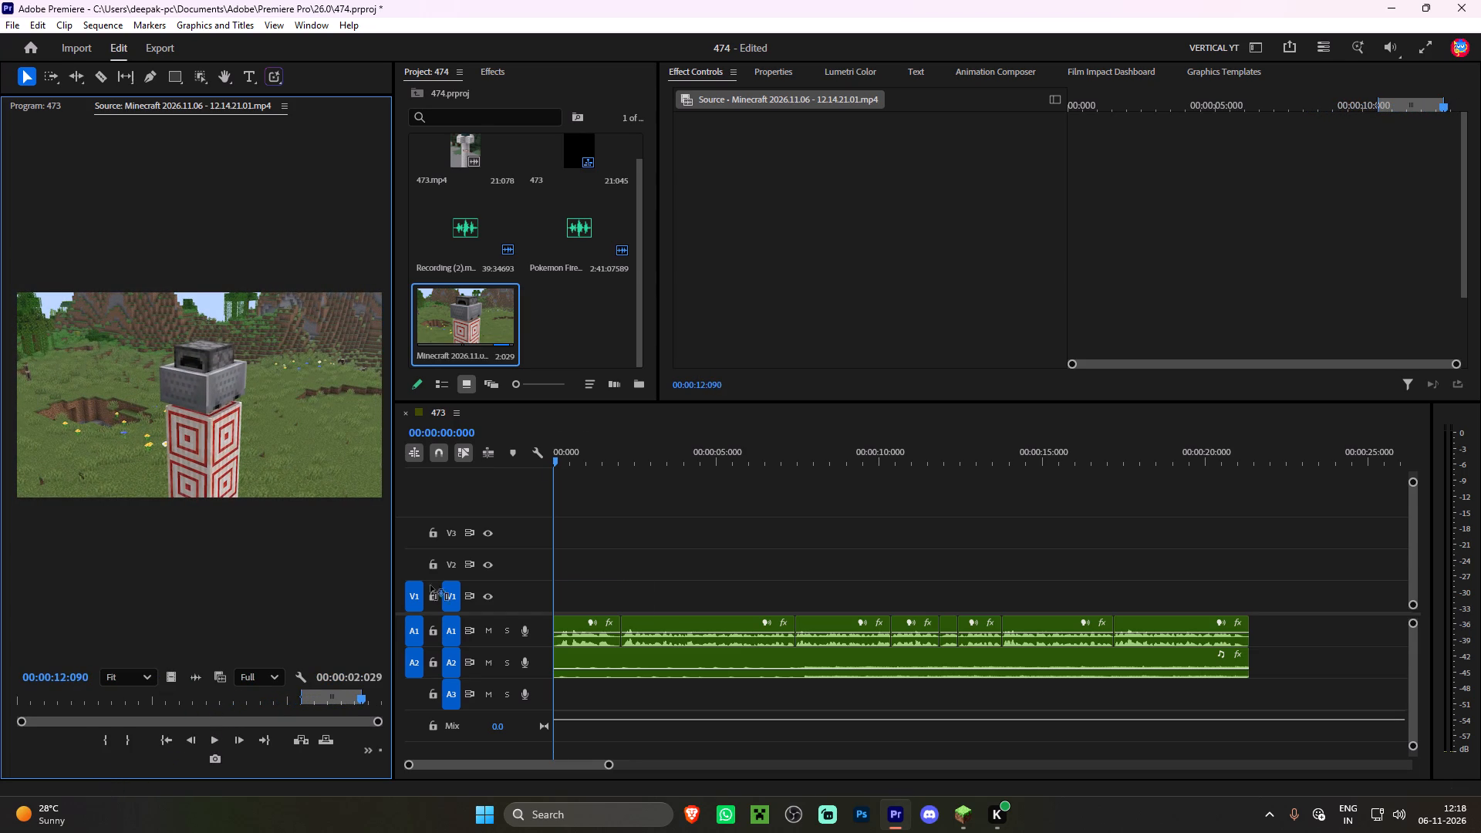
{"action": "left_click_drag", "start_coordinate": [430, 585], "coordinate": [532, 607]}
{"action": "left_click", "coordinate": [636, 595]}
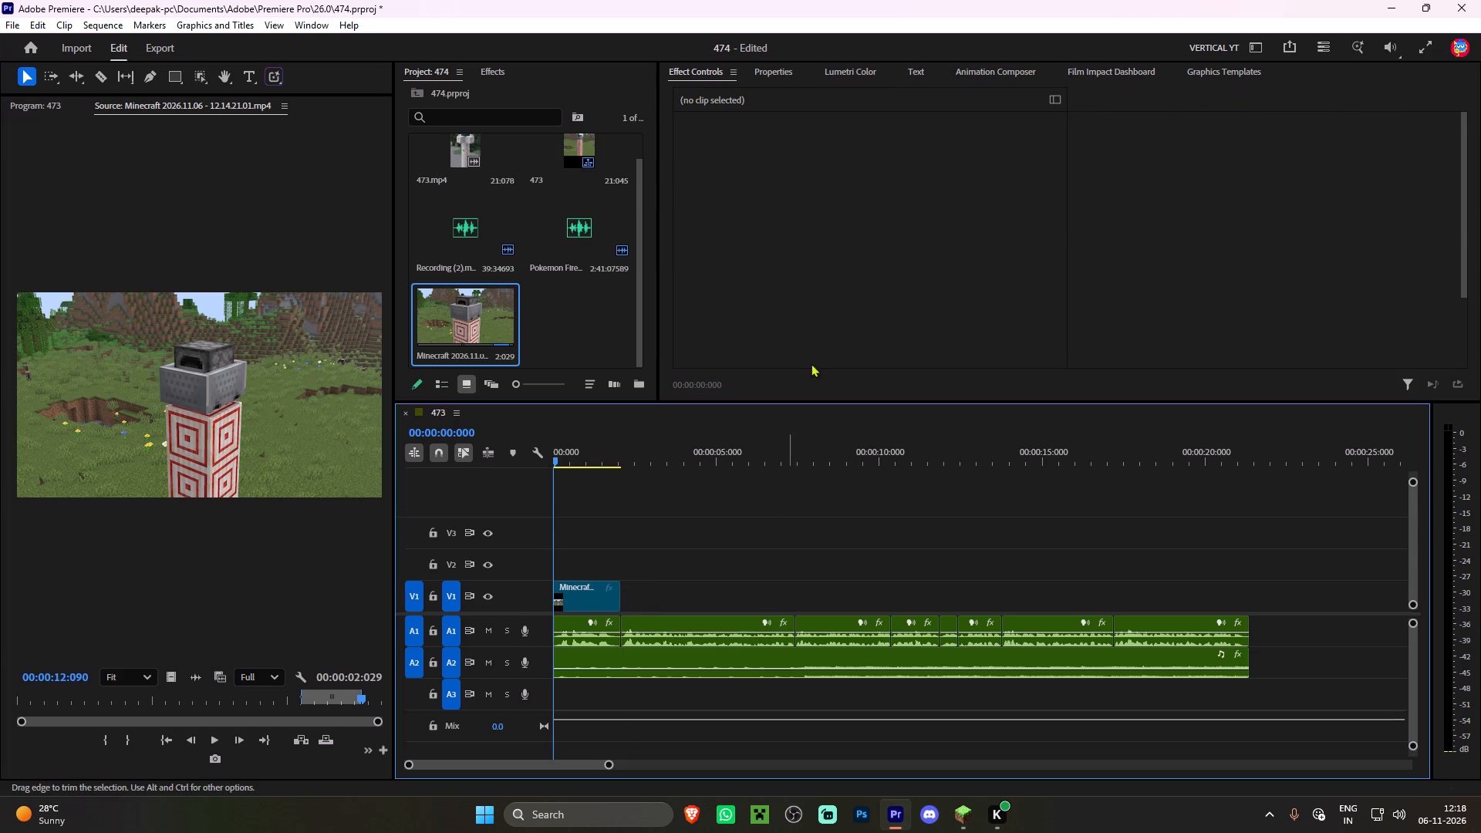
Apply the Motion Preset max preset to the first V1 clip and play the sequence through it.
{"action": "left_click", "coordinate": [497, 72]}
{"action": "scroll", "coordinate": [533, 324], "scroll_direction": "down", "scroll_amount": 1}
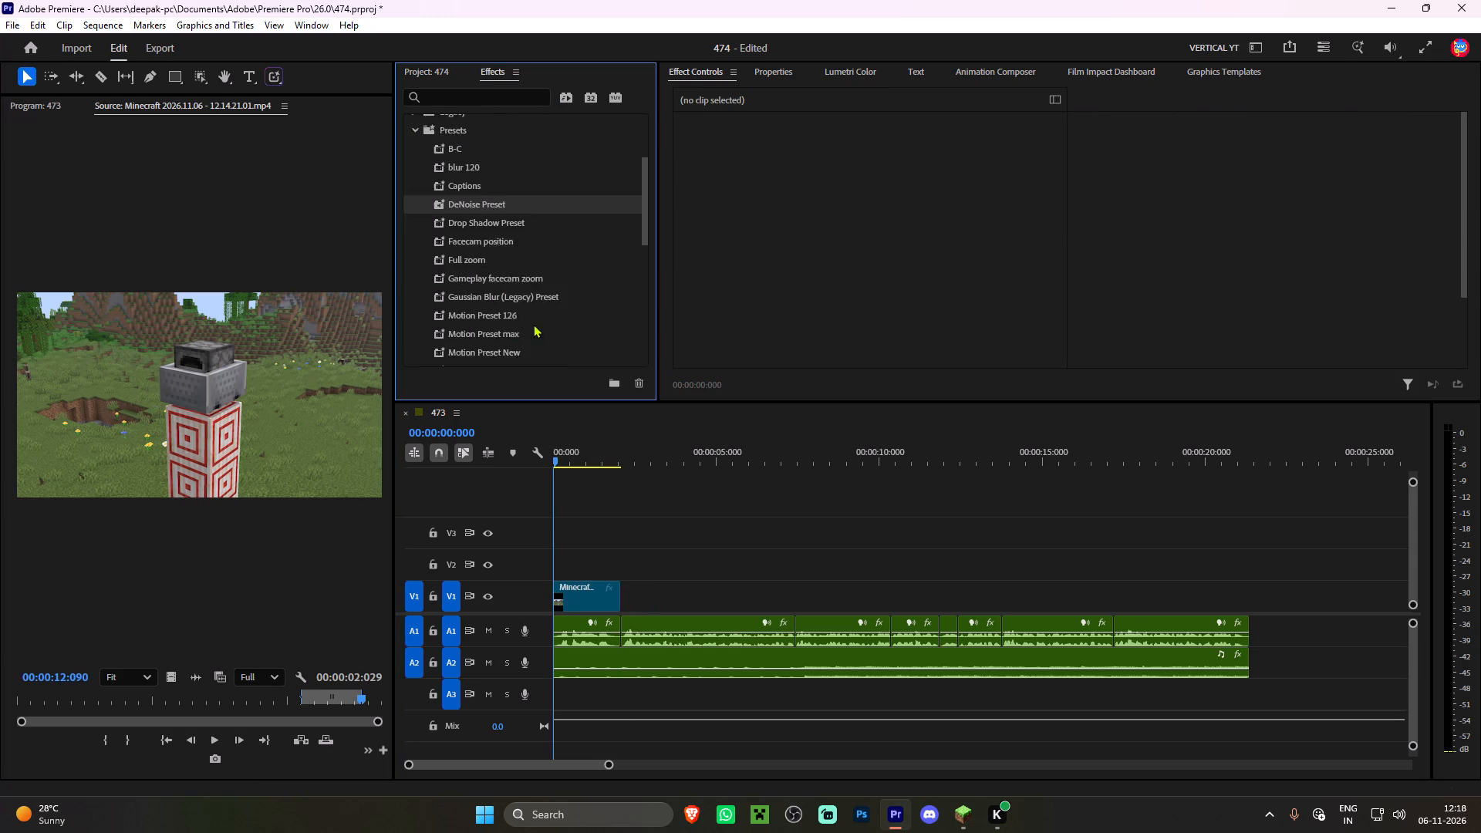
{"action": "scroll", "coordinate": [533, 324], "scroll_direction": "down", "scroll_amount": 5}
{"action": "left_click_drag", "start_coordinate": [504, 303], "coordinate": [602, 599]}
{"action": "key", "text": "space"}
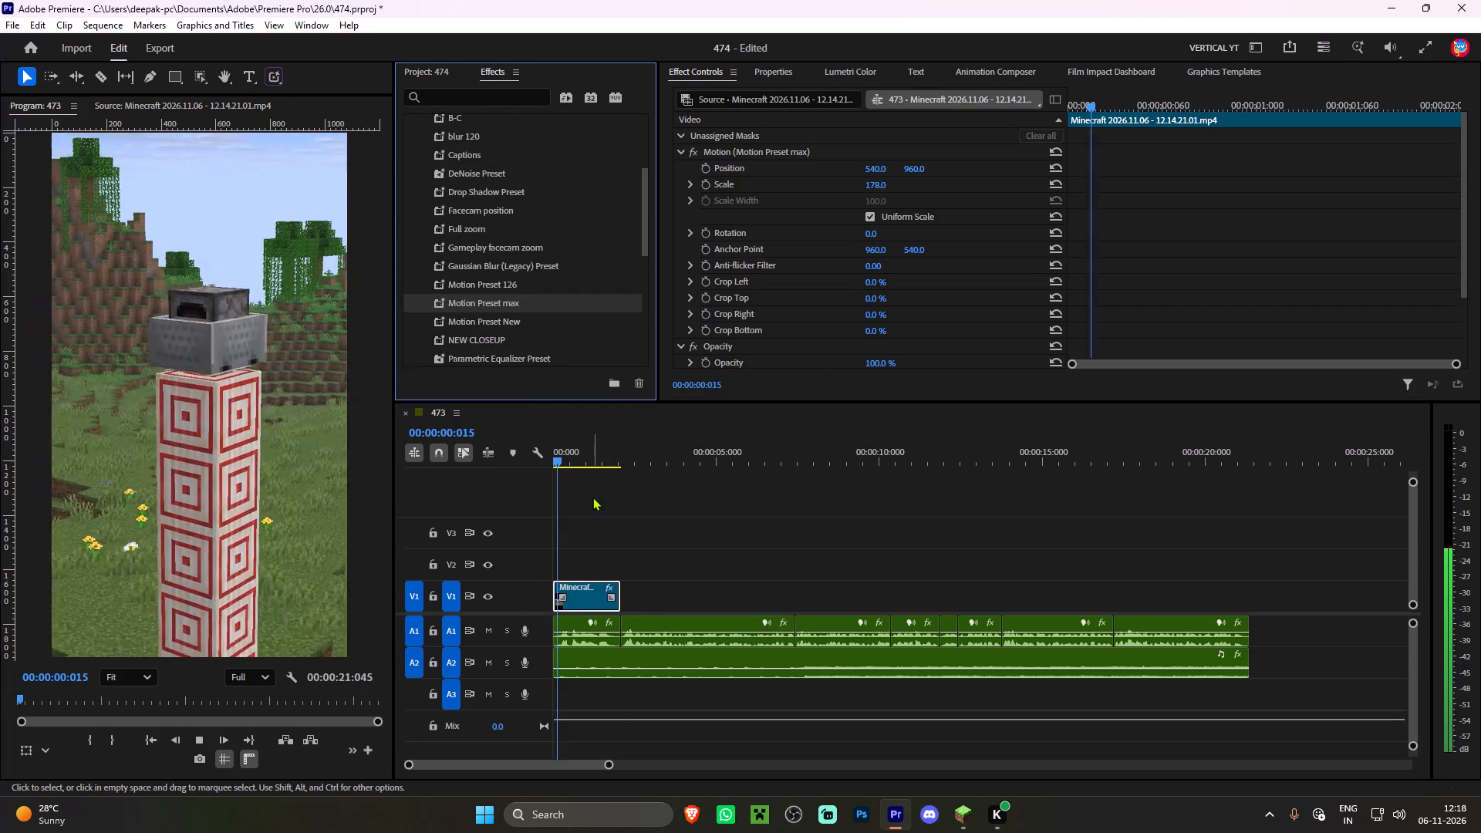
{"action": "key", "text": "space"}
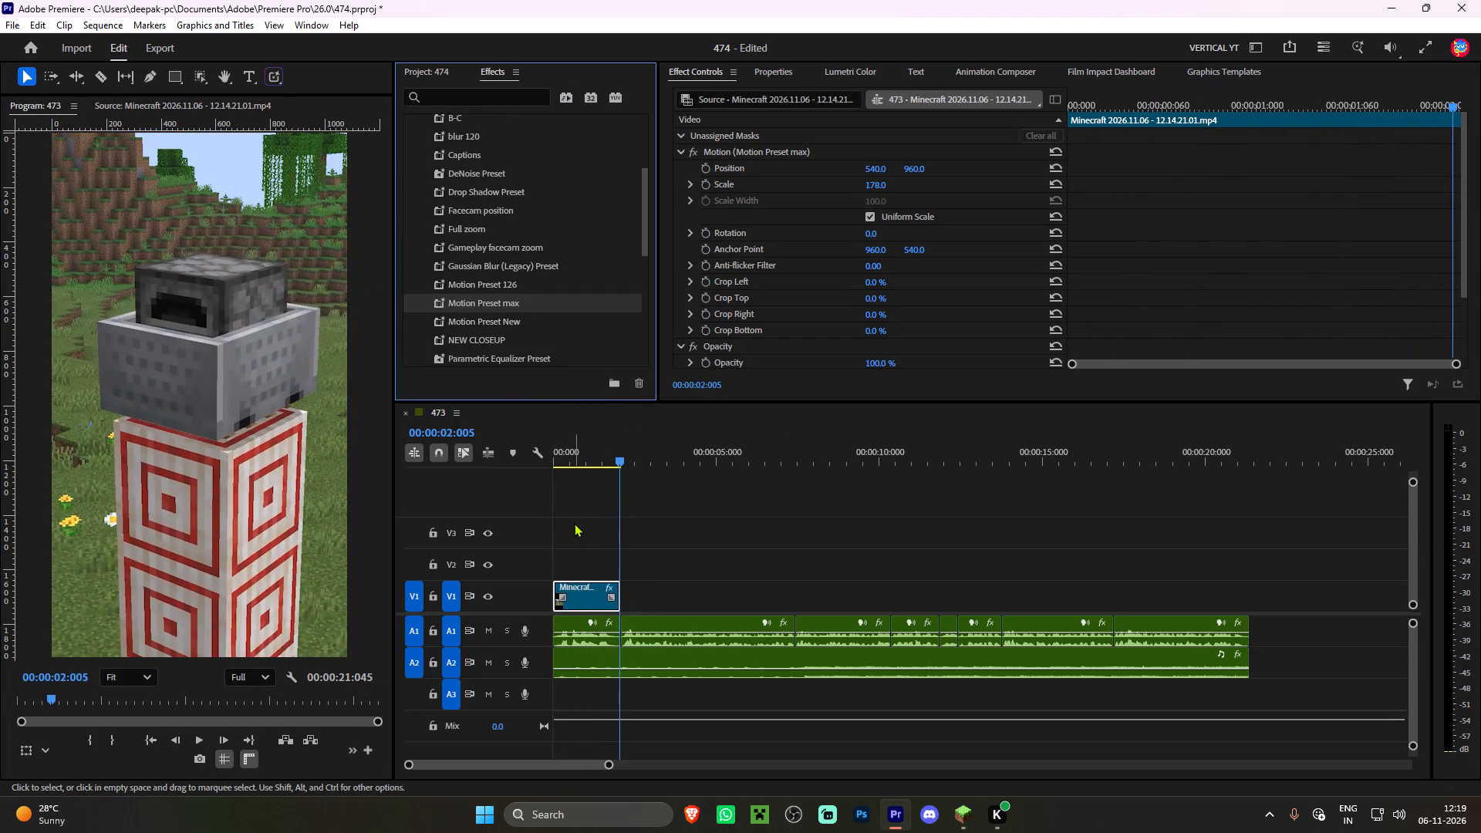
{"action": "key", "text": "space"}
{"action": "scroll", "coordinate": [686, 576], "scroll_direction": "up", "scroll_amount": 10, "text": "alt"}
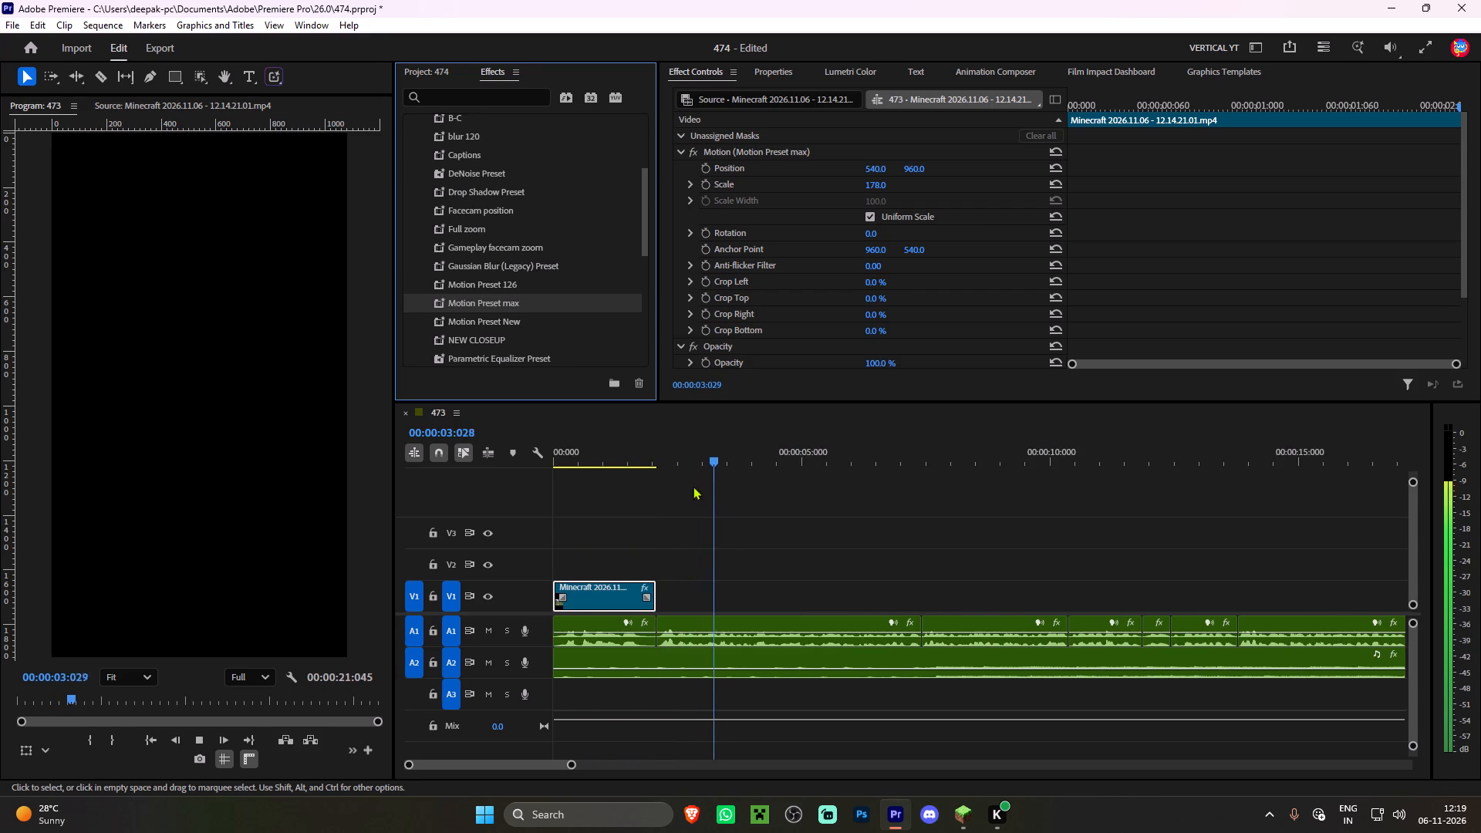
Set the playhead at the first clip's end, 00:00:02:010, and import Minecraft 2026.11.06 - 12.15.16.02.mp4.
{"action": "left_click_drag", "start_coordinate": [677, 456], "coordinate": [658, 458], "text": "shift"}
{"action": "left_click", "coordinate": [434, 73]}
{"action": "double_click", "coordinate": [542, 325]}
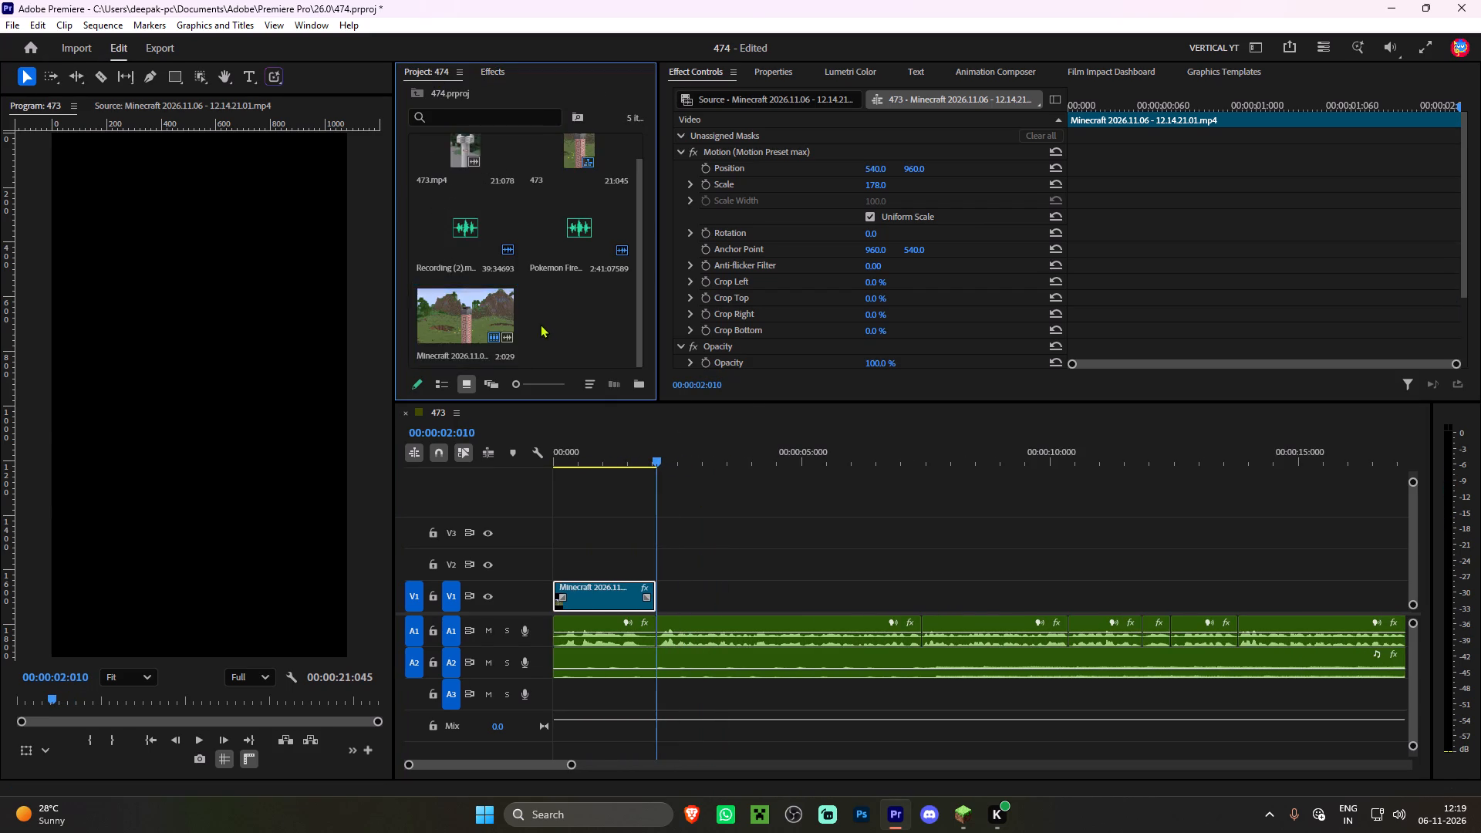
{"action": "scroll", "coordinate": [431, 266], "scroll_direction": "down", "scroll_amount": 11}
{"action": "scroll", "coordinate": [531, 228], "scroll_direction": "up", "scroll_amount": 2}
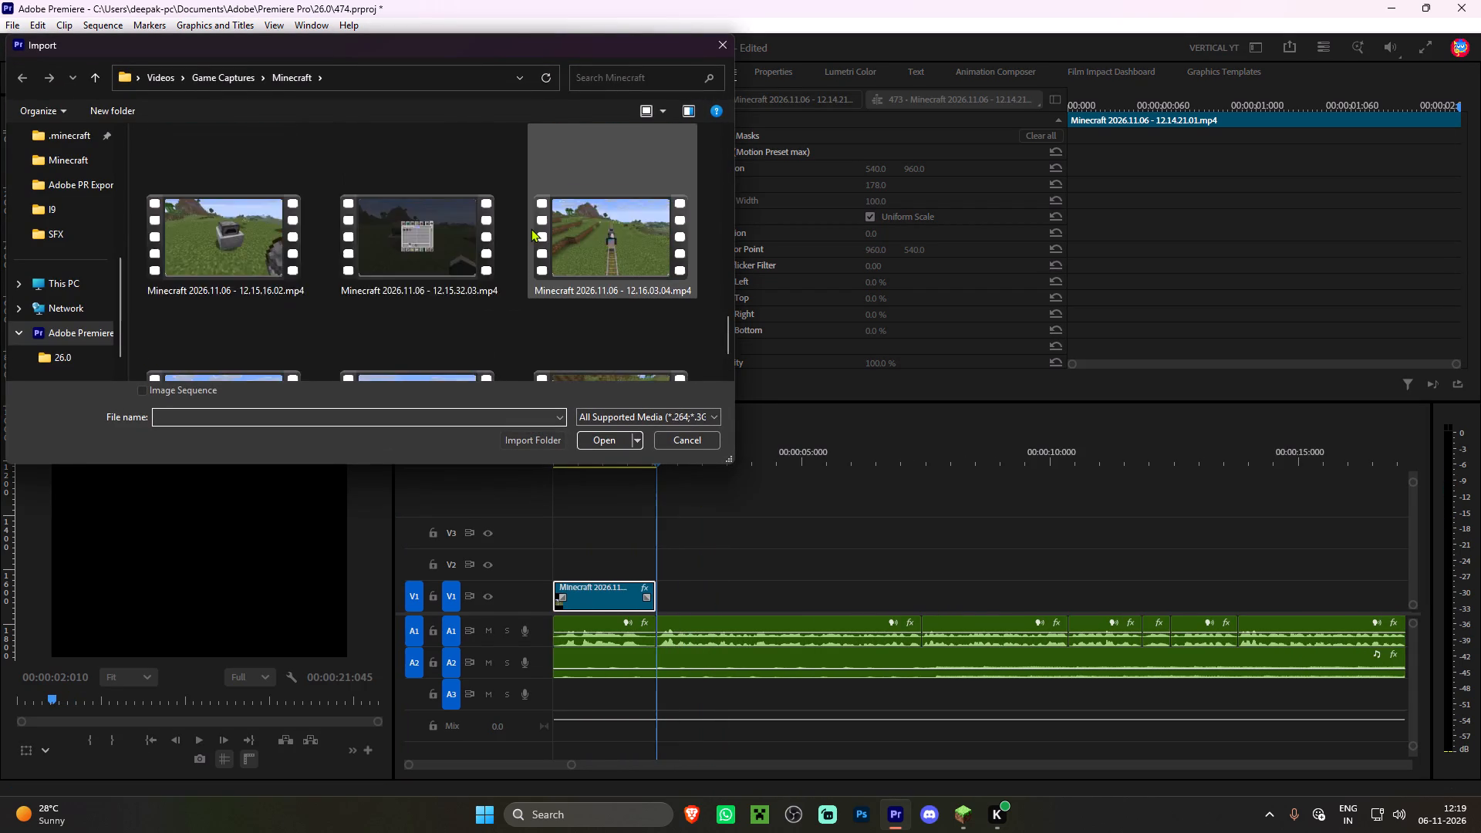
{"action": "double_click", "coordinate": [225, 333]}
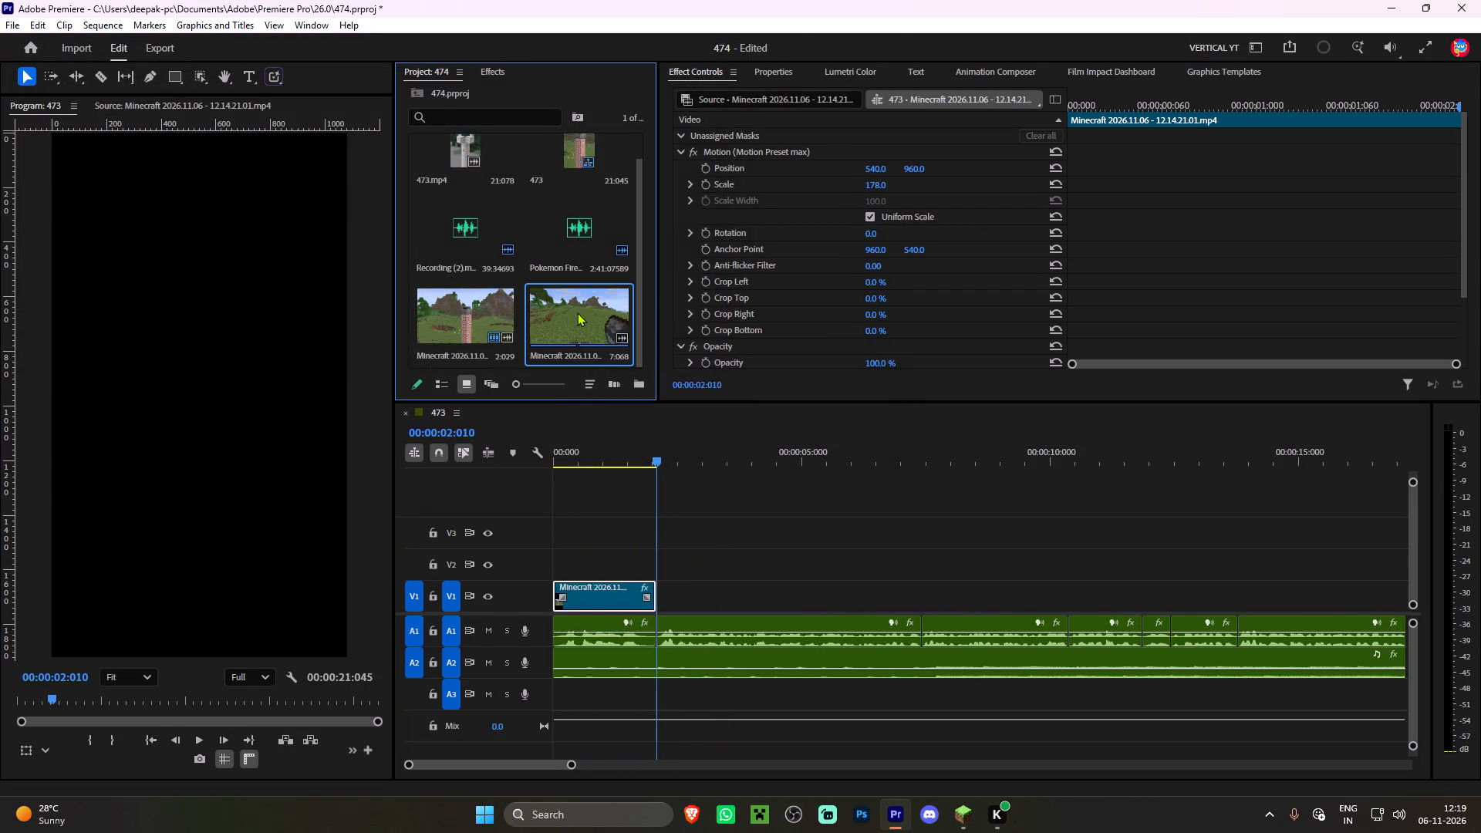
Open the 12.15.16.02 clip as source and mark a 1:006 range covering the furnace minecart appearing on the rail.
{"action": "double_click", "coordinate": [577, 312]}
{"action": "key", "text": "space"}
{"action": "key", "text": "space"}
{"action": "left_click_drag", "start_coordinate": [35, 705], "coordinate": [0, 703]}
{"action": "key", "text": "space"}
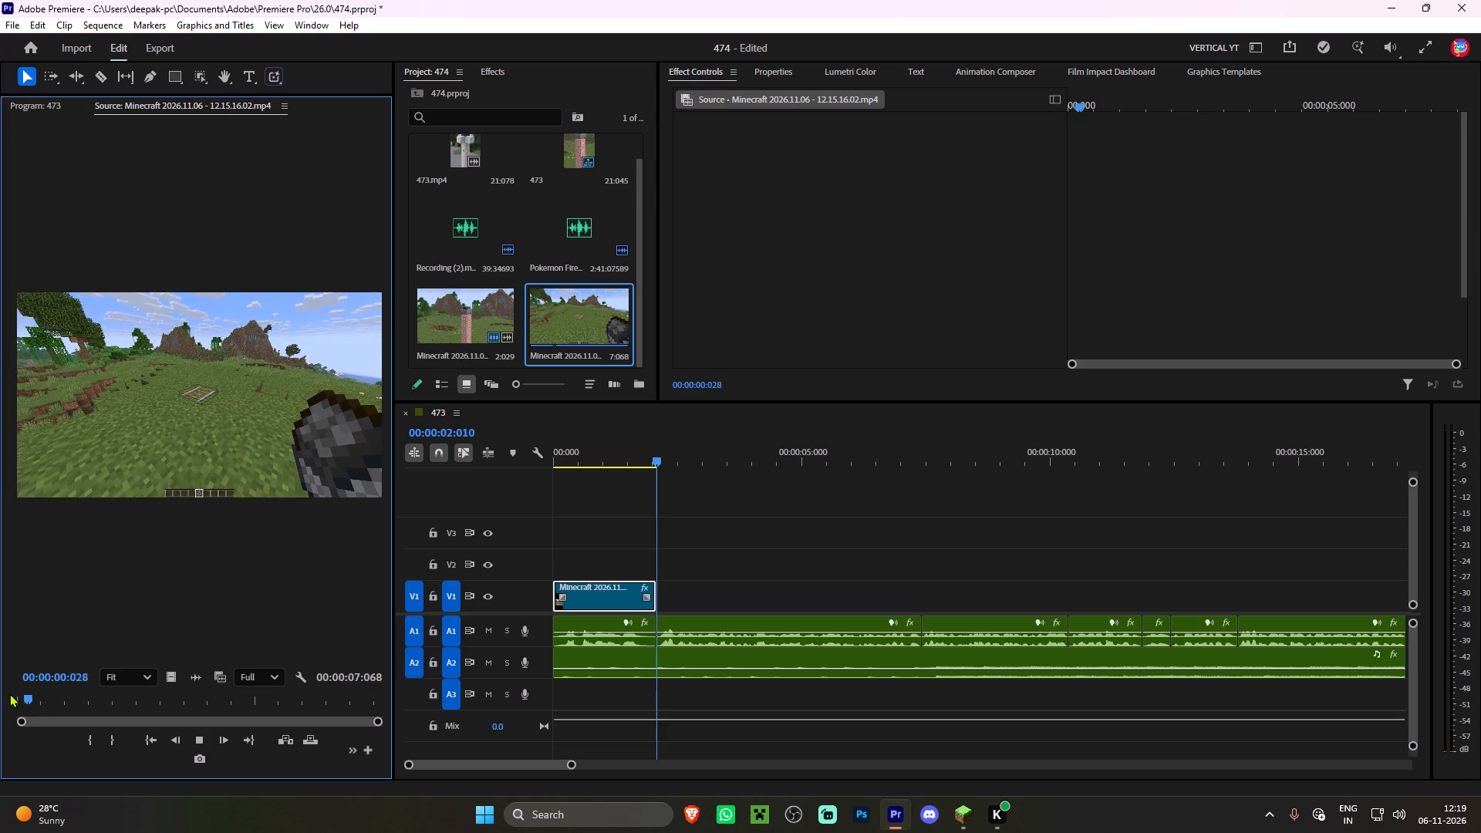
{"action": "key", "text": "space"}
{"action": "key", "text": "space"}
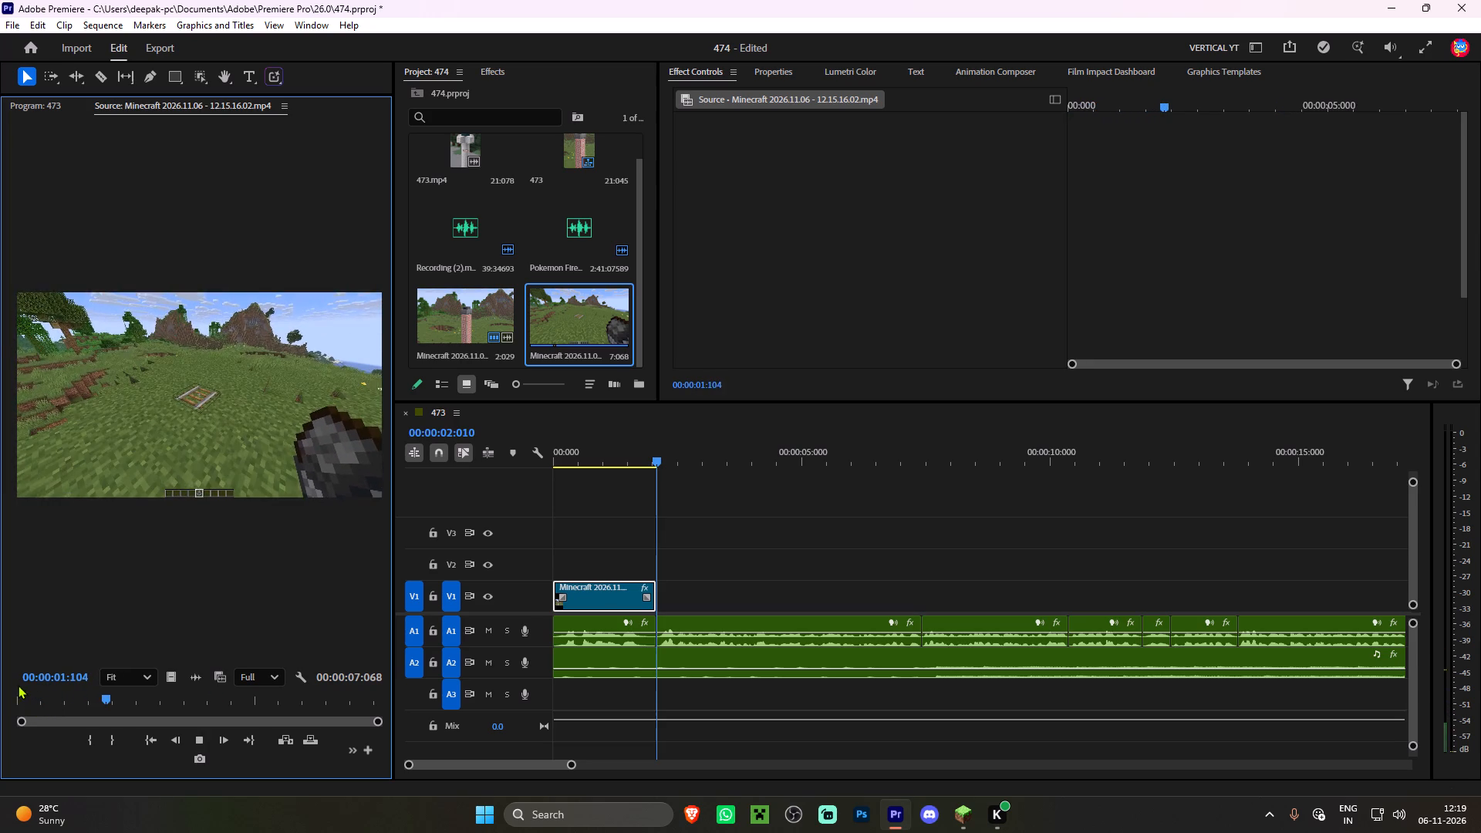
{"action": "key", "text": "space"}
{"action": "key", "text": "i"}
{"action": "key", "text": "space"}
{"action": "key", "text": "space"}
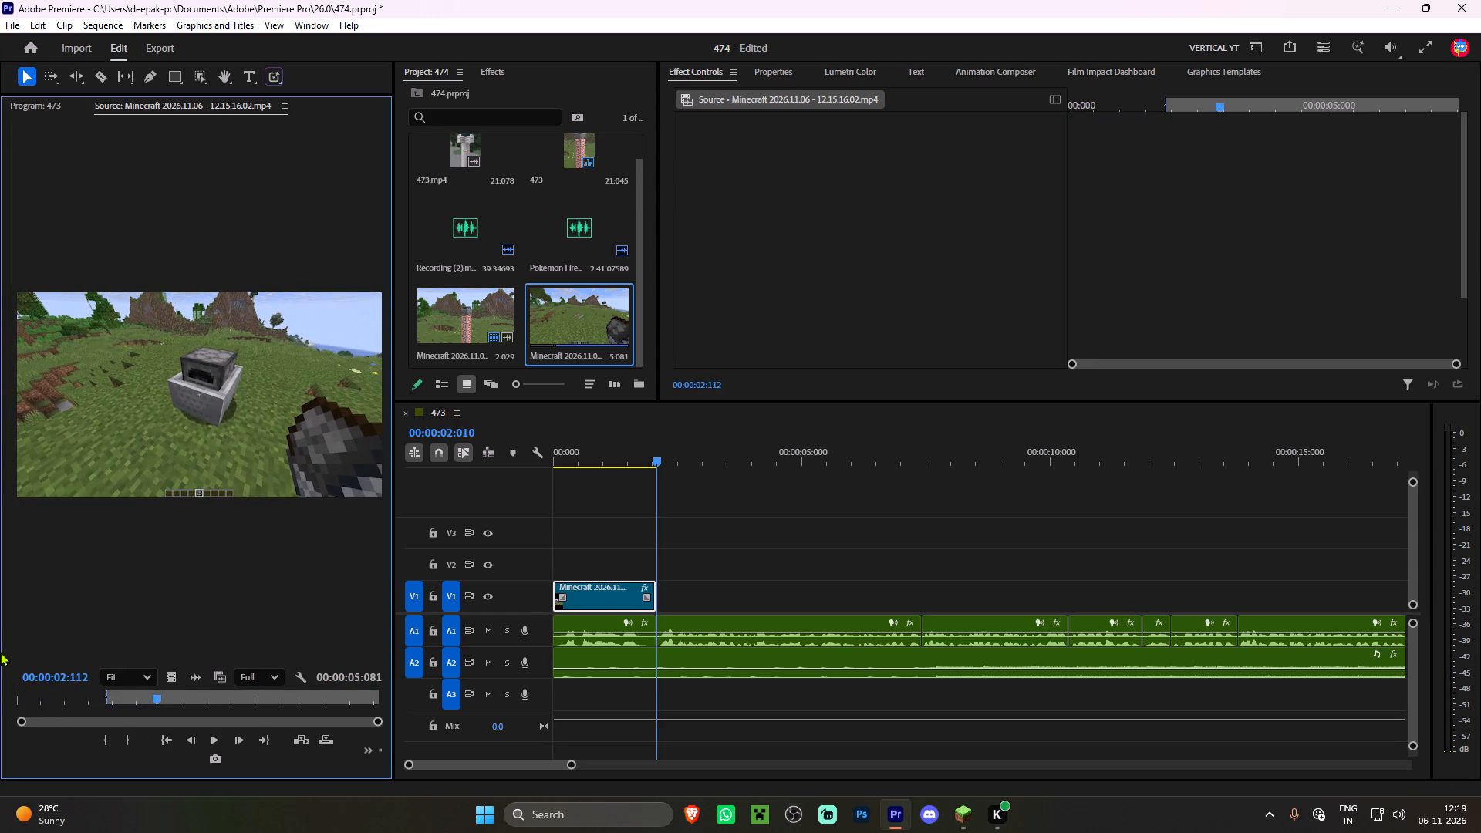
{"action": "key", "text": "o"}
Place only the video of the marked range on V1 just after the first clip and play back the join.
{"action": "left_click_drag", "start_coordinate": [165, 676], "coordinate": [654, 609]}
{"action": "key", "text": "space"}
{"action": "key", "text": "space"}
{"action": "left_click", "coordinate": [647, 457]}
{"action": "key", "text": "space"}
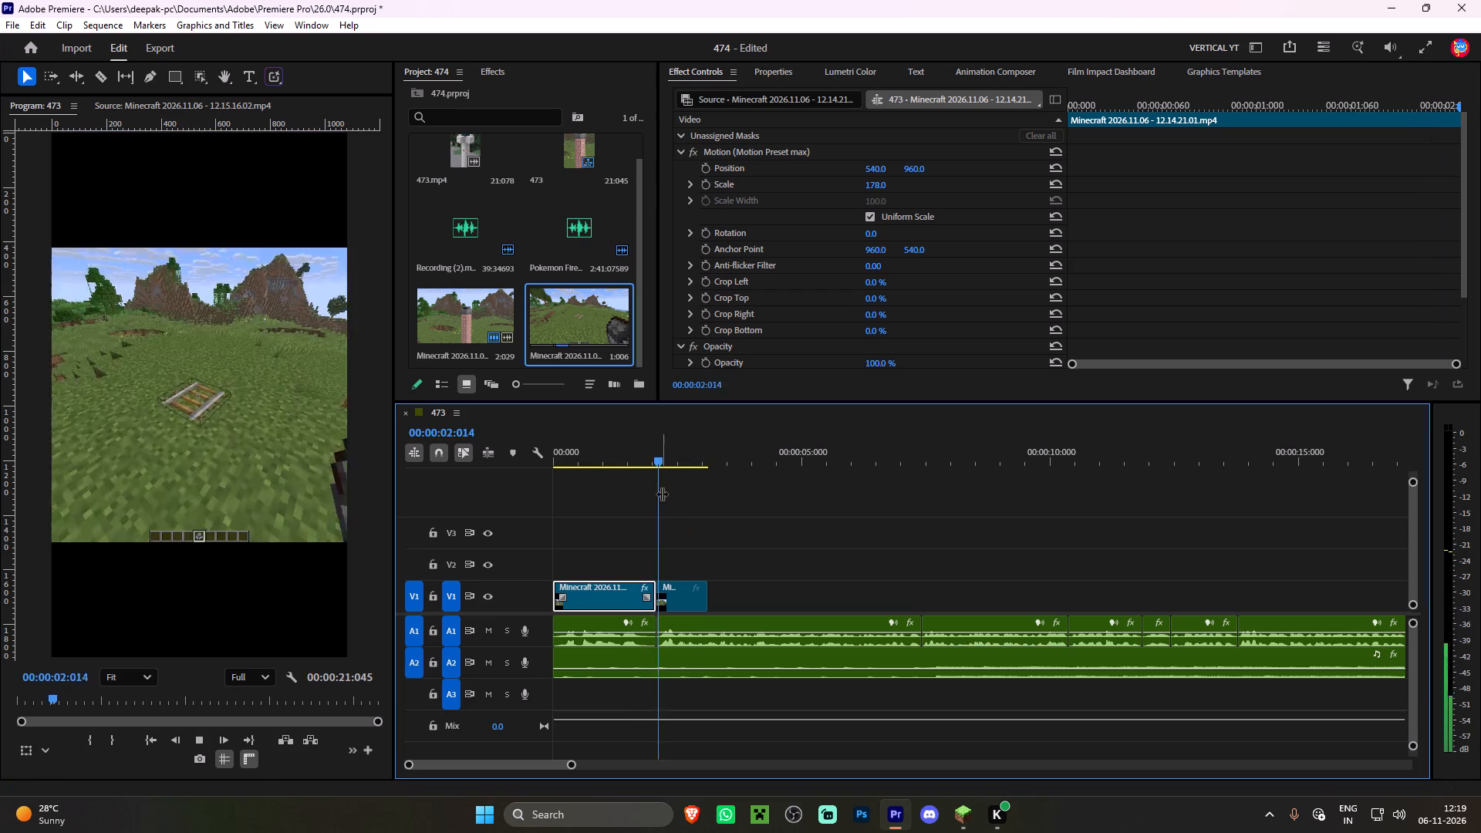
{"action": "scroll", "coordinate": [666, 529], "scroll_direction": "up", "scroll_amount": 6, "text": "alt"}
{"action": "key", "text": "space"}
Shift the second V1 clip later and extend its start back until it meets the first clip's end.
{"action": "left_click_drag", "start_coordinate": [677, 590], "coordinate": [703, 592]}
{"action": "left_click_drag", "start_coordinate": [680, 595], "coordinate": [702, 601]}
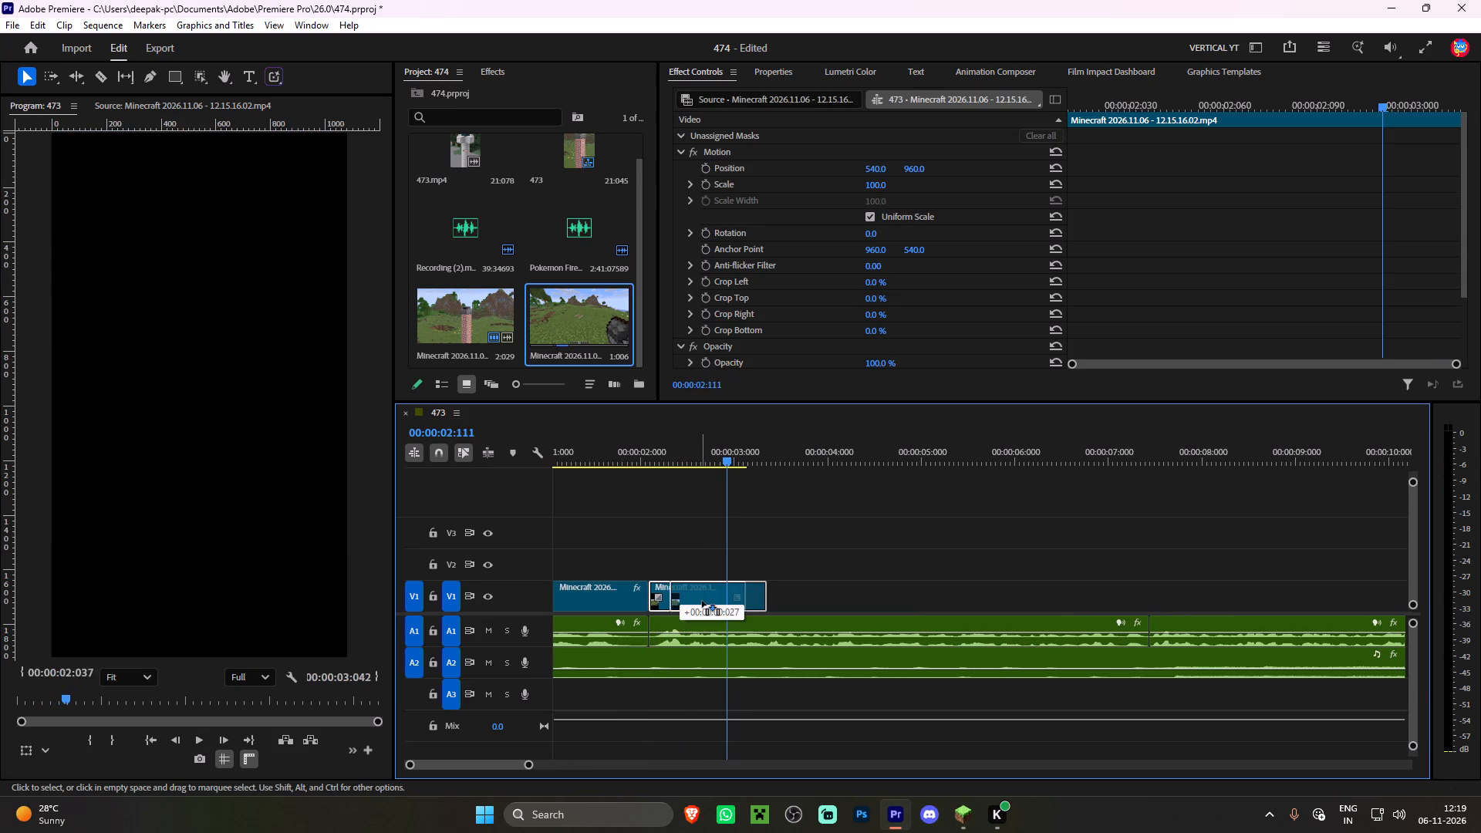
{"action": "left_click_drag", "start_coordinate": [702, 601], "coordinate": [705, 601]}
{"action": "left_click_drag", "start_coordinate": [678, 592], "coordinate": [653, 589]}
{"action": "left_click_drag", "start_coordinate": [680, 592], "coordinate": [696, 594]}
{"action": "left_click_drag", "start_coordinate": [665, 578], "coordinate": [654, 578]}
{"action": "left_click_drag", "start_coordinate": [666, 586], "coordinate": [649, 587]}
Play across the cut and trim the second V1 clip's end to 00:00:03:043.
{"action": "left_click", "coordinate": [625, 448]}
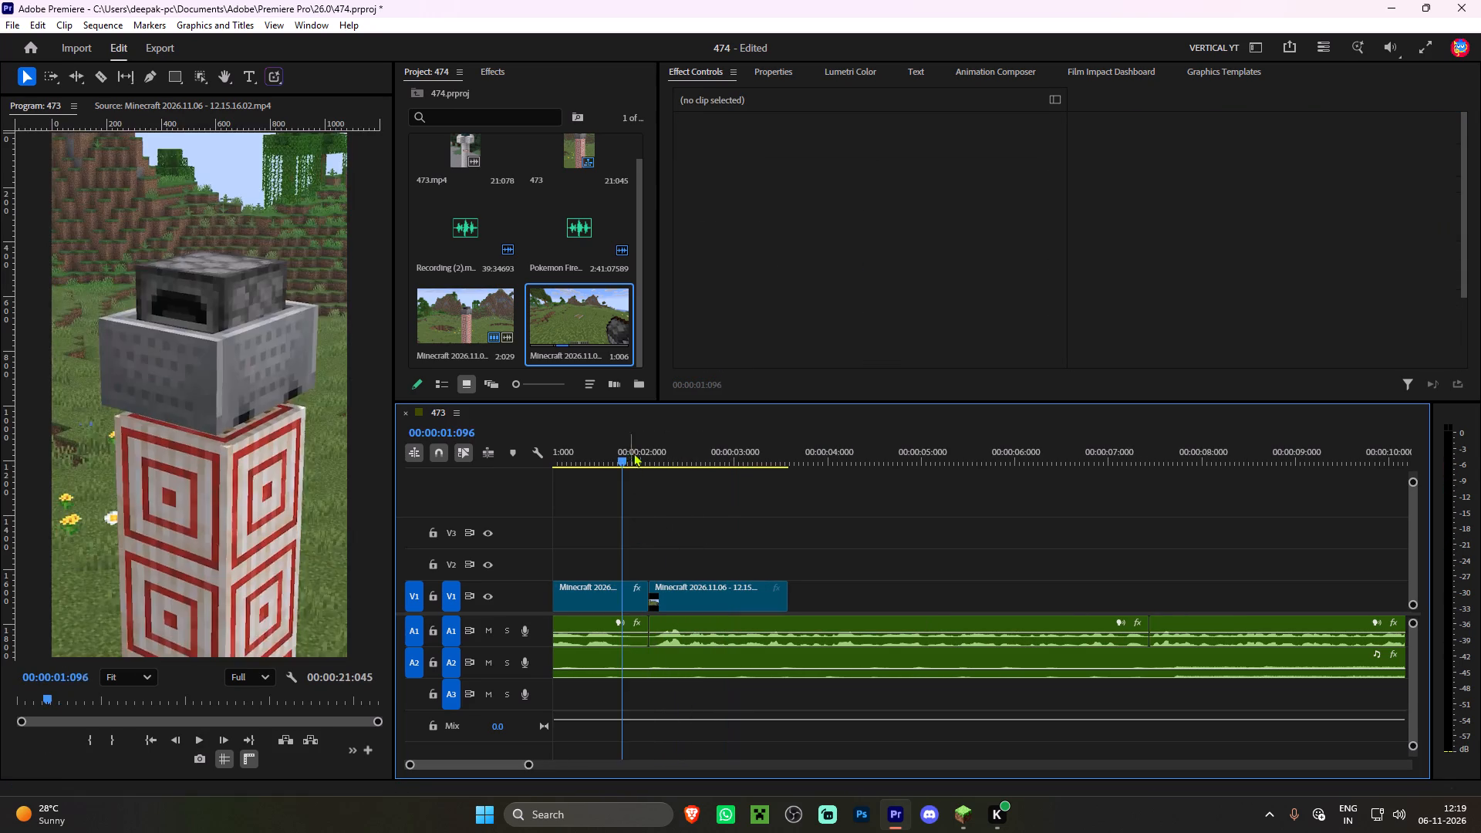
{"action": "key", "text": "space"}
{"action": "key", "text": "space"}
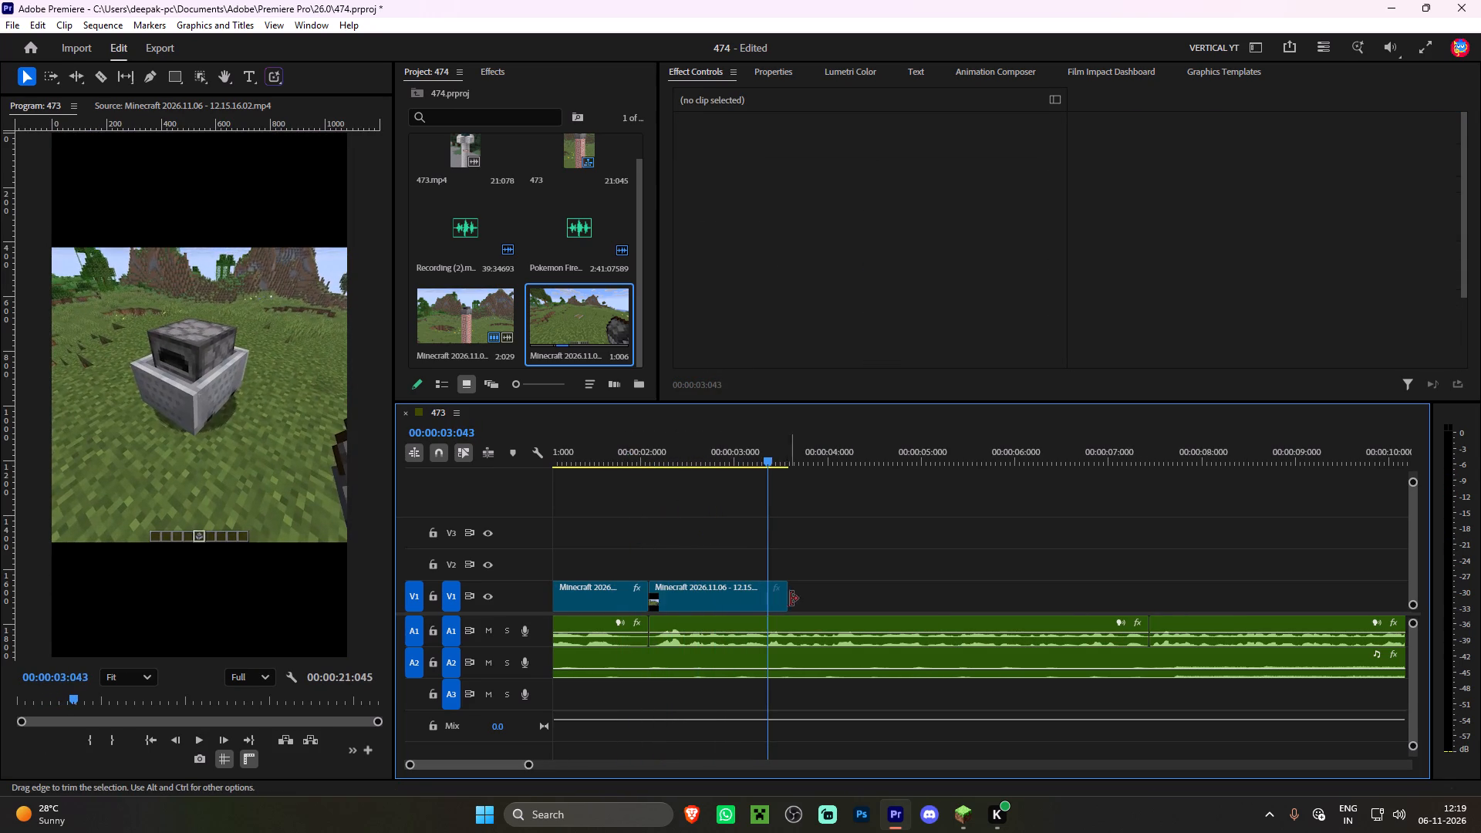
{"action": "left_click_drag", "start_coordinate": [793, 595], "coordinate": [772, 595]}
Reopen the 12.15.16.02 source clip and mark a new 2:089 range ending at 00:00:06:078.
{"action": "double_click", "coordinate": [557, 319]}
{"action": "key", "text": "space"}
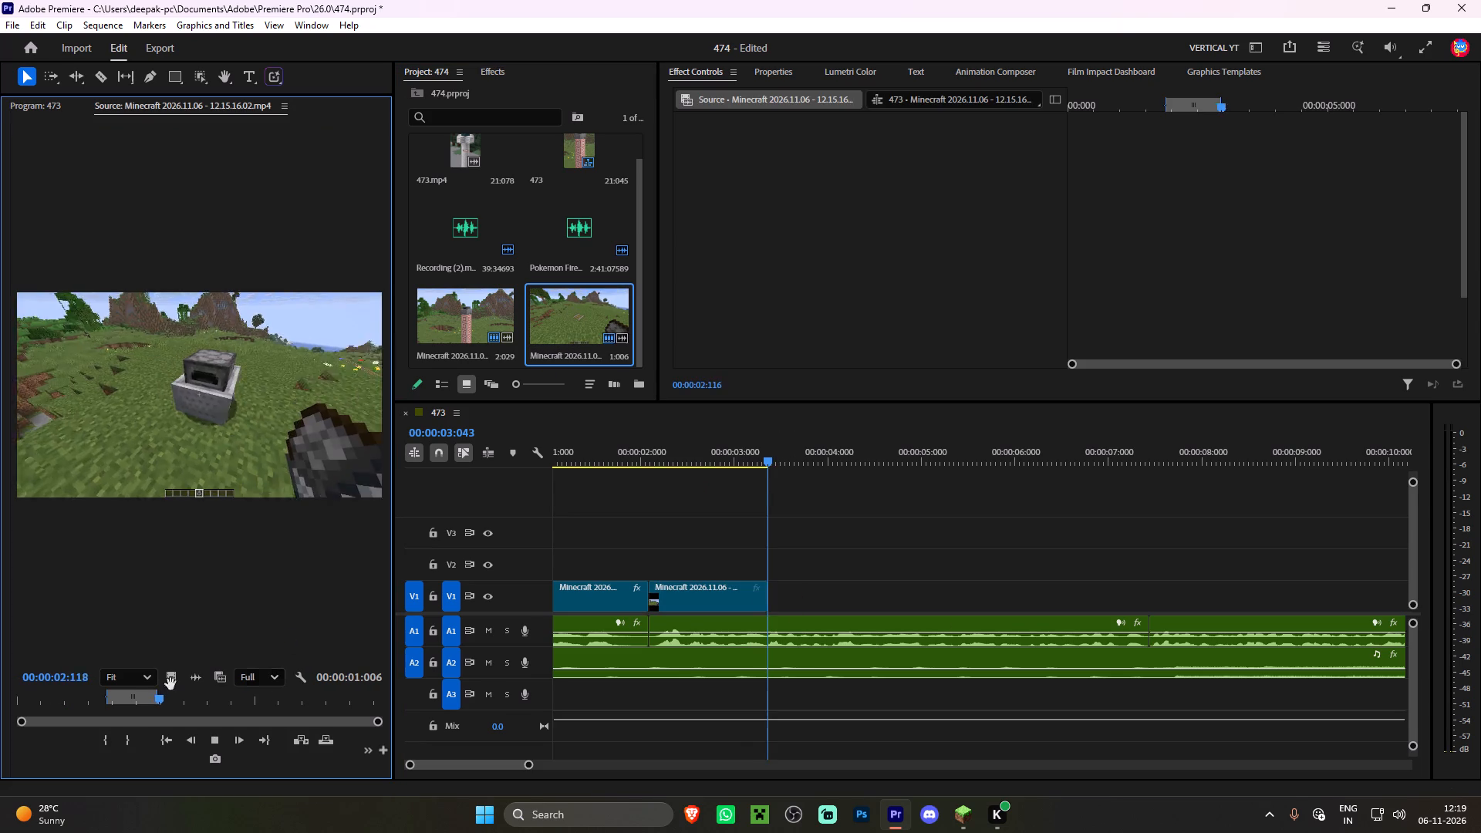
{"action": "key", "text": "space"}
{"action": "type", "text": "i"}
{"action": "key", "text": "space"}
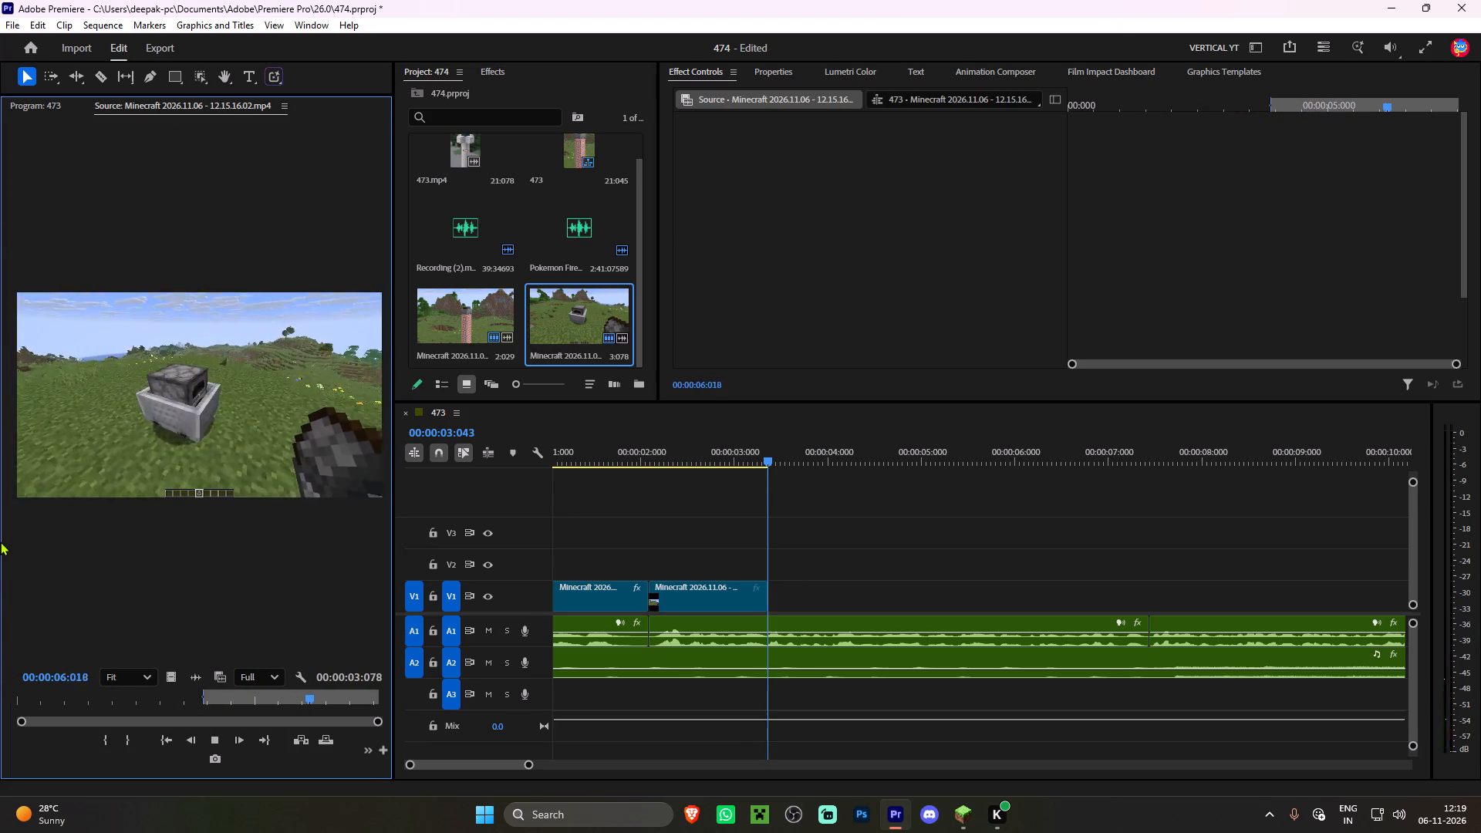
{"action": "key", "text": "space"}
{"action": "type", "text": "o"}
Place only the video of the new range on V1 directly after the second clip and trim its end to 00:00:05:033.
{"action": "left_click_drag", "start_coordinate": [170, 671], "coordinate": [740, 568]}
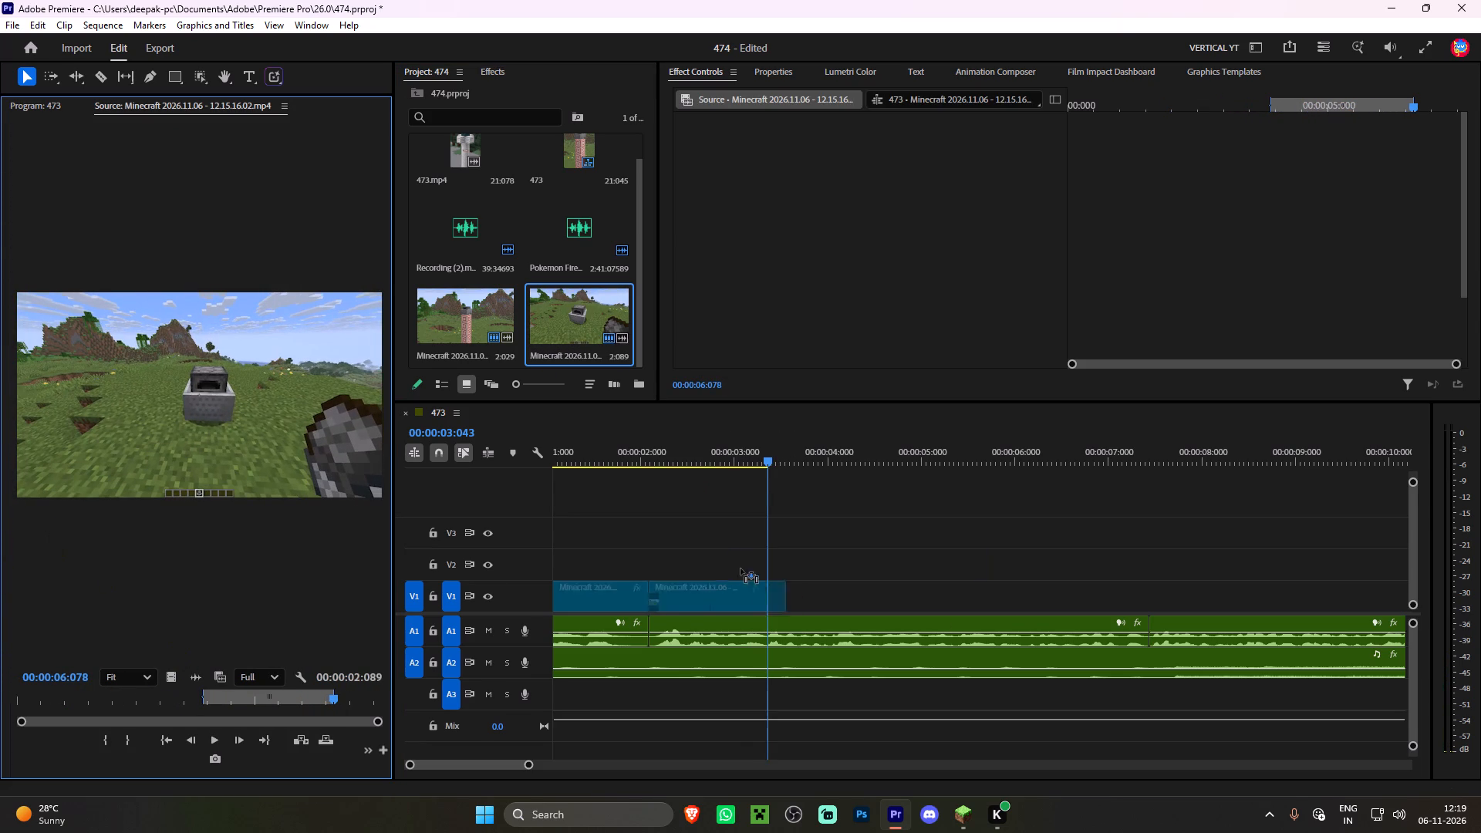
{"action": "left_click_drag", "start_coordinate": [740, 568], "coordinate": [768, 596]}
{"action": "key", "text": "space"}
{"action": "scroll", "coordinate": [817, 563], "scroll_direction": "down", "scroll_amount": 5, "text": "alt"}
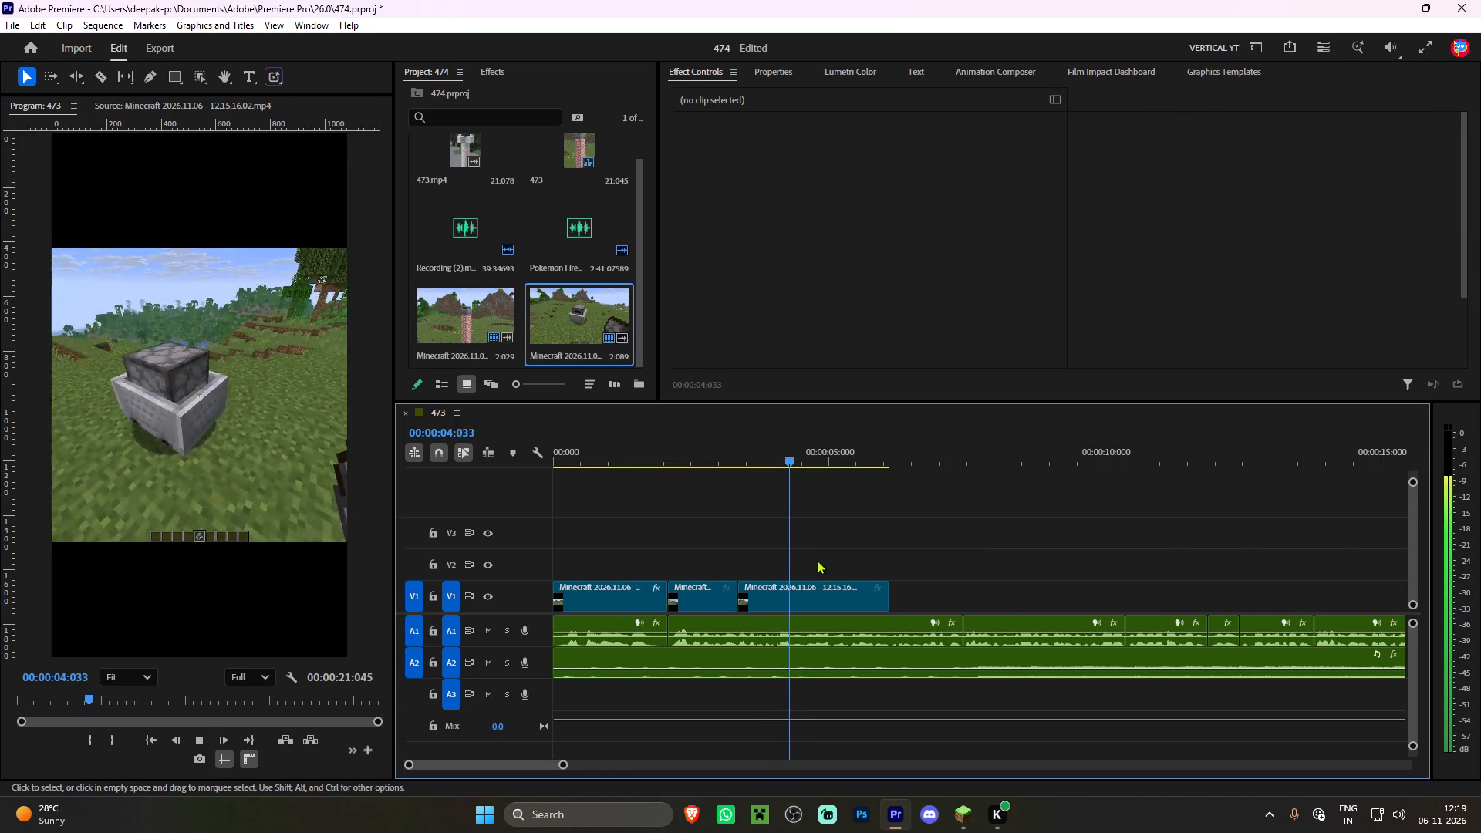
{"action": "key", "text": "space"}
{"action": "key", "text": "space"}
{"action": "key", "text": "space"}
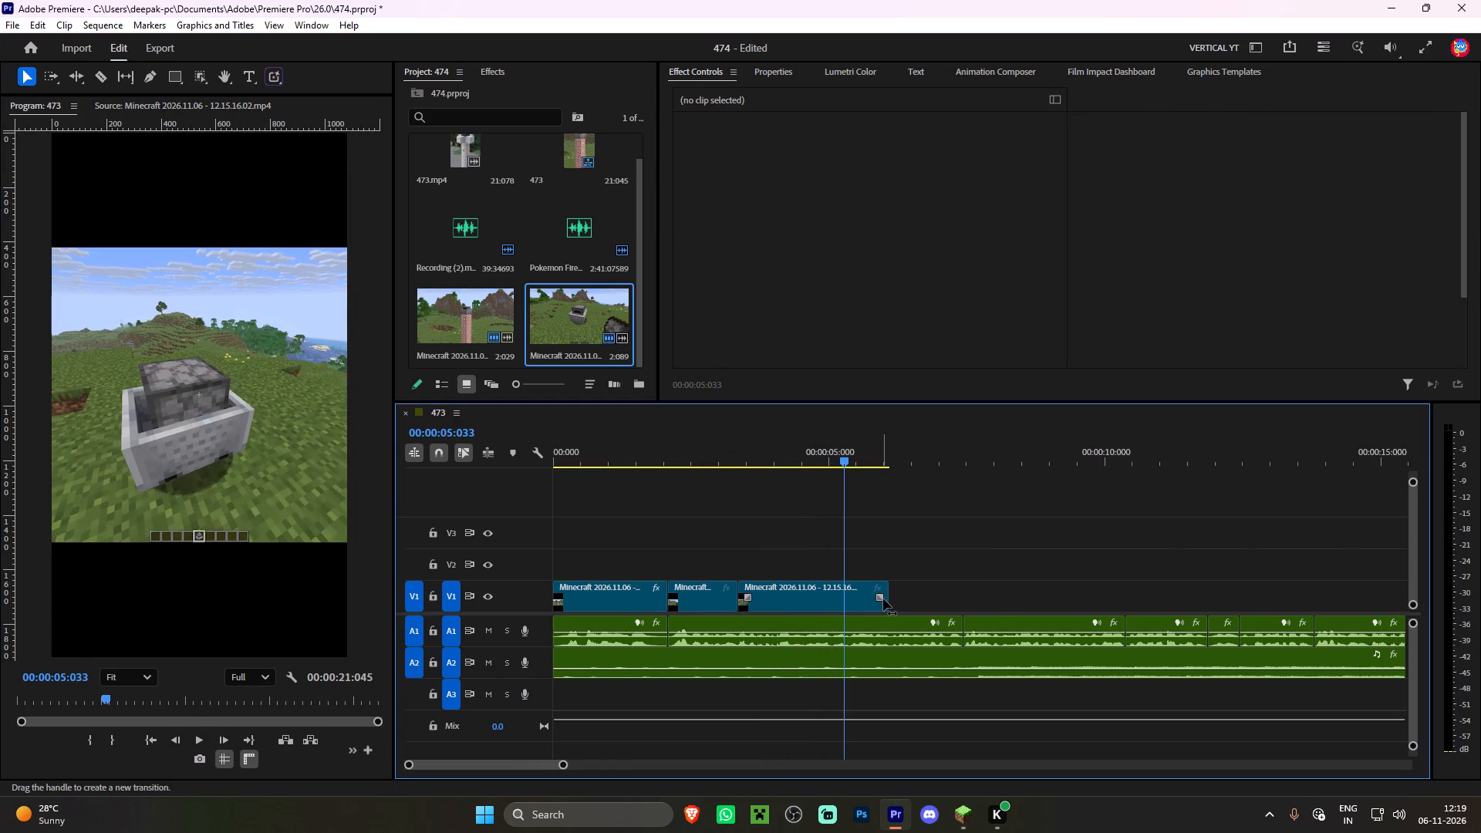
{"action": "left_click_drag", "start_coordinate": [887, 595], "coordinate": [835, 595]}
Import Minecraft 2026.11.06 - 12.15.32.03.mp4 from the Minecraft captures folder.
{"action": "scroll", "coordinate": [516, 312], "scroll_direction": "down", "scroll_amount": 4}
{"action": "double_click", "coordinate": [520, 366]}
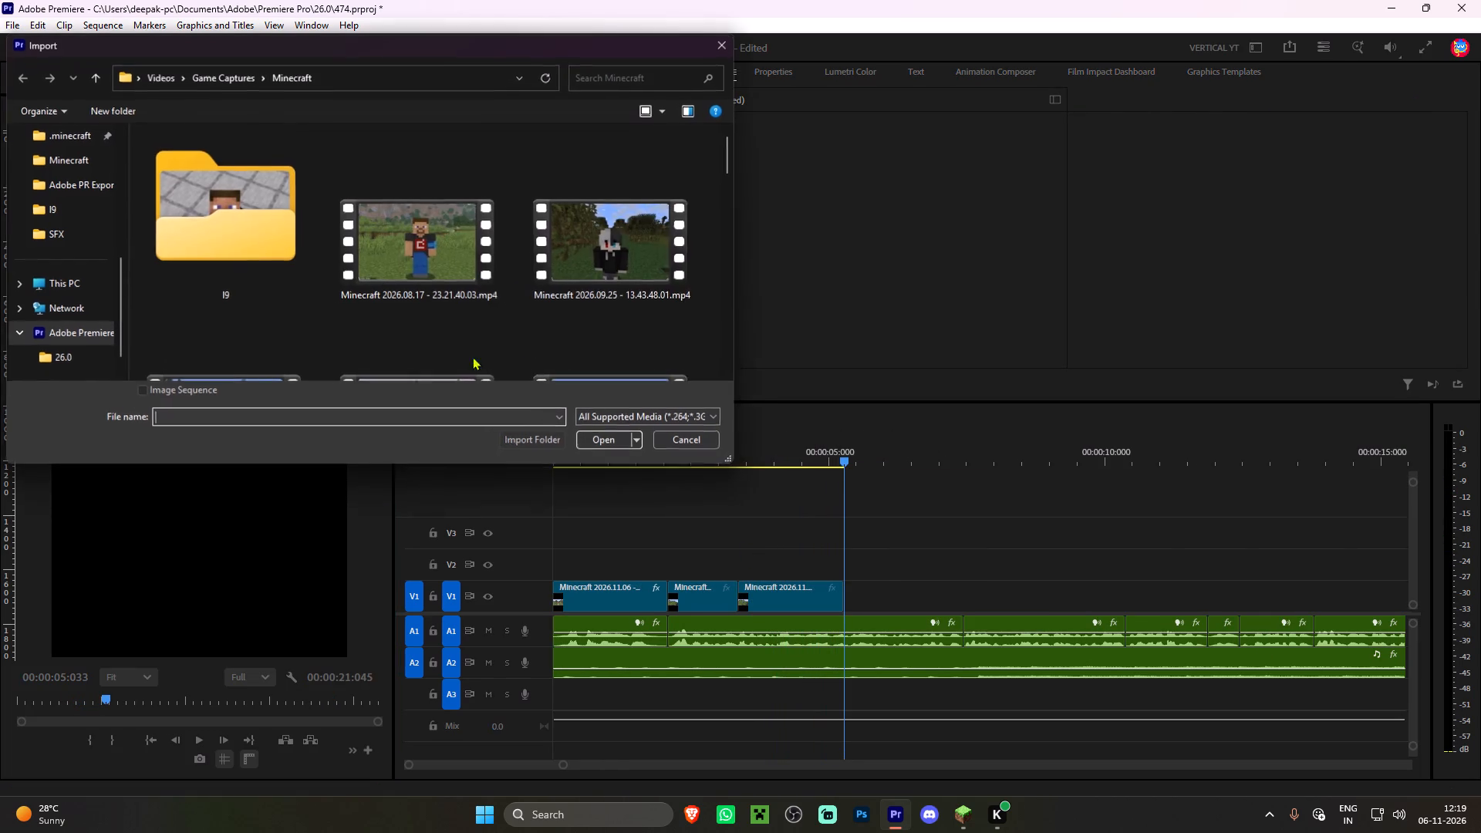
{"action": "scroll", "coordinate": [338, 318], "scroll_direction": "down", "scroll_amount": 9}
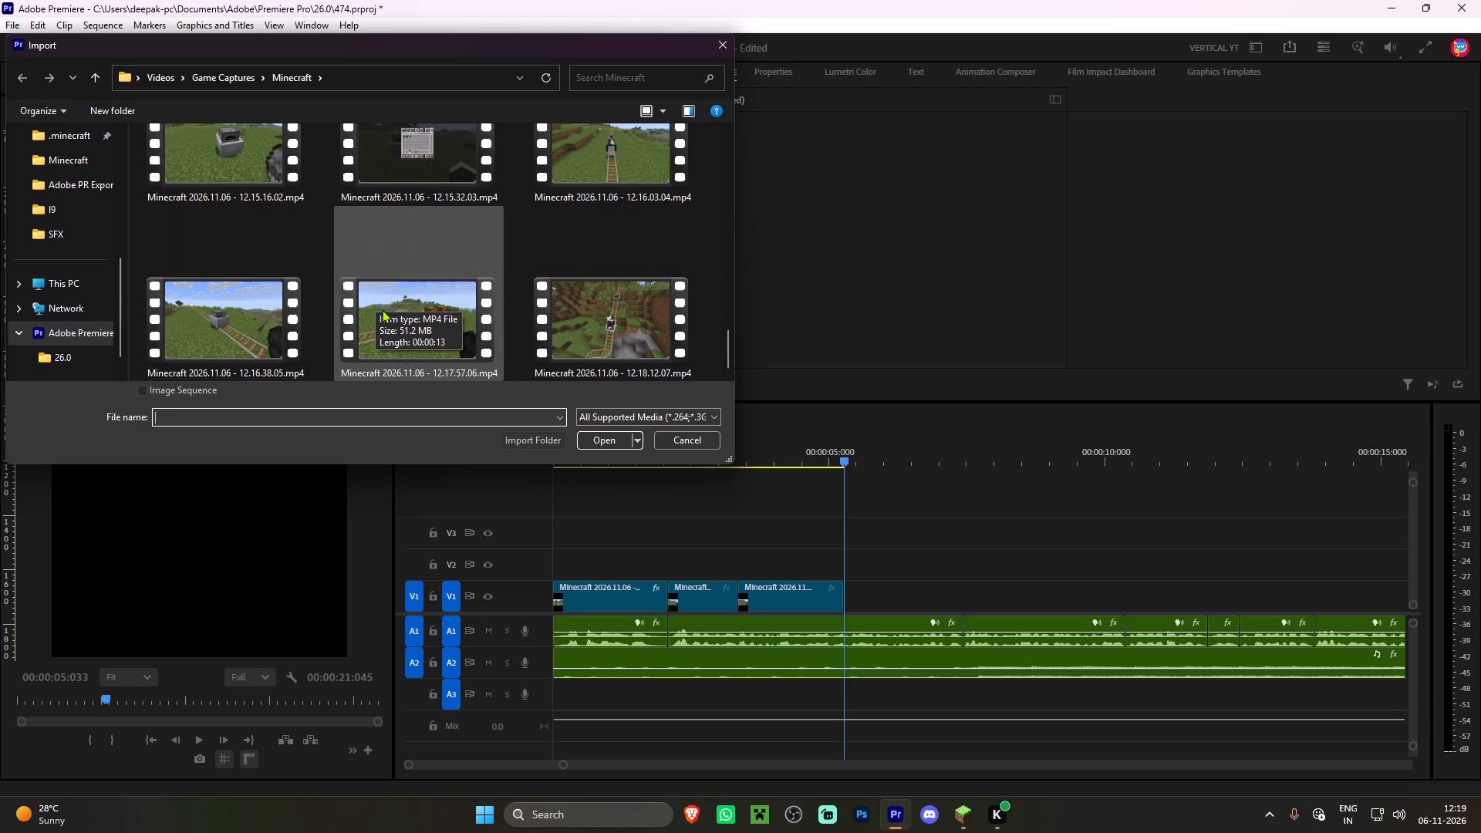
{"action": "scroll", "coordinate": [486, 302], "scroll_direction": "up", "scroll_amount": 1}
{"action": "scroll", "coordinate": [216, 292], "scroll_direction": "up", "scroll_amount": 1}
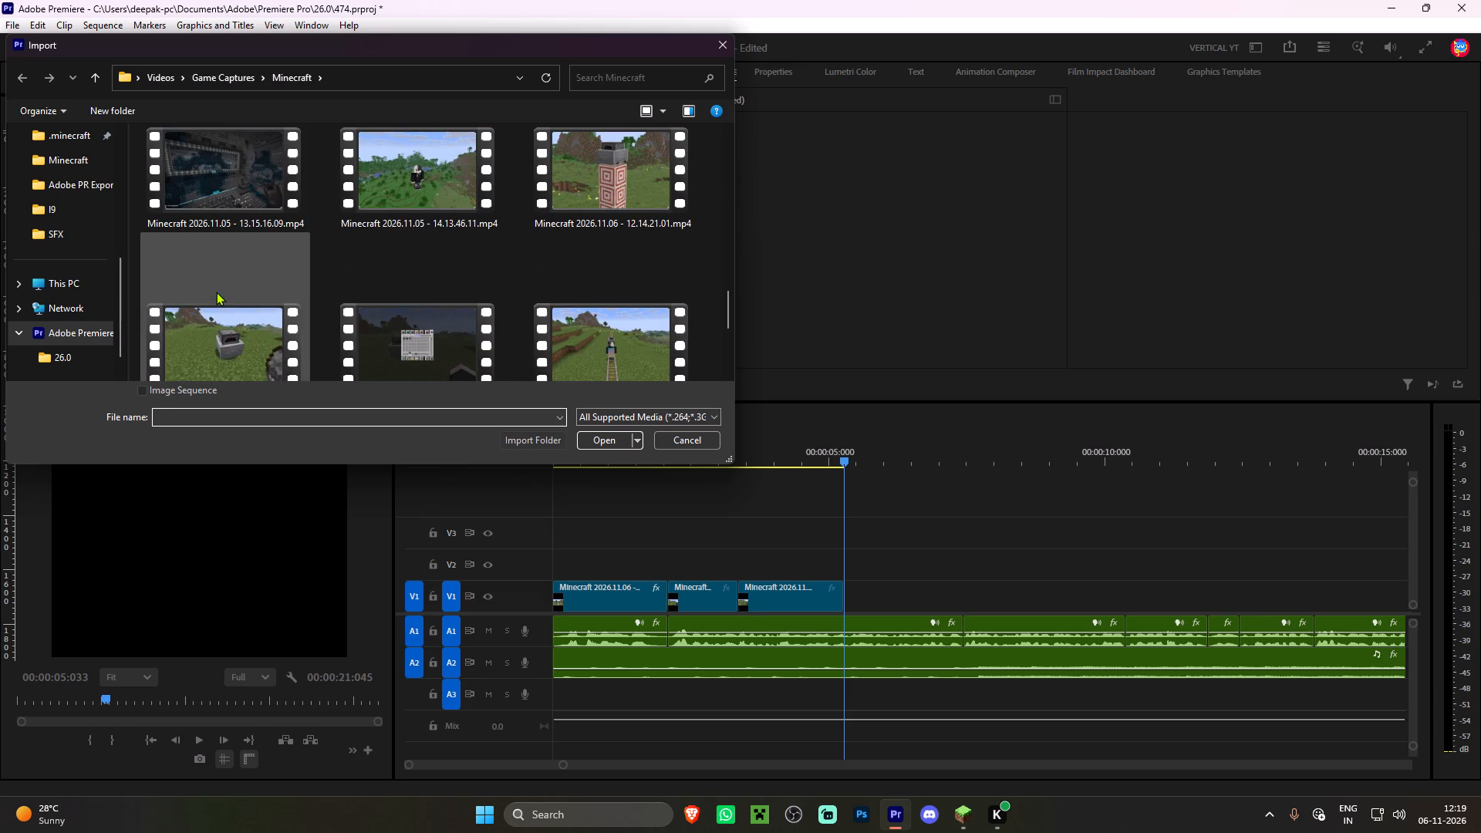
{"action": "scroll", "coordinate": [215, 292], "scroll_direction": "down", "scroll_amount": 1}
{"action": "double_click", "coordinate": [393, 312]}
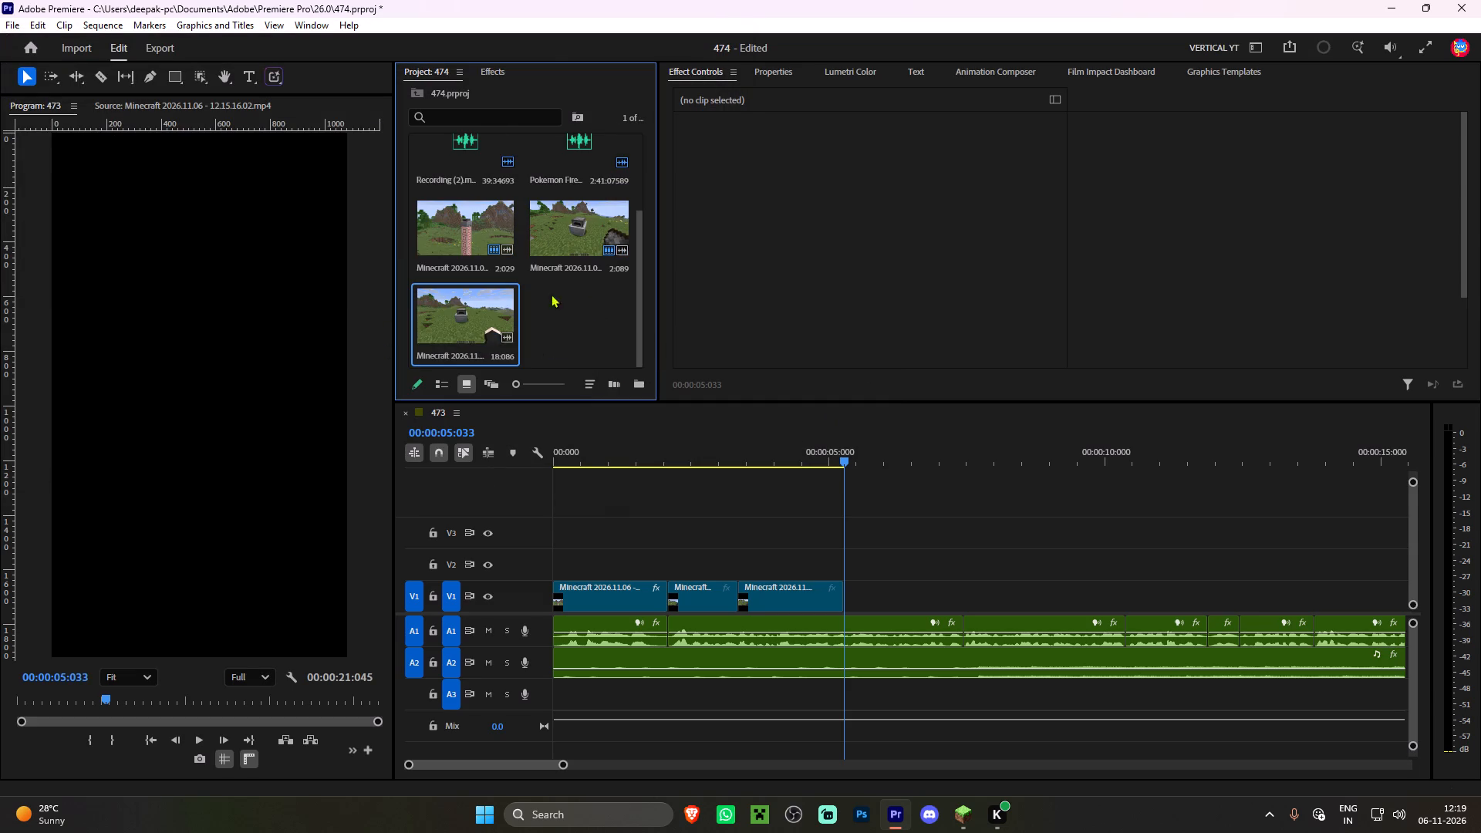
Open the 12.15.32.03 capture as source and mark a 2:043 range from 00:00:10:099 to 00:00:13:021.
{"action": "double_click", "coordinate": [435, 299]}
{"action": "key", "text": "space"}
{"action": "left_click_drag", "start_coordinate": [100, 687], "coordinate": [110, 695]}
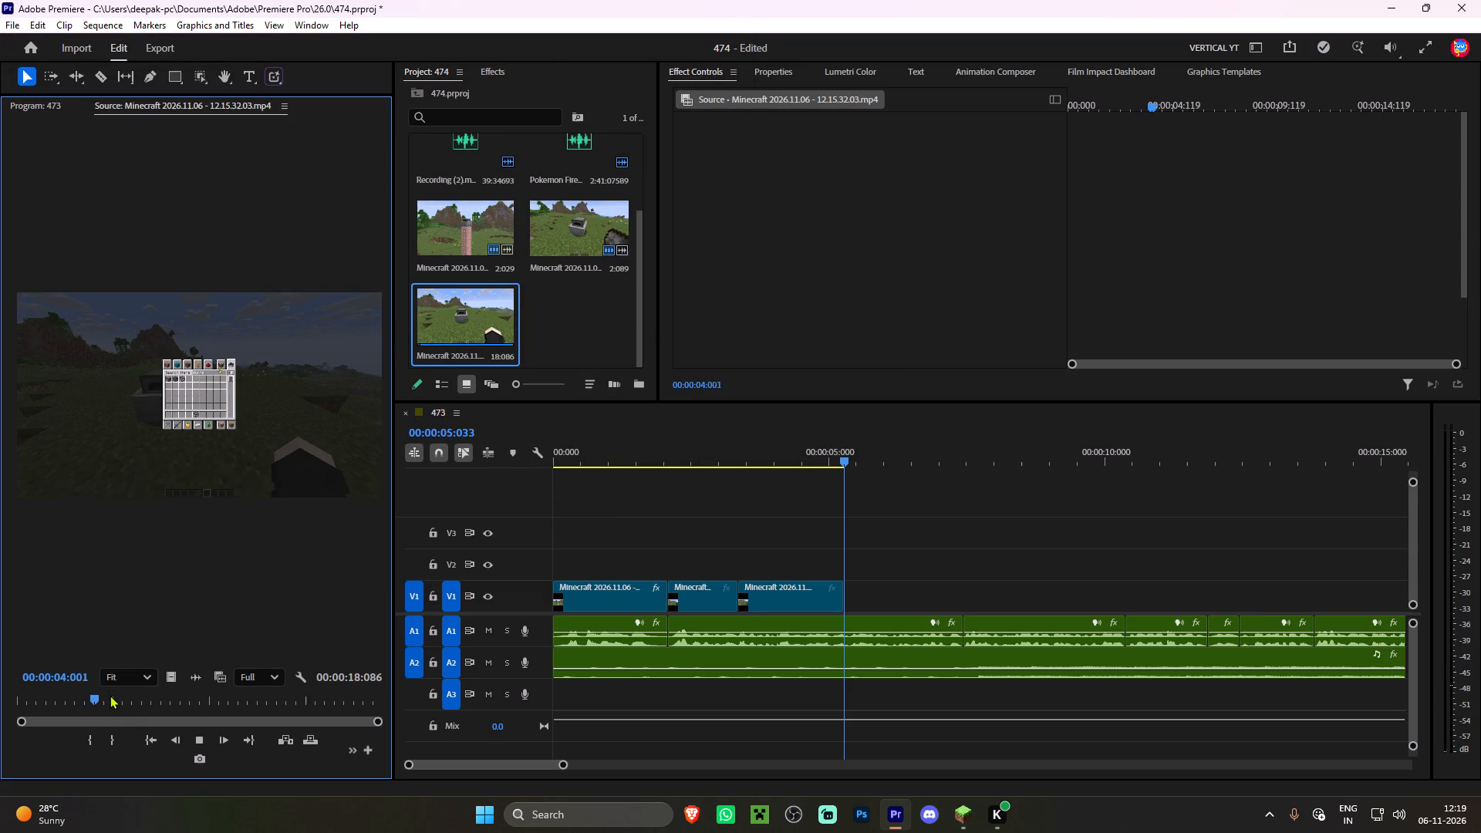
{"action": "left_click_drag", "start_coordinate": [110, 695], "coordinate": [190, 702]}
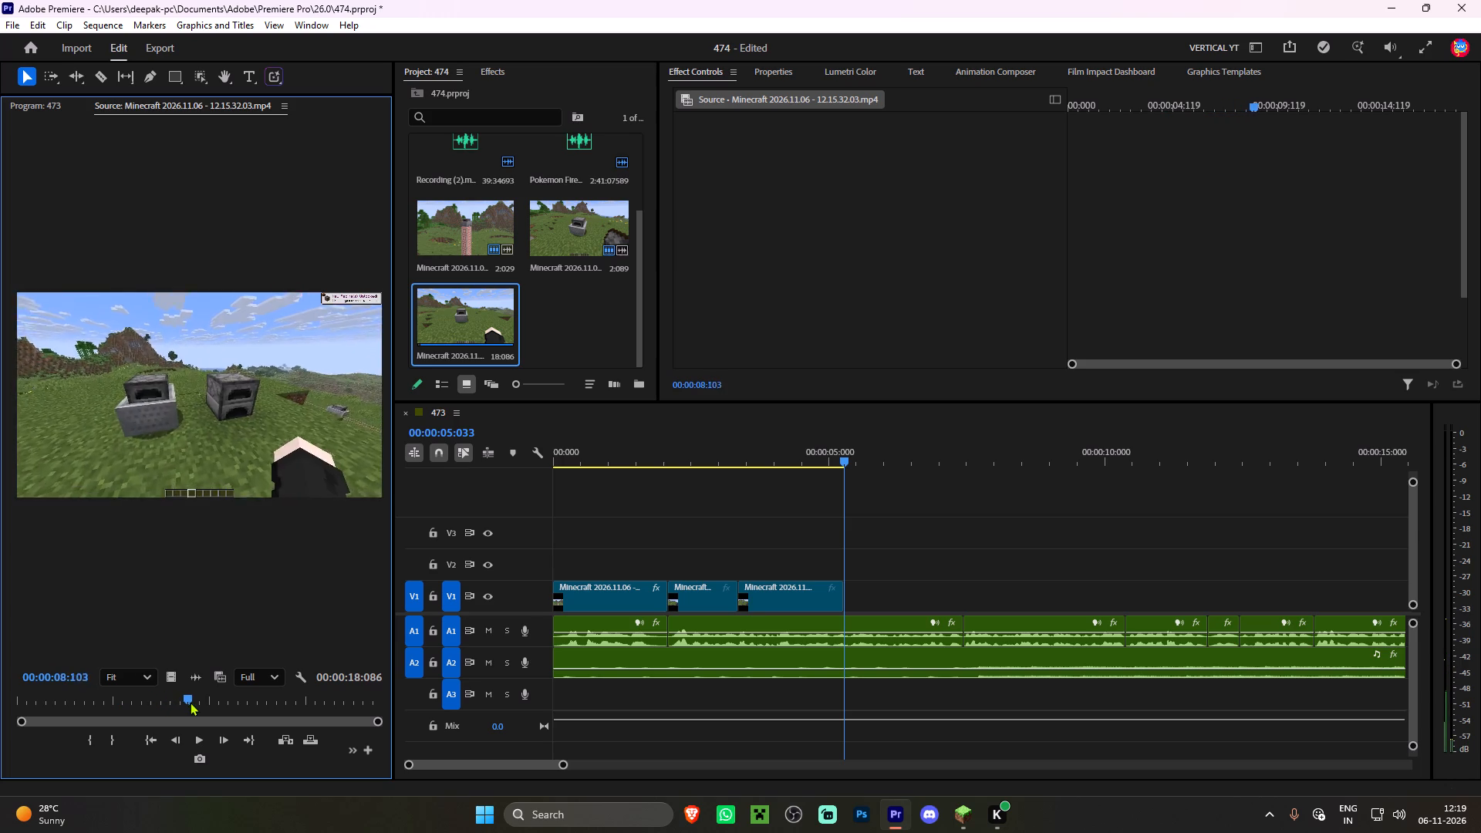
{"action": "left_click_drag", "start_coordinate": [190, 702], "coordinate": [214, 702]}
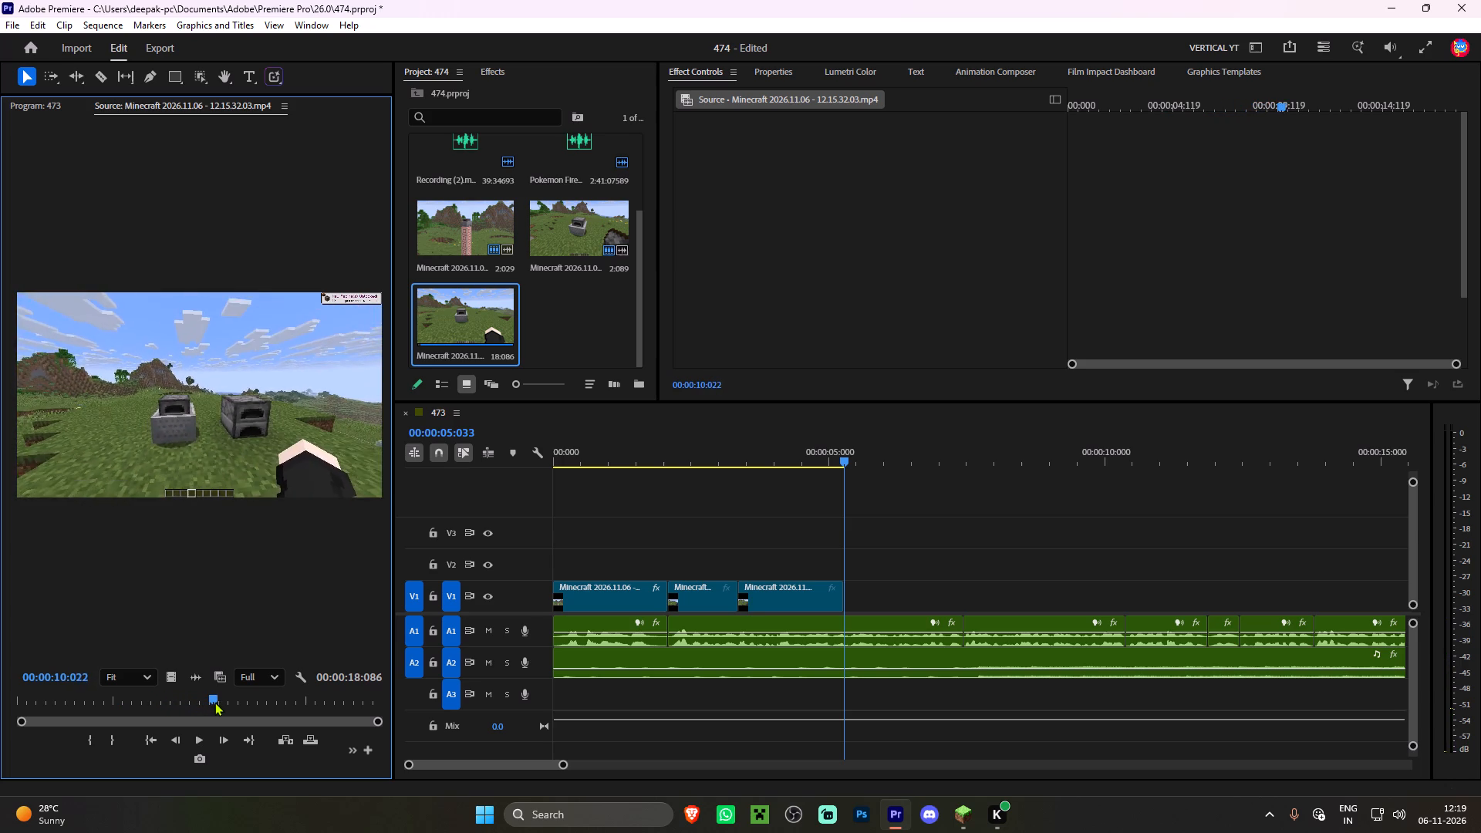
{"action": "left_click_drag", "start_coordinate": [214, 702], "coordinate": [227, 702]}
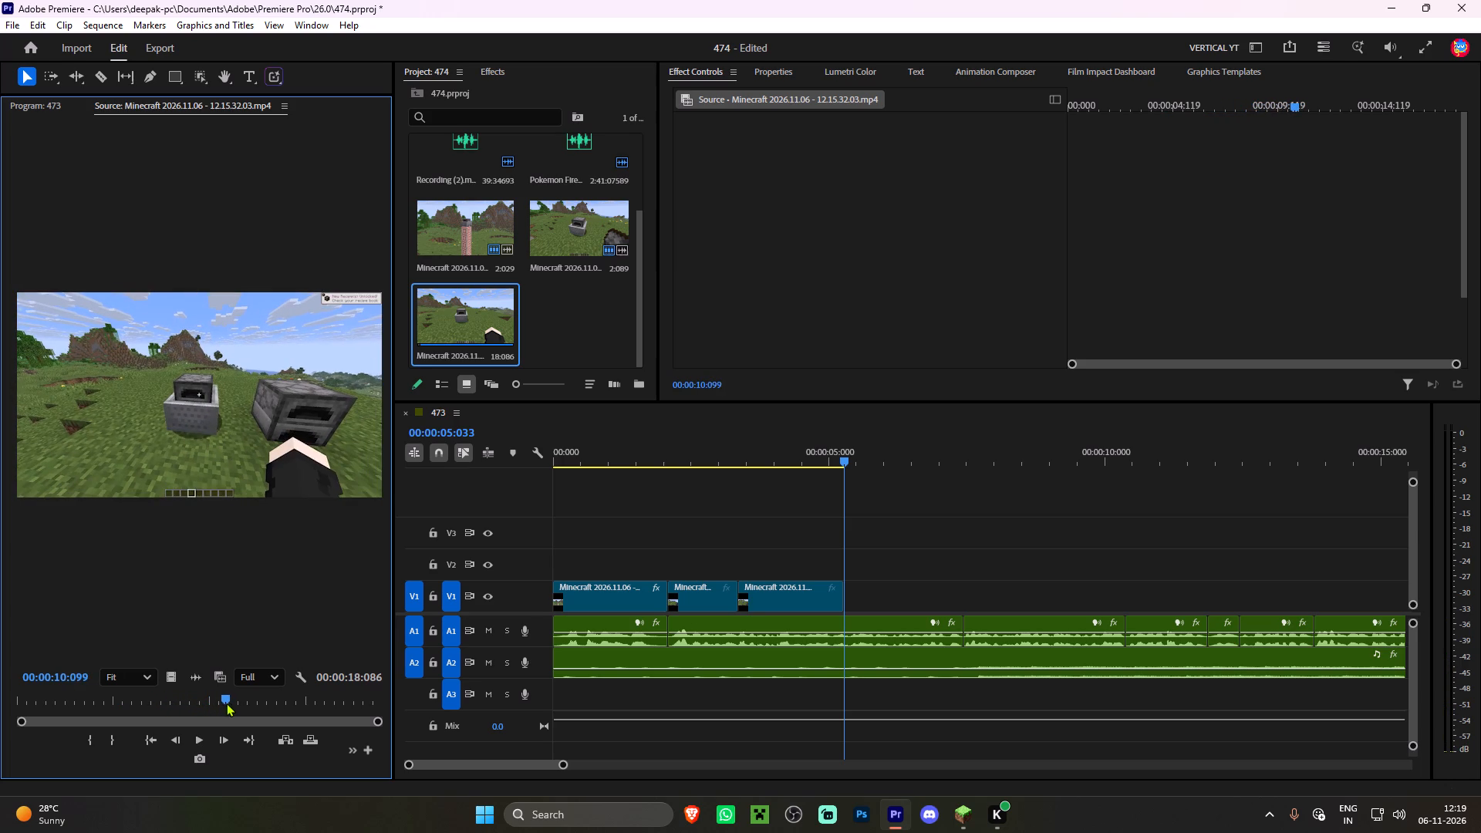
{"action": "key", "text": "i"}
{"action": "key", "text": "space"}
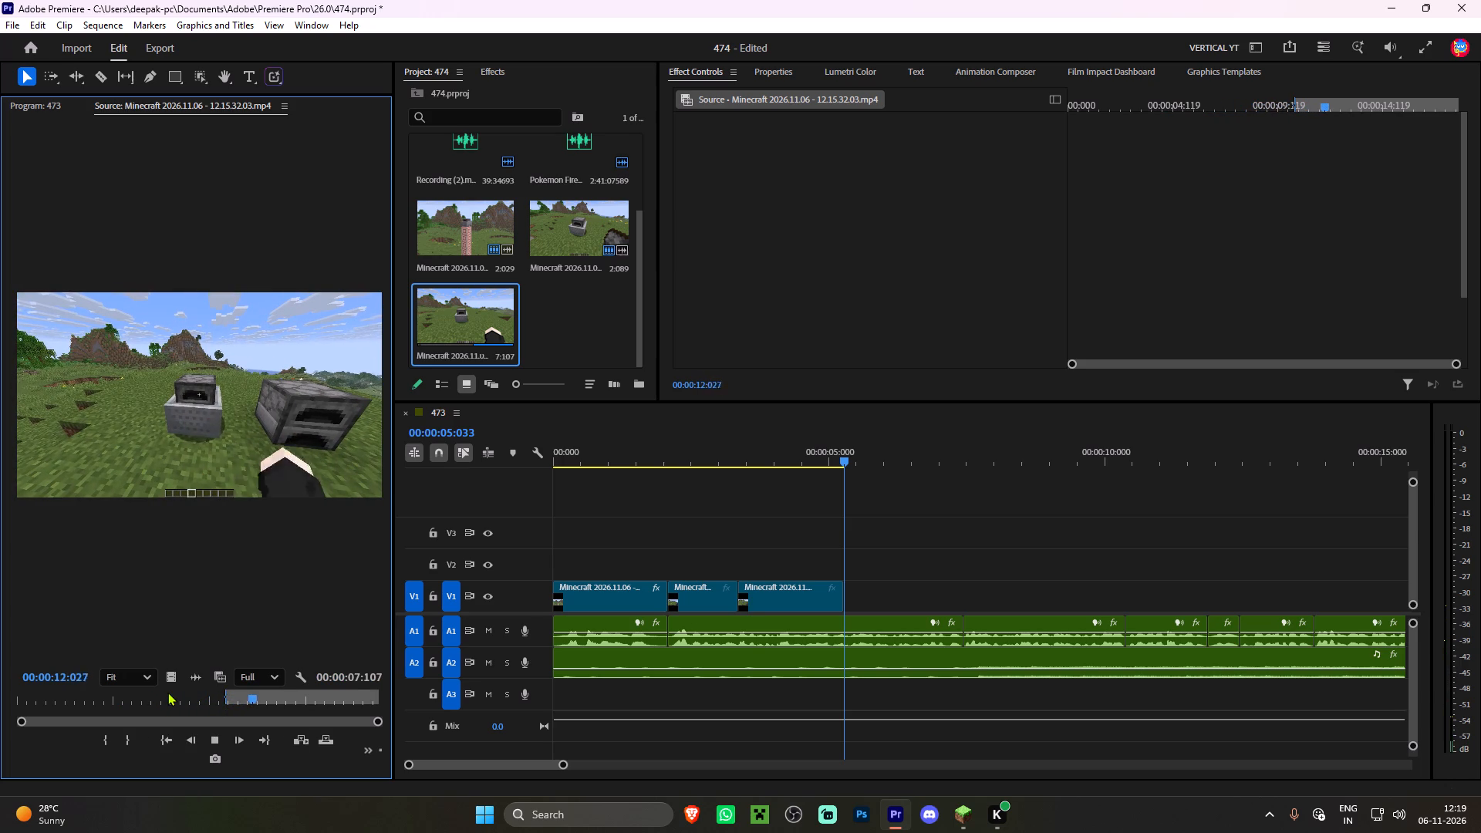
{"action": "key", "text": "space"}
{"action": "key", "text": "o"}
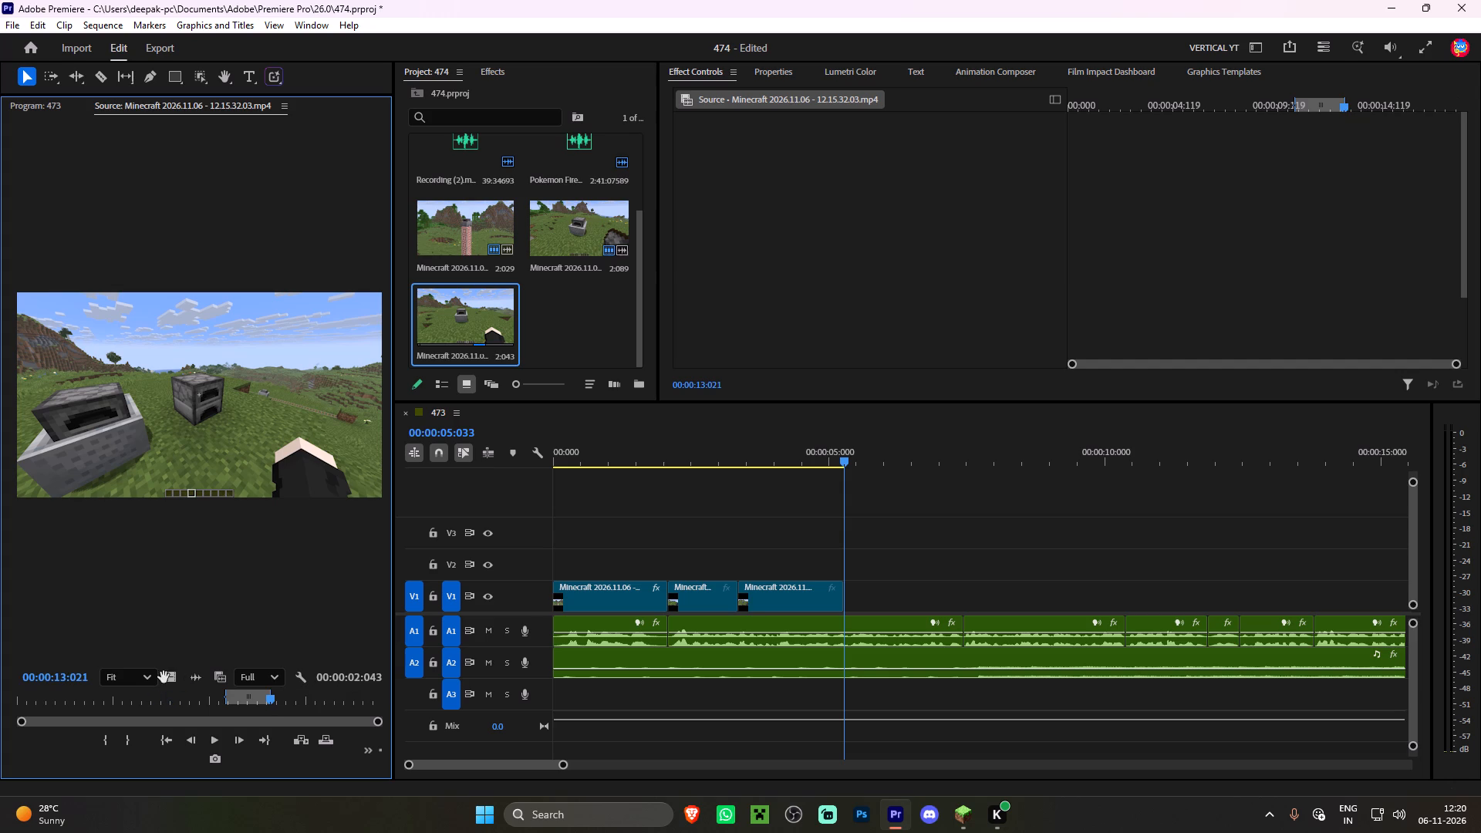
Place only the video of the marked range on V1 at 00:00:05:033 and trim its end to the voiceover cut at 00:00:07:052.
{"action": "left_click_drag", "start_coordinate": [167, 683], "coordinate": [845, 588]}
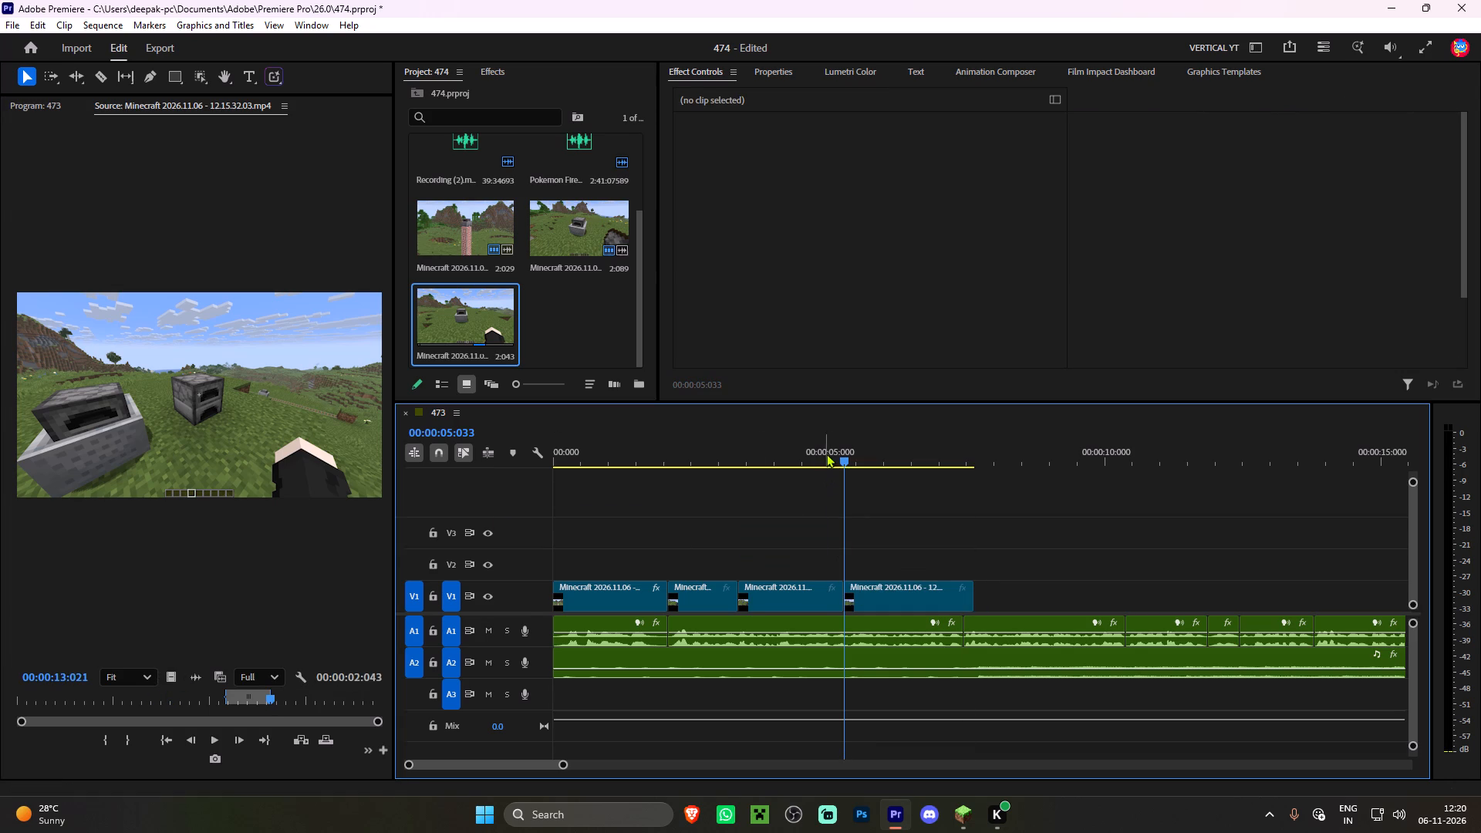
{"action": "left_click", "coordinate": [825, 452]}
{"action": "key", "text": "space"}
{"action": "scroll", "coordinate": [829, 521], "scroll_direction": "down", "scroll_amount": 5}
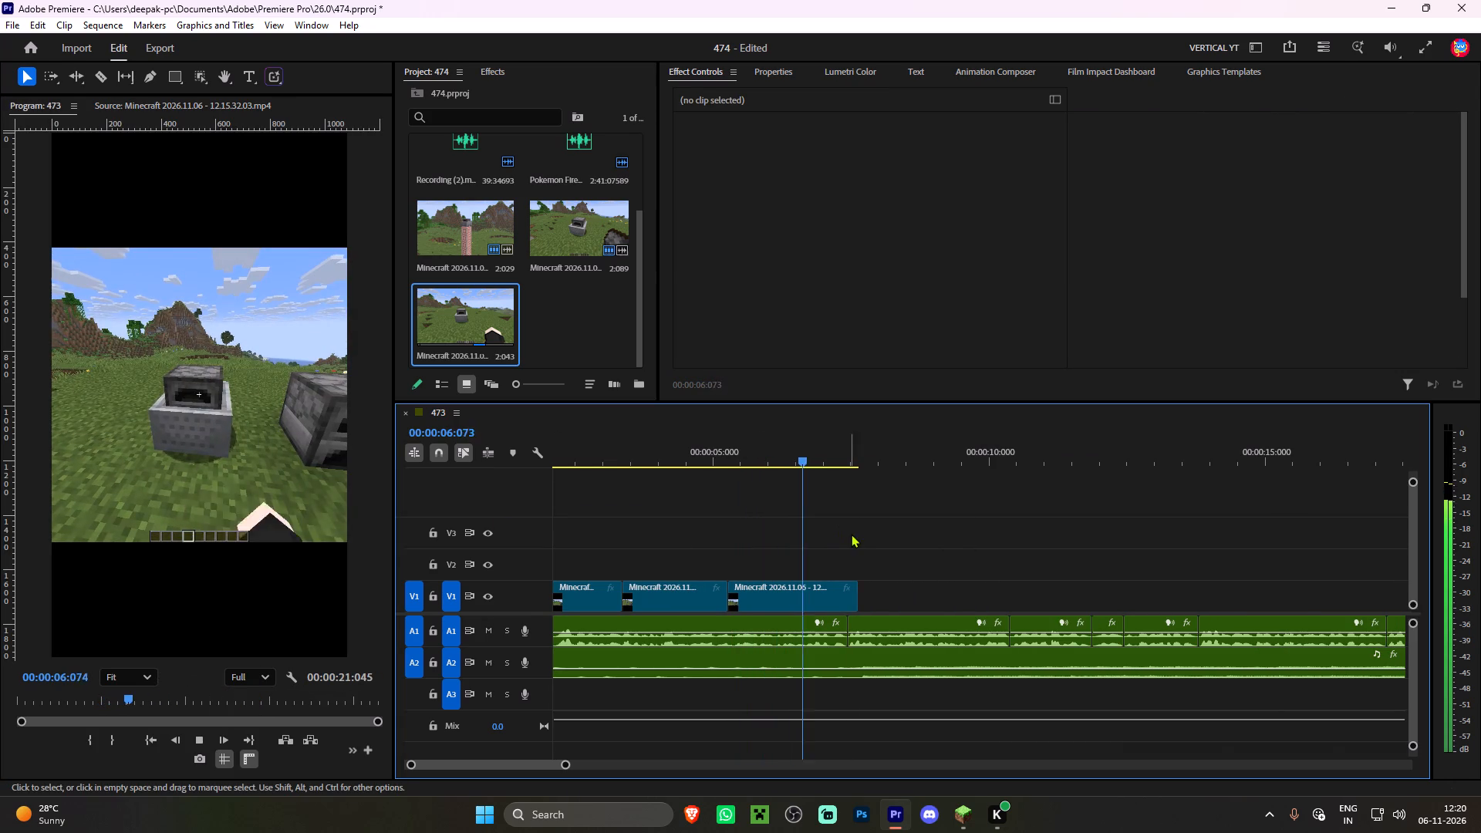
{"action": "key", "text": "space"}
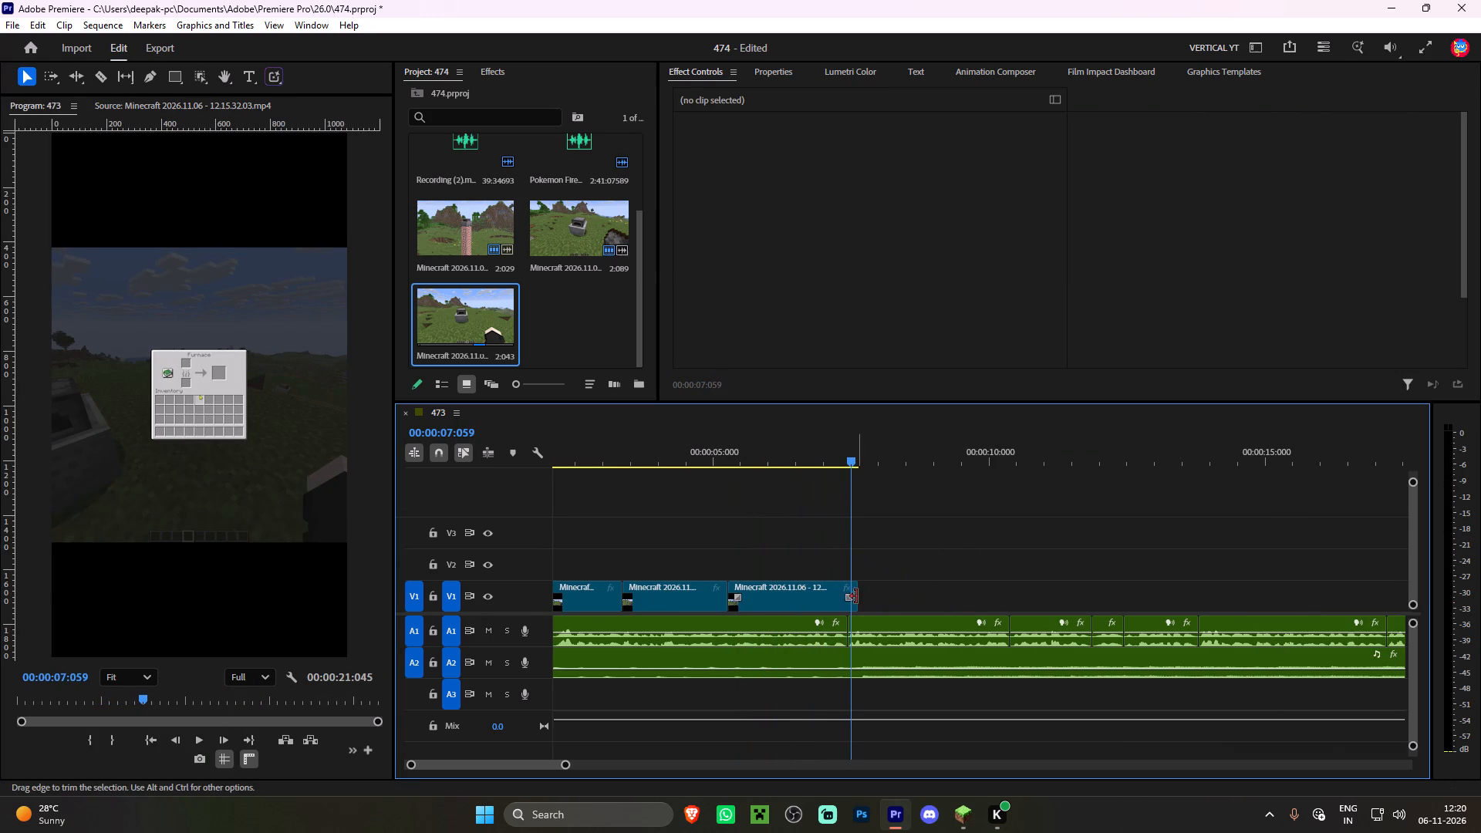
{"action": "scroll", "coordinate": [845, 592], "scroll_direction": "up", "scroll_amount": 4, "text": "alt"}
{"action": "left_click_drag", "start_coordinate": [865, 588], "coordinate": [872, 594]}
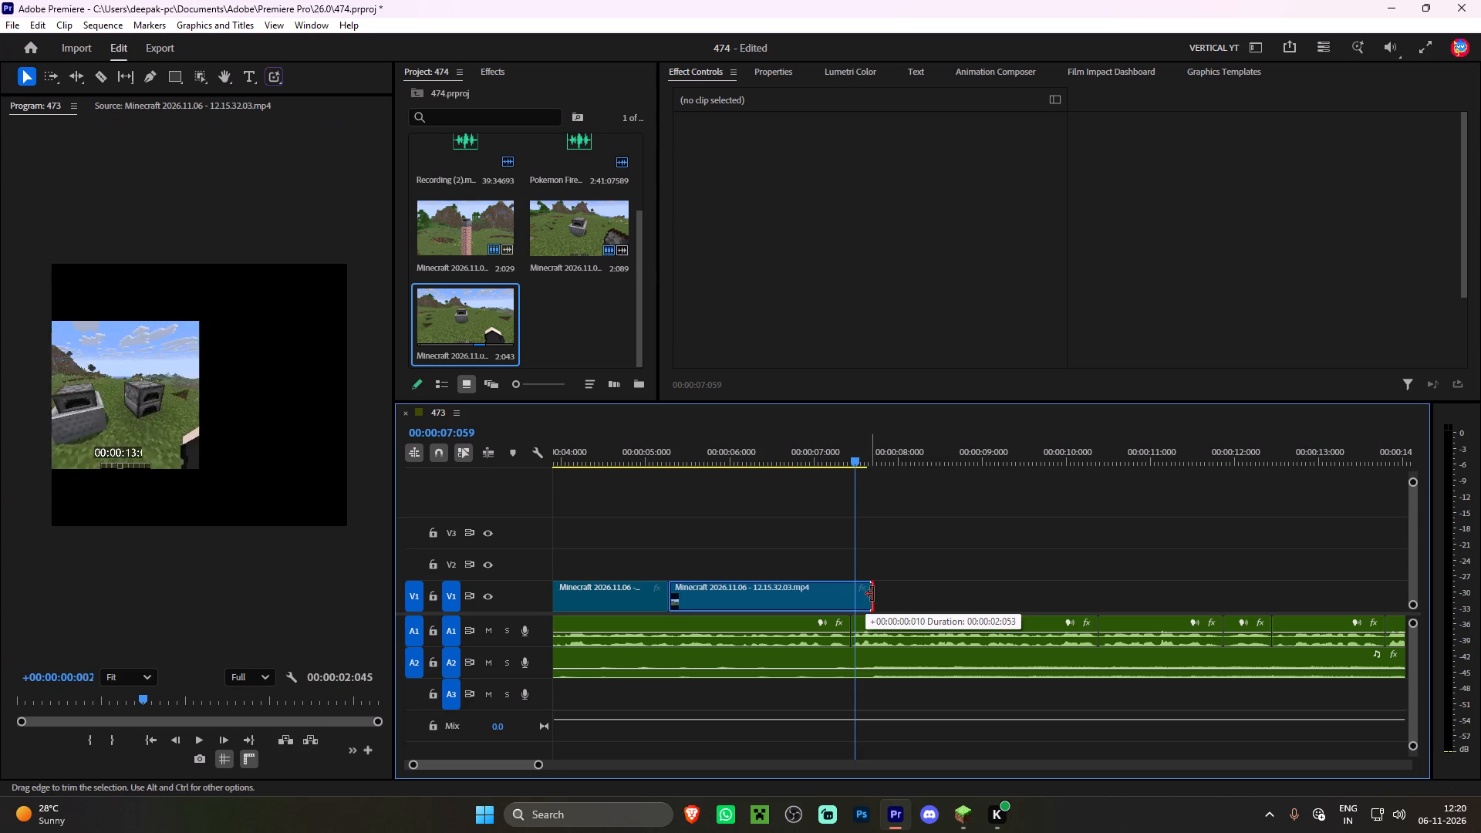
{"action": "left_click_drag", "start_coordinate": [872, 594], "coordinate": [875, 594]}
{"action": "left_click_drag", "start_coordinate": [673, 581], "coordinate": [688, 585]}
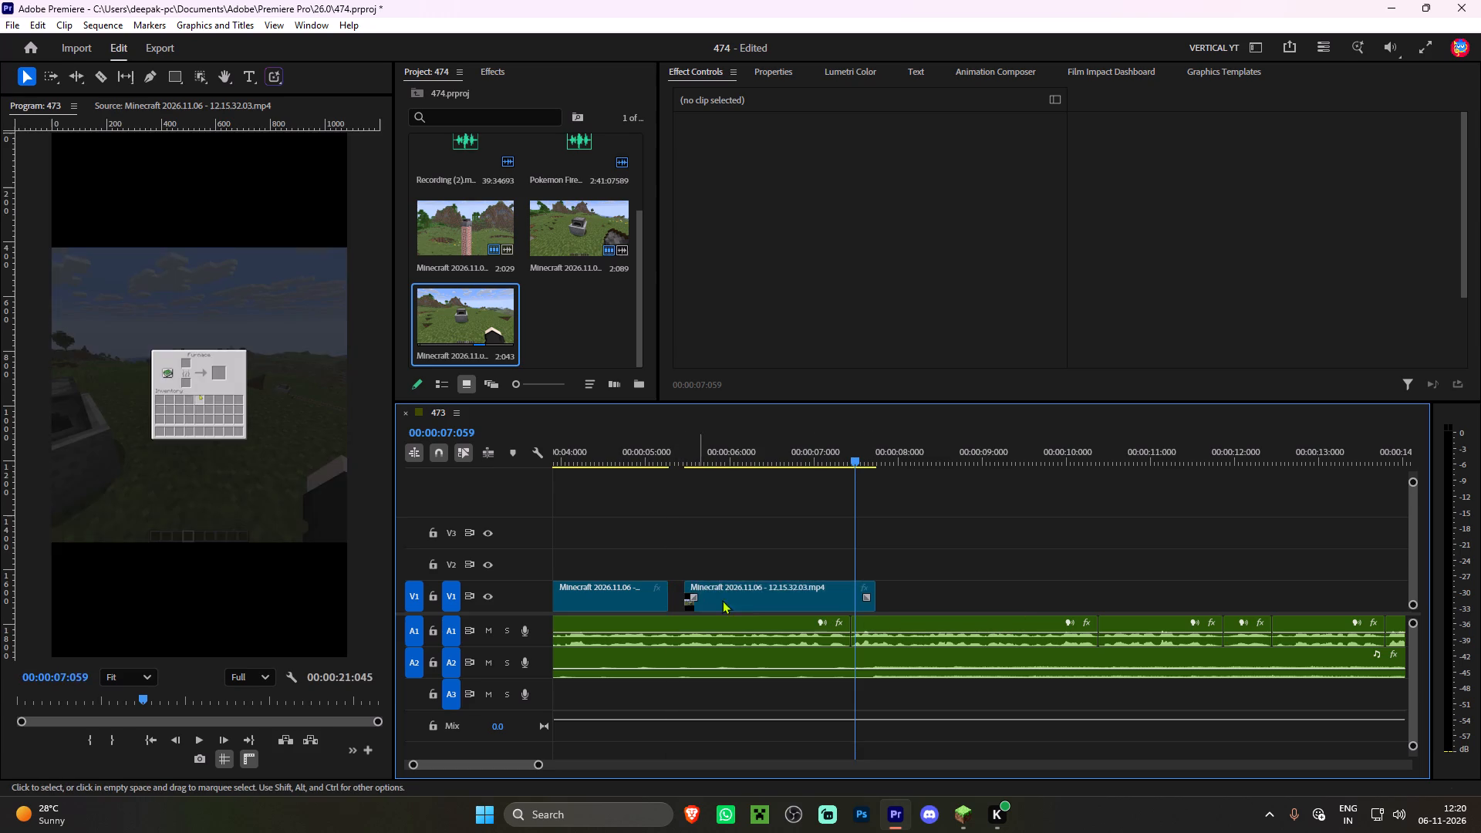
{"action": "left_click_drag", "start_coordinate": [749, 604], "coordinate": [732, 604]}
{"action": "left_click_drag", "start_coordinate": [870, 592], "coordinate": [861, 592]}
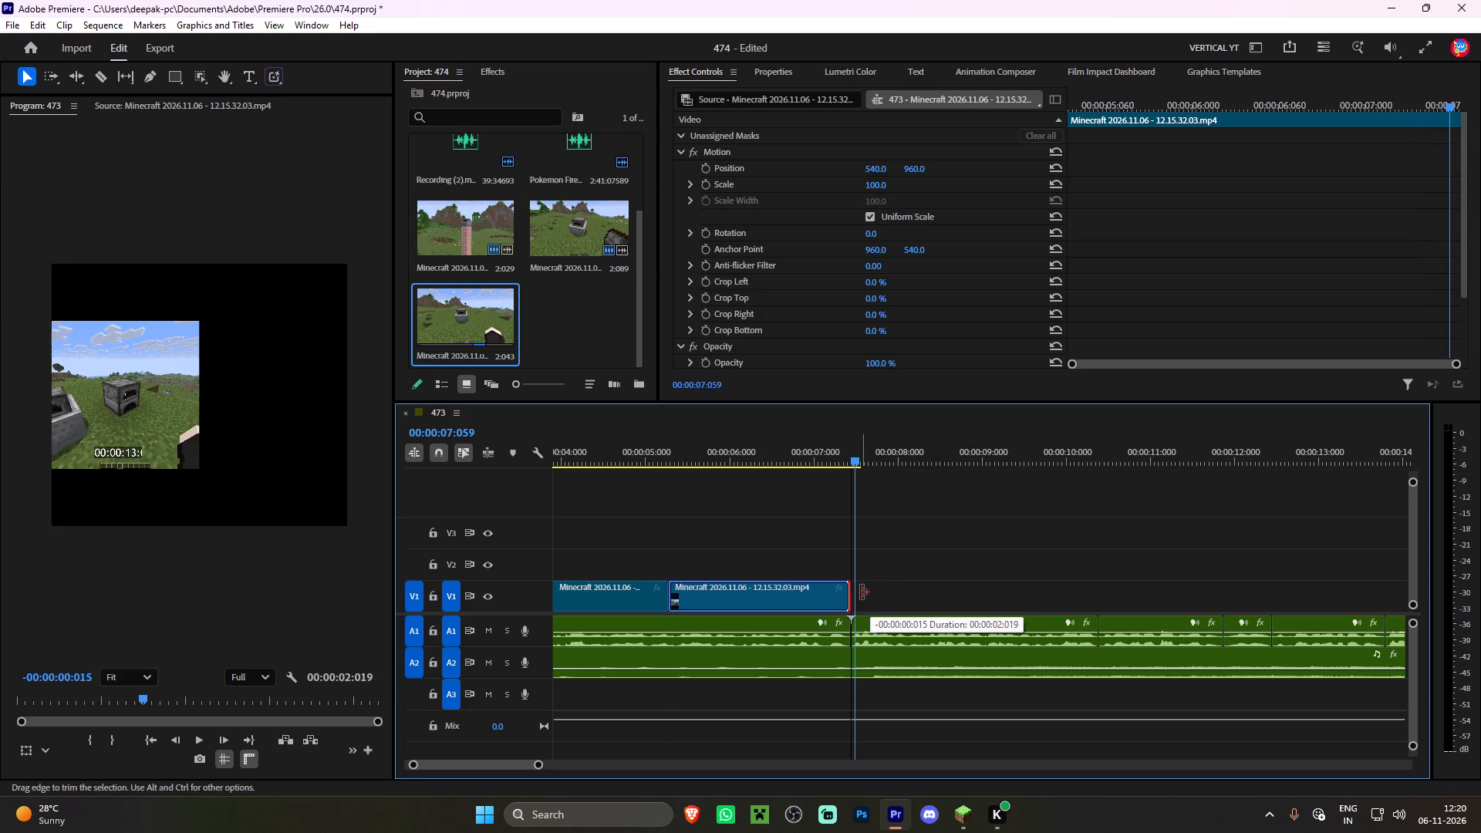
{"action": "left_click_drag", "start_coordinate": [861, 592], "coordinate": [860, 592]}
Play through the fourth V1 clip and on into the uncovered voiceover to check the timing.
{"action": "left_click", "coordinate": [635, 449]}
{"action": "key", "text": "space"}
{"action": "left_click", "coordinate": [727, 507]}
{"action": "scroll", "coordinate": [727, 507], "scroll_direction": "down", "scroll_amount": 10, "text": "alt"}
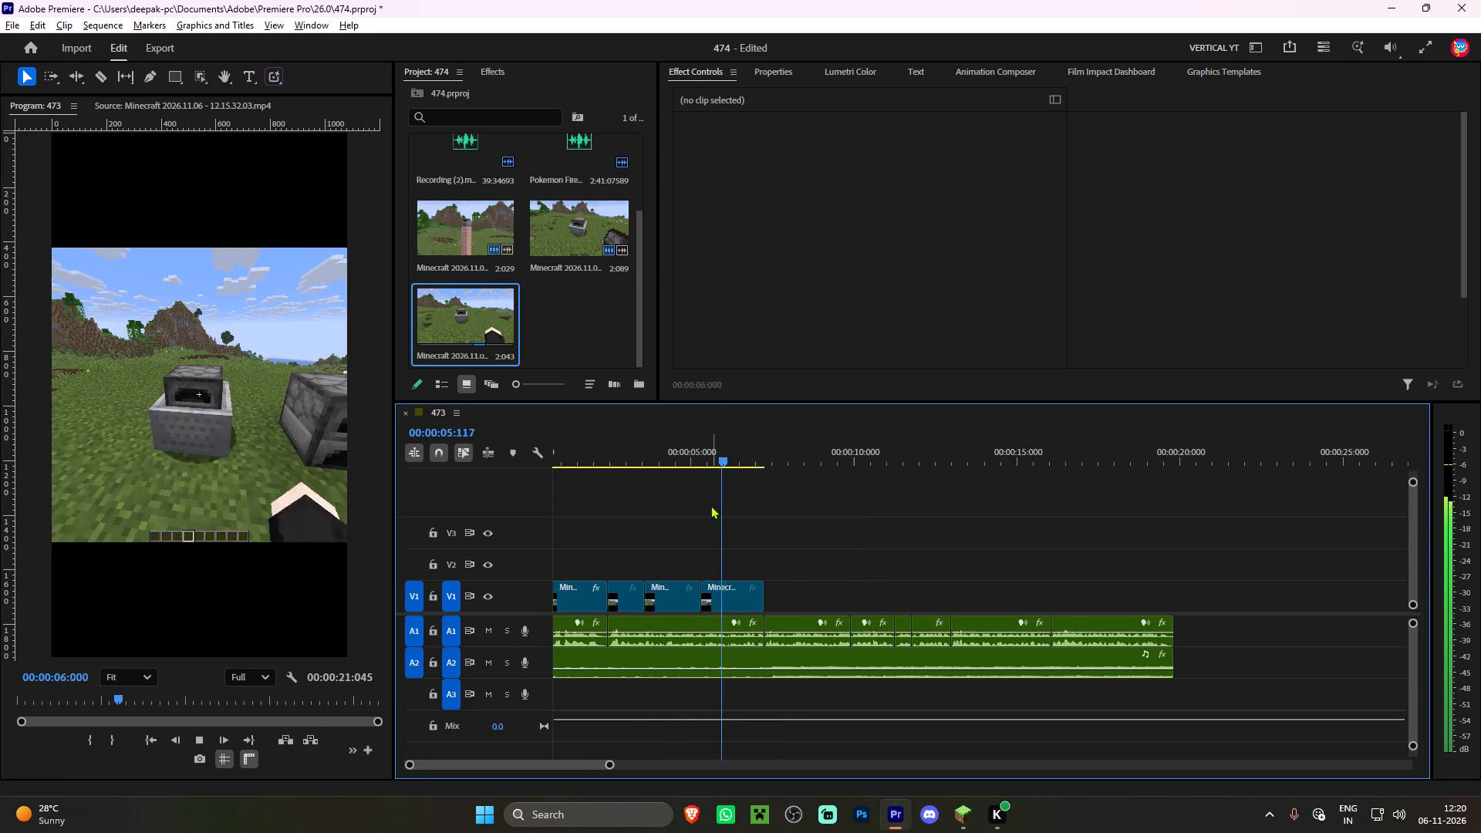
{"action": "key", "text": "space"}
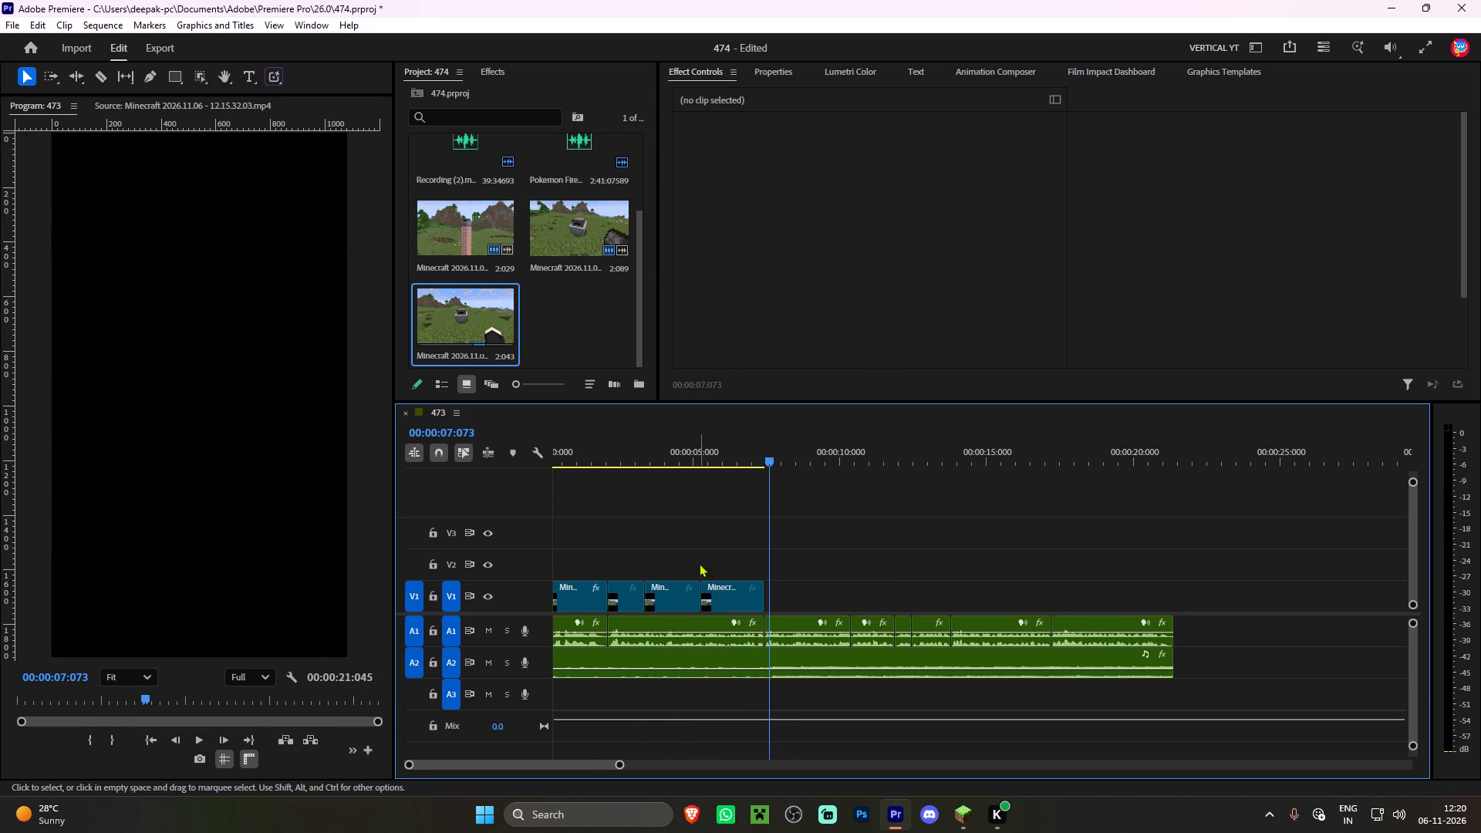
{"action": "key", "text": "space"}
{"action": "scroll", "coordinate": [762, 575], "scroll_direction": "up", "scroll_amount": 6, "text": "alt"}
{"action": "scroll", "coordinate": [740, 566], "scroll_direction": "up", "scroll_amount": 6}
{"action": "scroll", "coordinate": [738, 565], "scroll_direction": "down", "scroll_amount": 6}
{"action": "scroll", "coordinate": [738, 562], "scroll_direction": "up", "scroll_amount": 6}
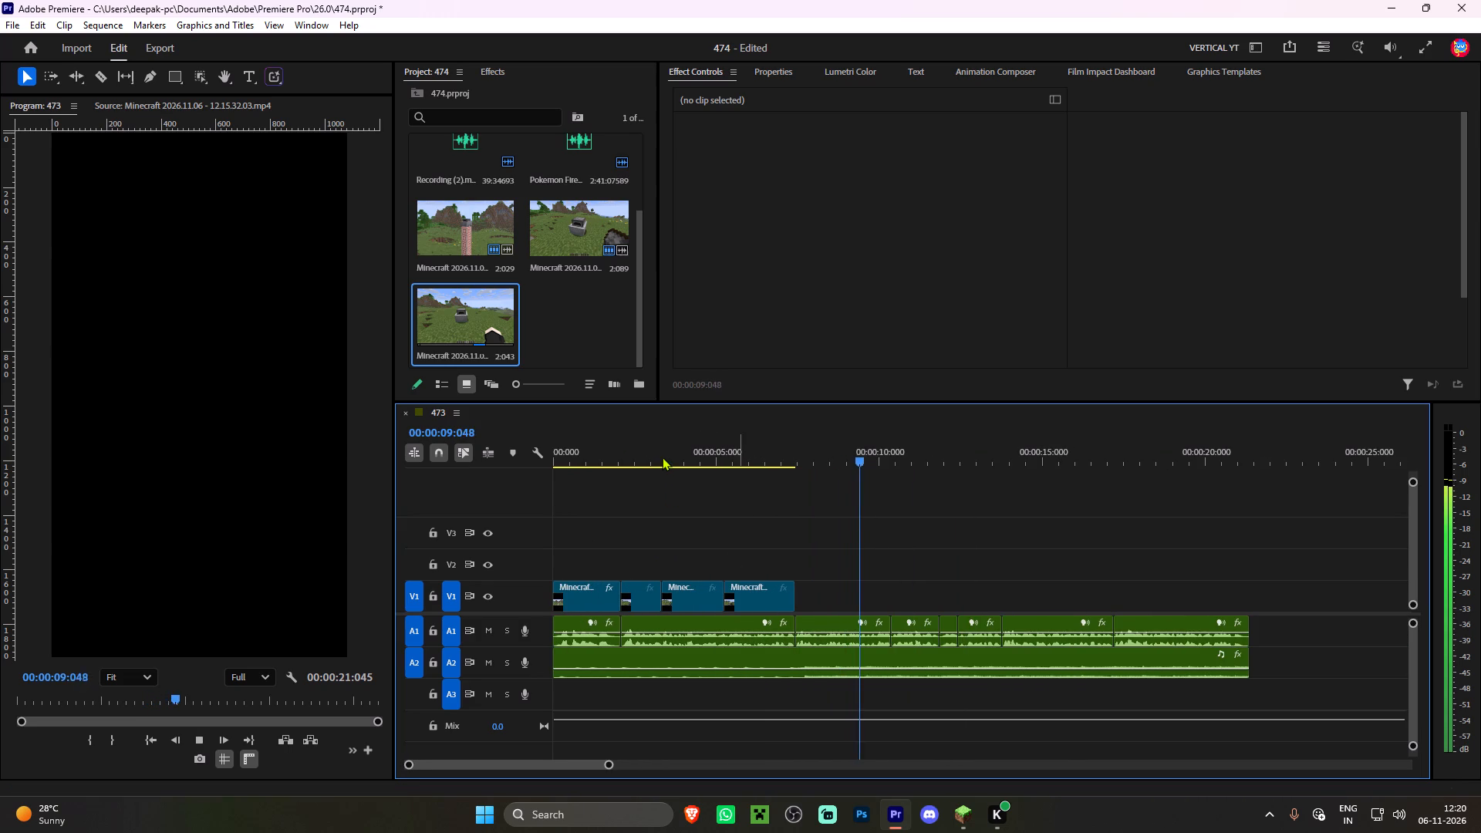
Apply Motion Preset max to the second V1 clip and play it back.
{"action": "left_click", "coordinate": [662, 457]}
{"action": "key", "text": "space"}
{"action": "key", "text": "space"}
{"action": "scroll", "coordinate": [659, 467], "scroll_direction": "up", "scroll_amount": 3}
{"action": "left_click_drag", "start_coordinate": [636, 452], "coordinate": [615, 454]}
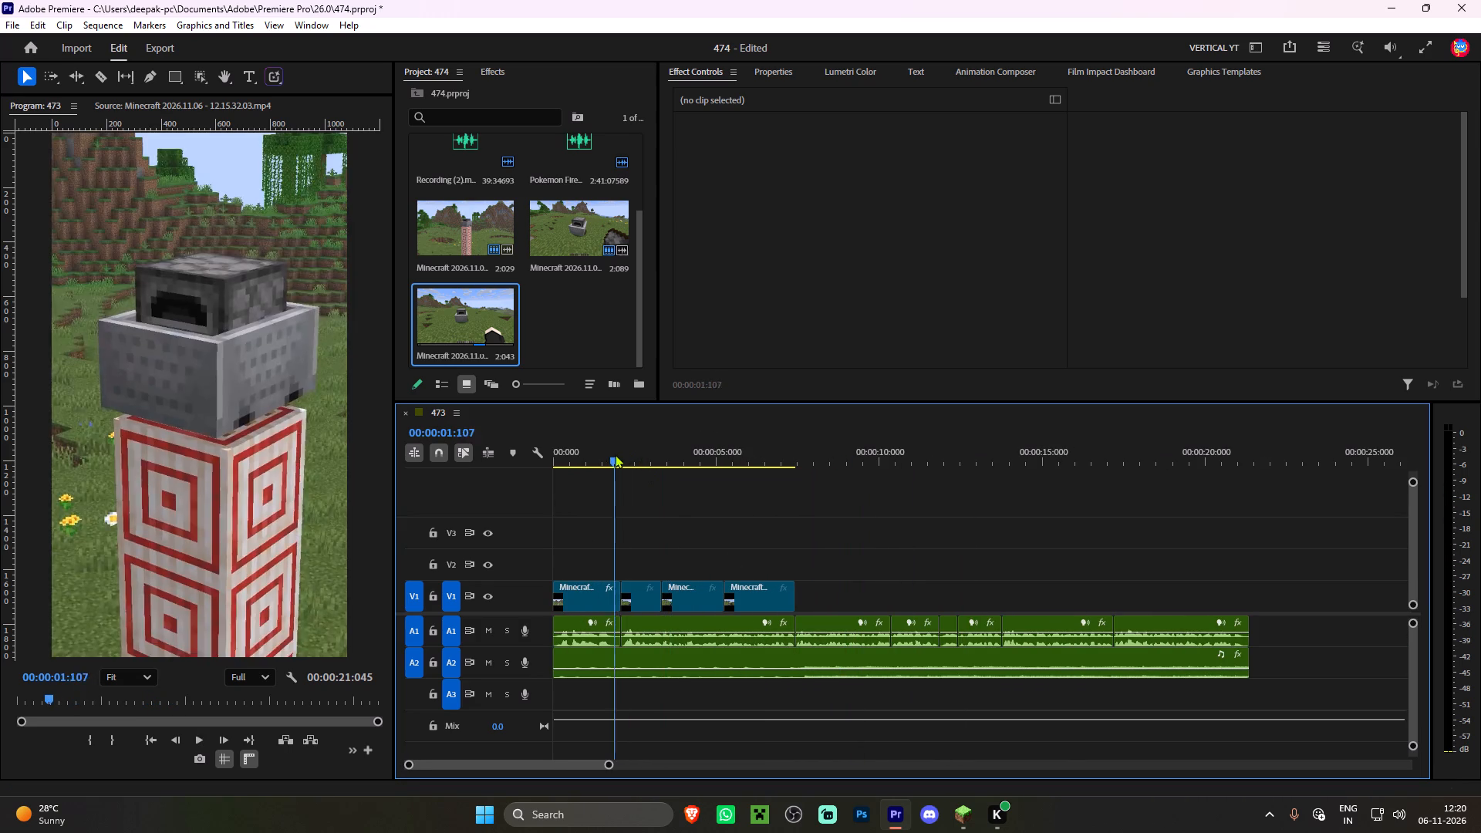
{"action": "left_click_drag", "start_coordinate": [615, 454], "coordinate": [648, 473]}
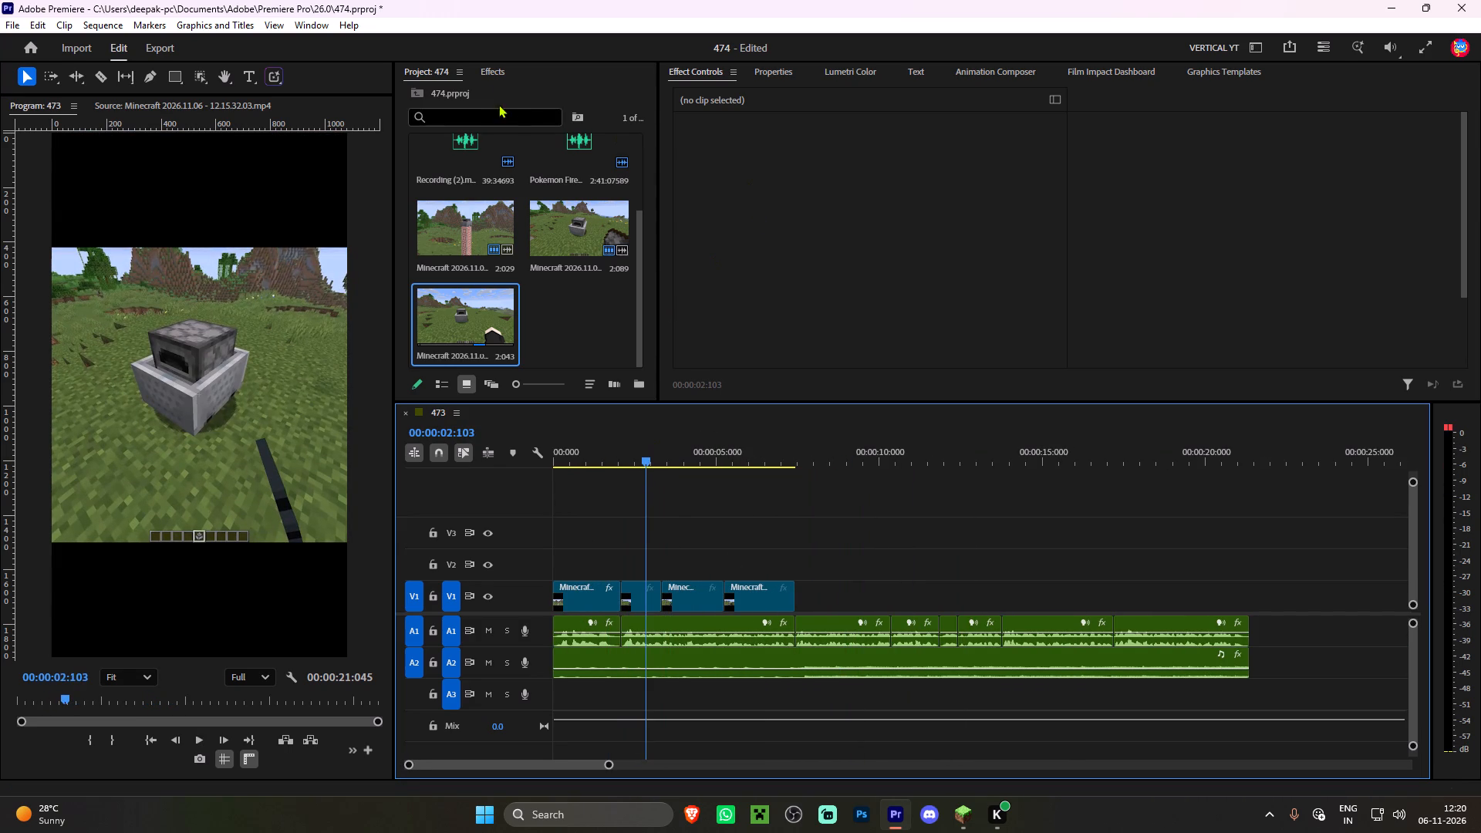
{"action": "left_click", "coordinate": [498, 73]}
{"action": "left_click_drag", "start_coordinate": [521, 298], "coordinate": [647, 585]}
{"action": "left_click", "coordinate": [615, 454]}
{"action": "key", "text": "space"}
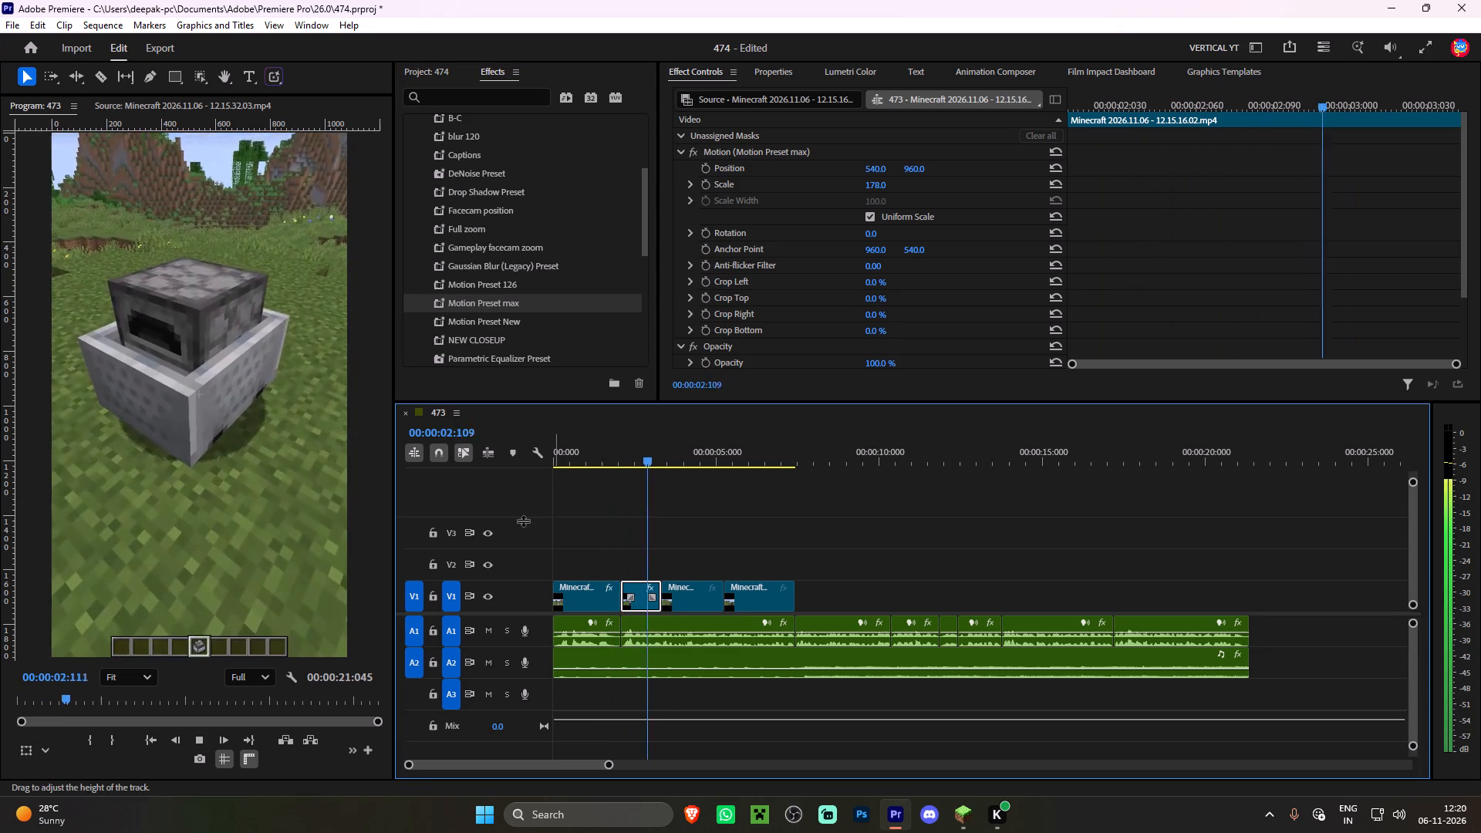
{"action": "key", "text": "space"}
Duplicate the third and fourth V1 clips onto V2 directly above the originals.
{"action": "scroll", "coordinate": [576, 571], "scroll_direction": "up", "scroll_amount": 6, "text": "alt"}
{"action": "left_click_drag", "start_coordinate": [802, 542], "coordinate": [923, 588]}
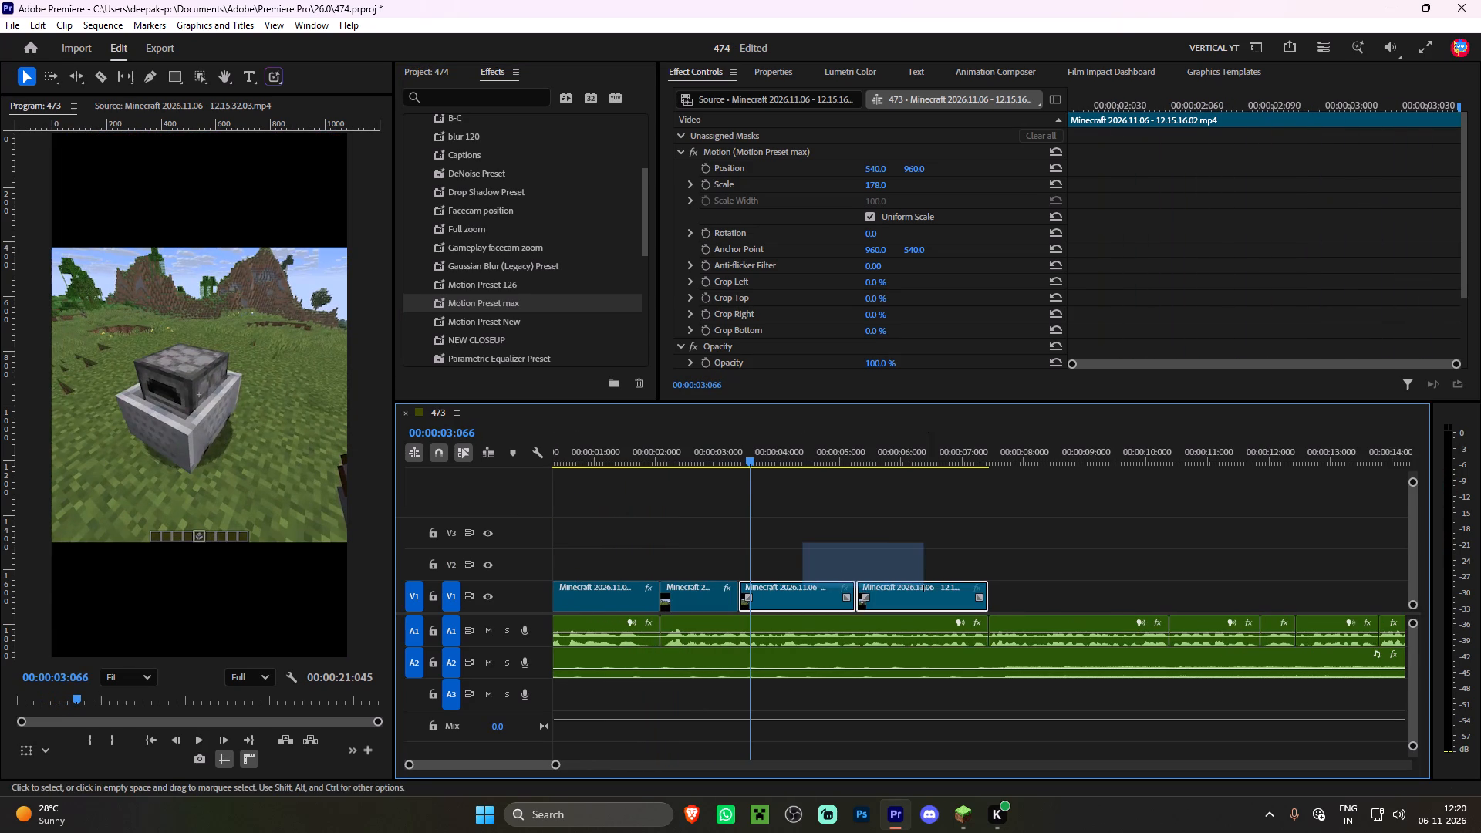
{"action": "left_click_drag", "start_coordinate": [923, 588], "coordinate": [919, 588]}
{"action": "left_click_drag", "start_coordinate": [812, 585], "coordinate": [812, 572], "text": "alt"}
Apply Motion Preset max and Gaussian Blur (Legacy) Preset to the third and fourth clips on V1 as a blurred background.
{"action": "left_click_drag", "start_coordinate": [502, 301], "coordinate": [760, 541]}
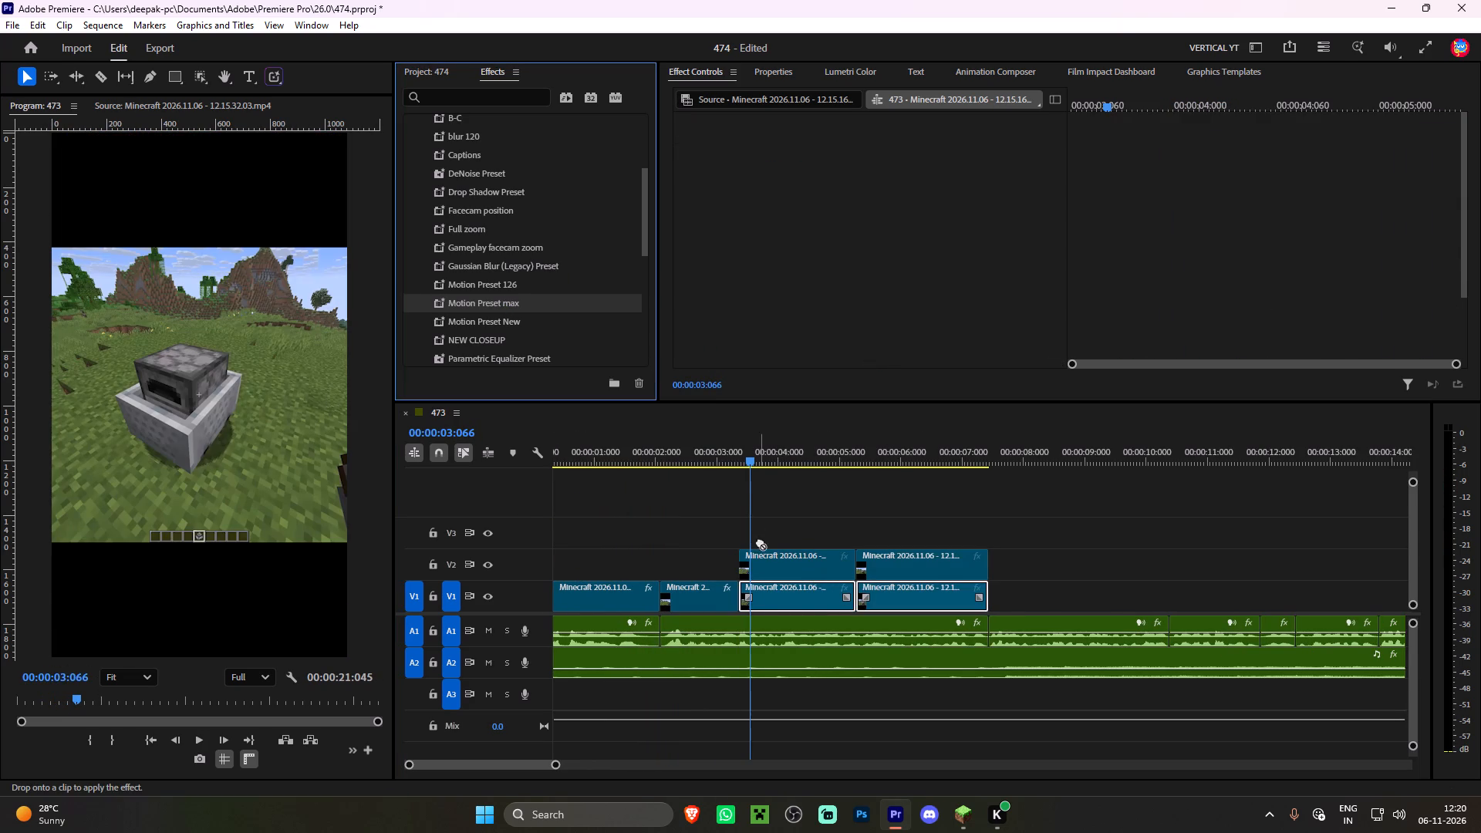
{"action": "left_click_drag", "start_coordinate": [760, 541], "coordinate": [787, 589]}
{"action": "left_click_drag", "start_coordinate": [479, 257], "coordinate": [815, 597]}
Apply Motion Preset 126 to both V2 copies, play them through and park the playhead at their end, 00:00:07:052.
{"action": "left_click_drag", "start_coordinate": [812, 504], "coordinate": [884, 550]}
{"action": "left_click_drag", "start_coordinate": [493, 286], "coordinate": [858, 557]}
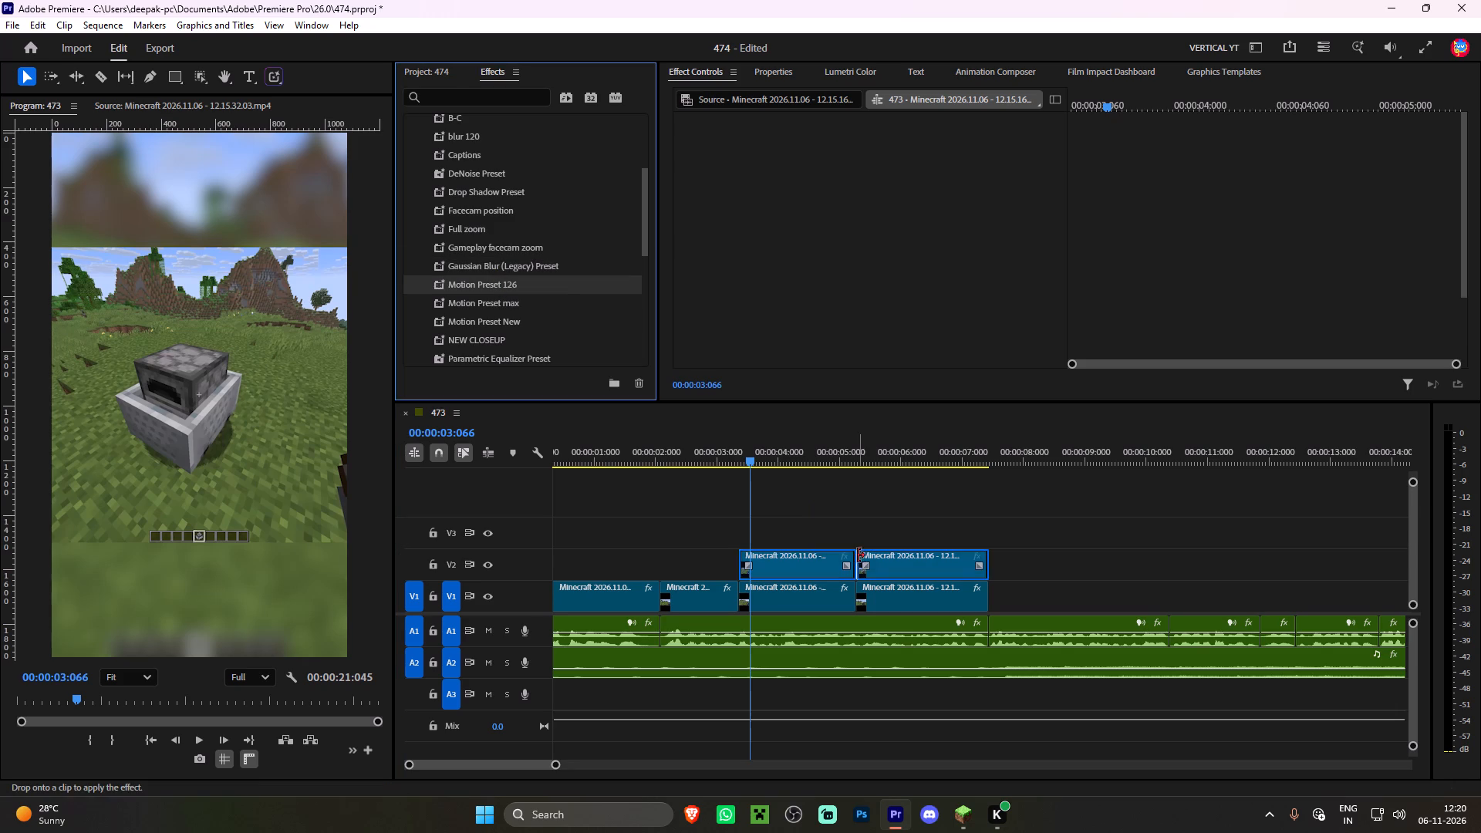
{"action": "key", "text": "space"}
{"action": "scroll", "coordinate": [861, 530], "scroll_direction": "down", "scroll_amount": 18}
{"action": "scroll", "coordinate": [825, 528], "scroll_direction": "down", "scroll_amount": 12}
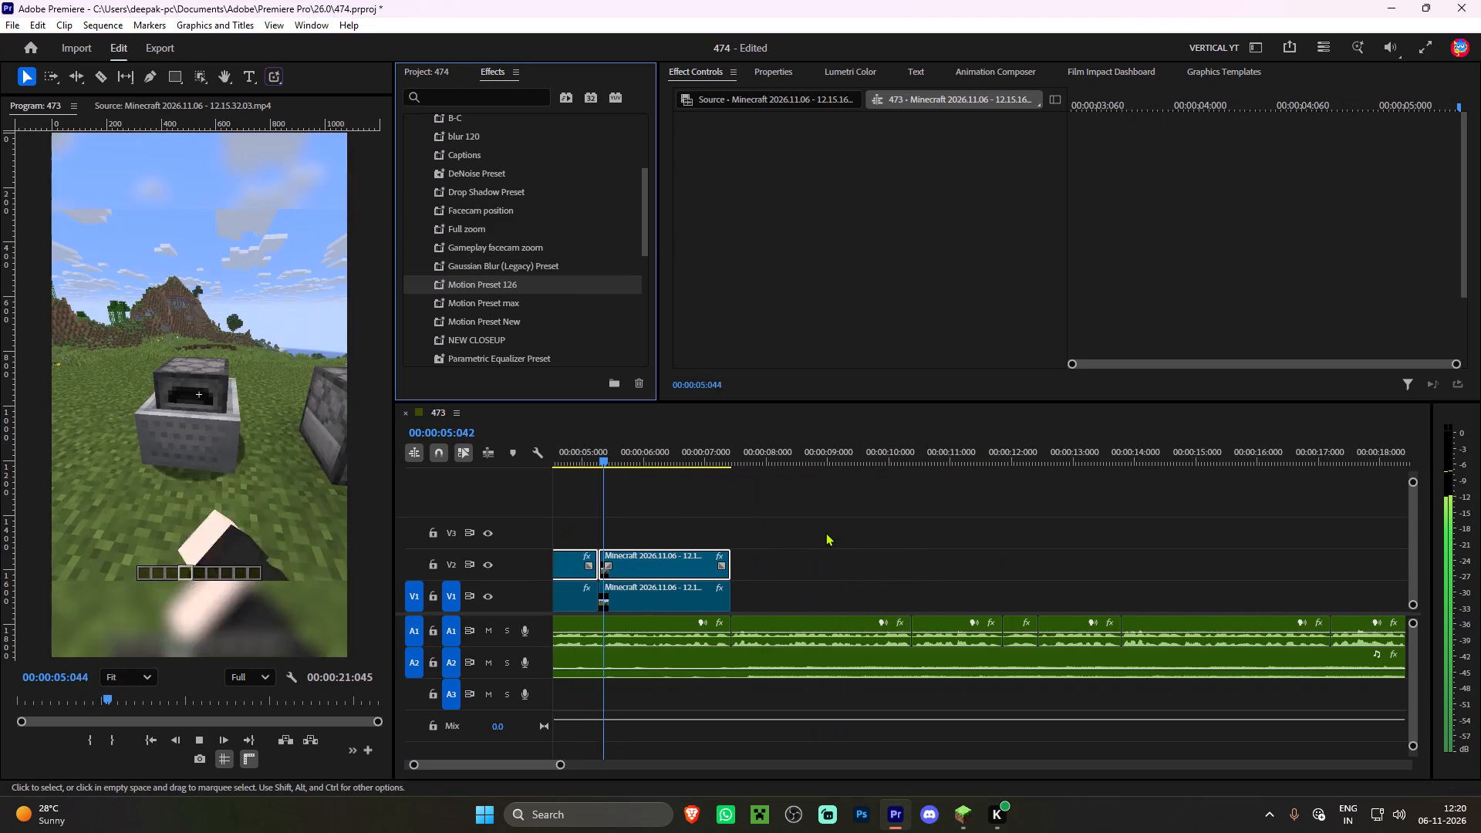
{"action": "scroll", "coordinate": [813, 521], "scroll_direction": "down", "scroll_amount": 12}
{"action": "scroll", "coordinate": [757, 493], "scroll_direction": "down", "scroll_amount": 2}
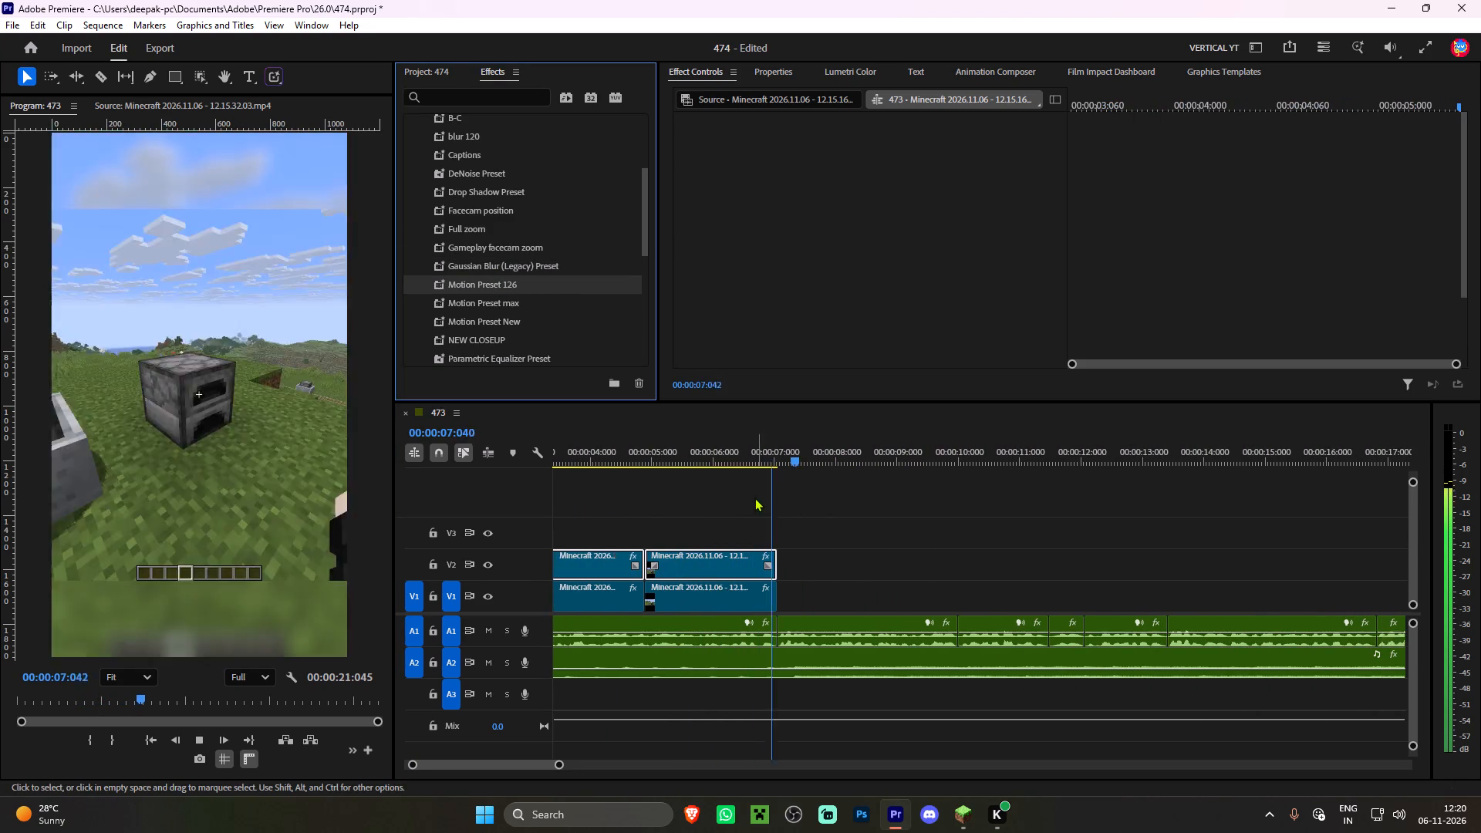
{"action": "scroll", "coordinate": [754, 497], "scroll_direction": "down", "scroll_amount": 3}
{"action": "left_click", "coordinate": [694, 458], "text": "shift"}
Import Minecraft 2026.11.06 - 12.16.03.04.mp4 from the Minecraft captures folder.
{"action": "left_click", "coordinate": [423, 66]}
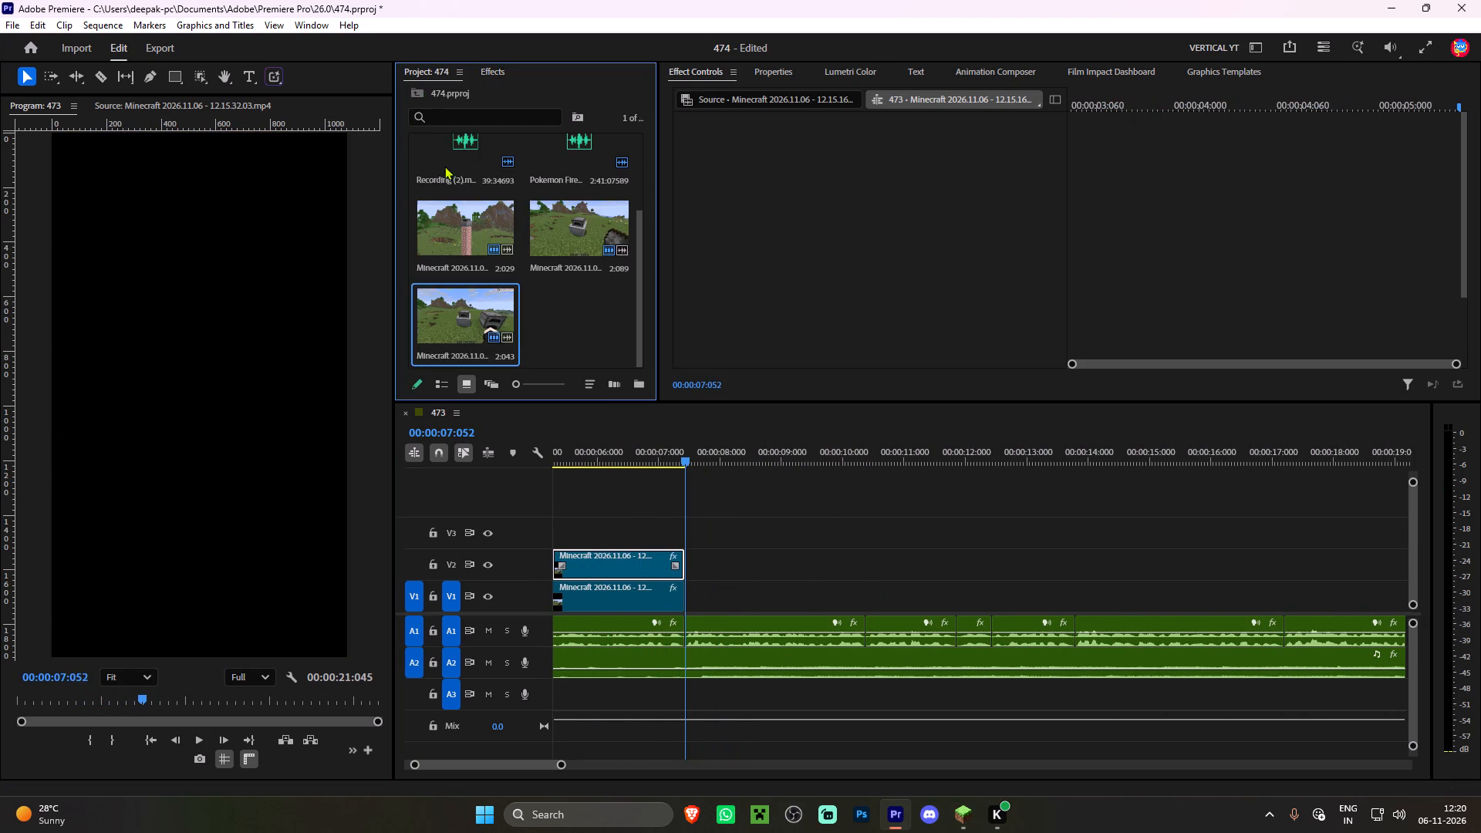
{"action": "double_click", "coordinate": [546, 336]}
{"action": "scroll", "coordinate": [491, 325], "scroll_direction": "down", "scroll_amount": 7}
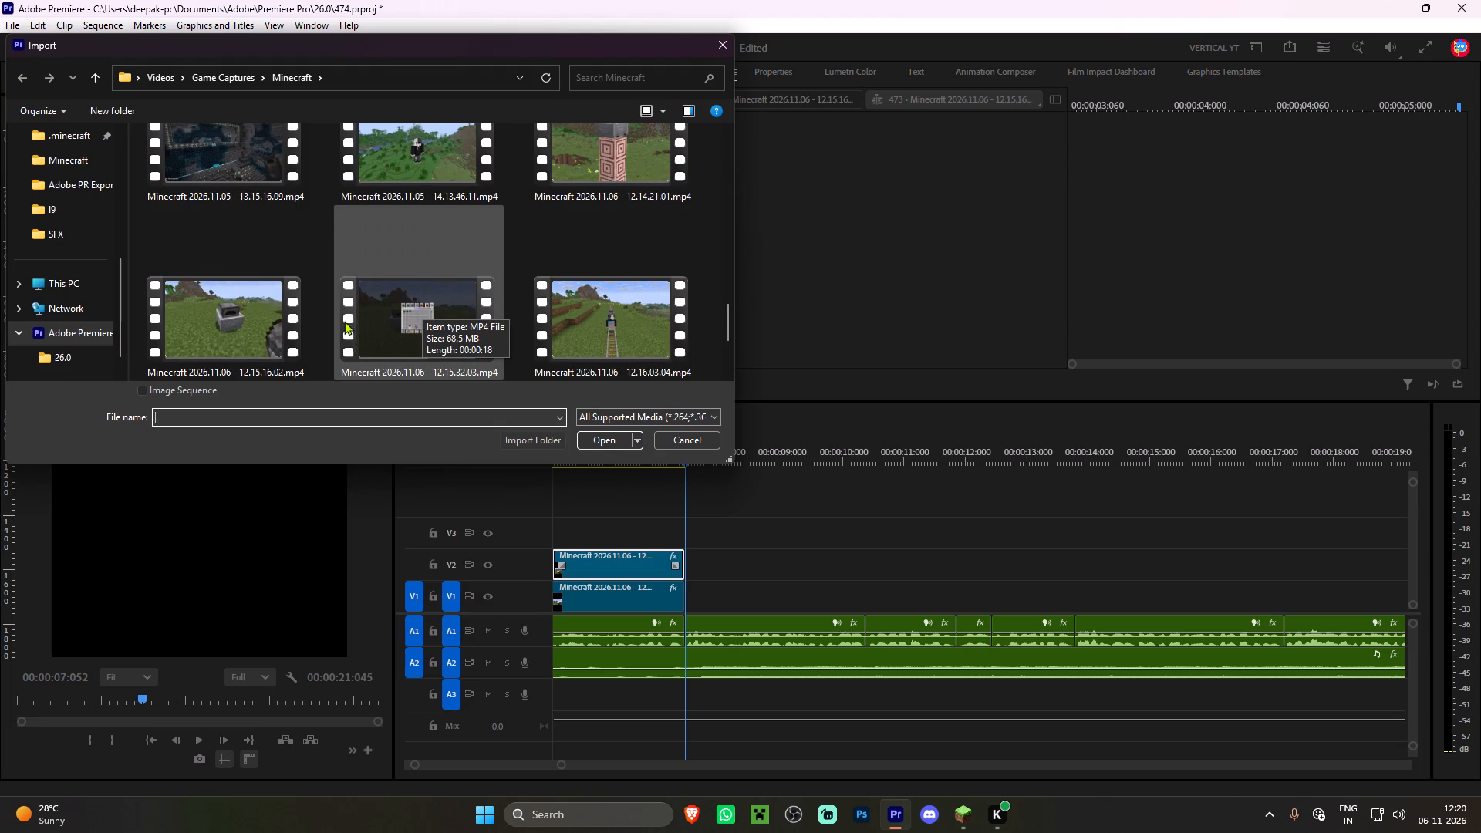
{"action": "double_click", "coordinate": [625, 327]}
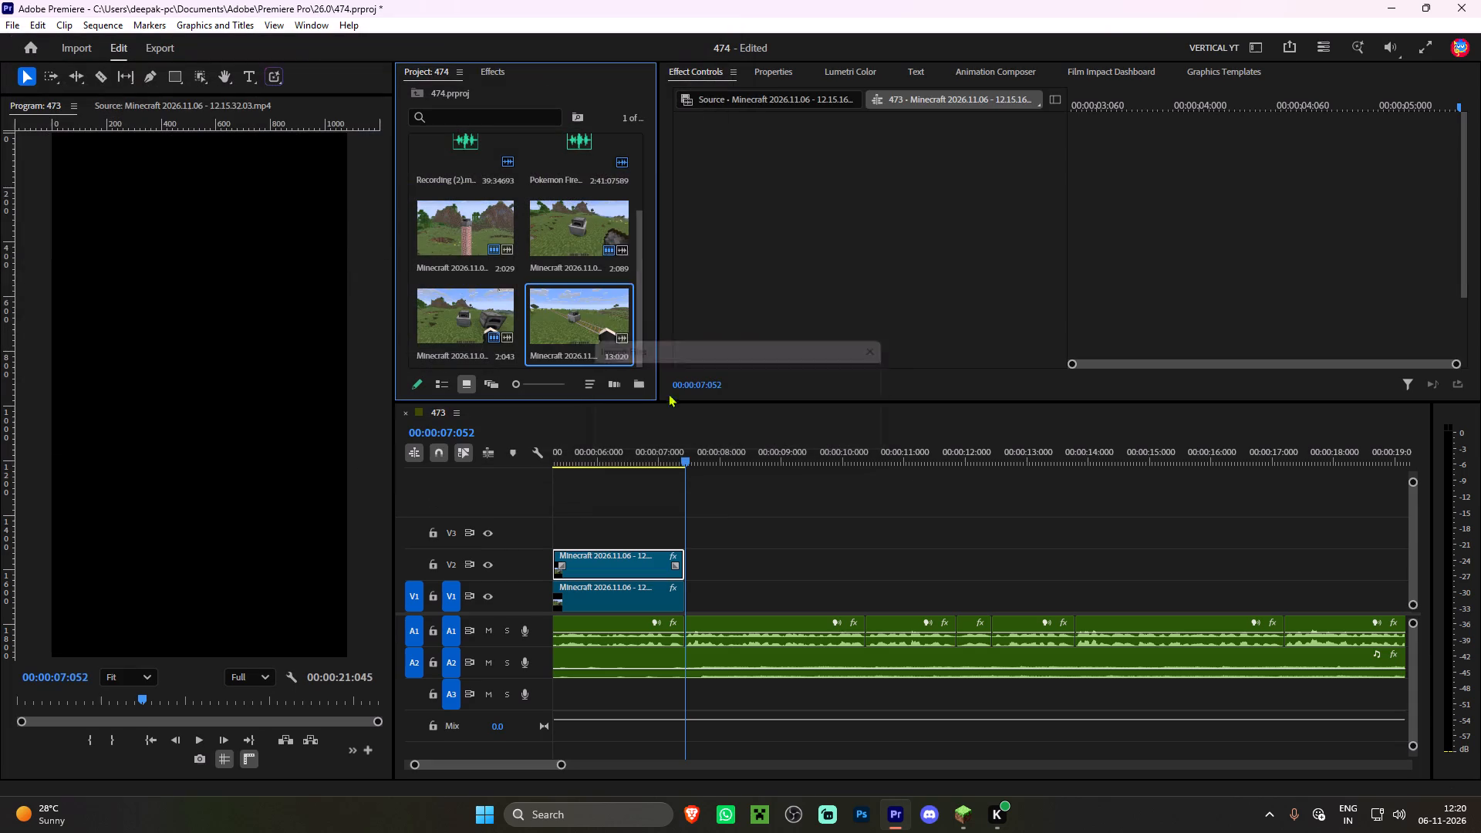
Open the 12.16.03.04 capture as source and mark a 2:060 range of the minecart ride ending at 00:00:05:020.
{"action": "double_click", "coordinate": [582, 317]}
{"action": "key", "text": "space"}
{"action": "left_click_drag", "start_coordinate": [32, 707], "coordinate": [25, 706]}
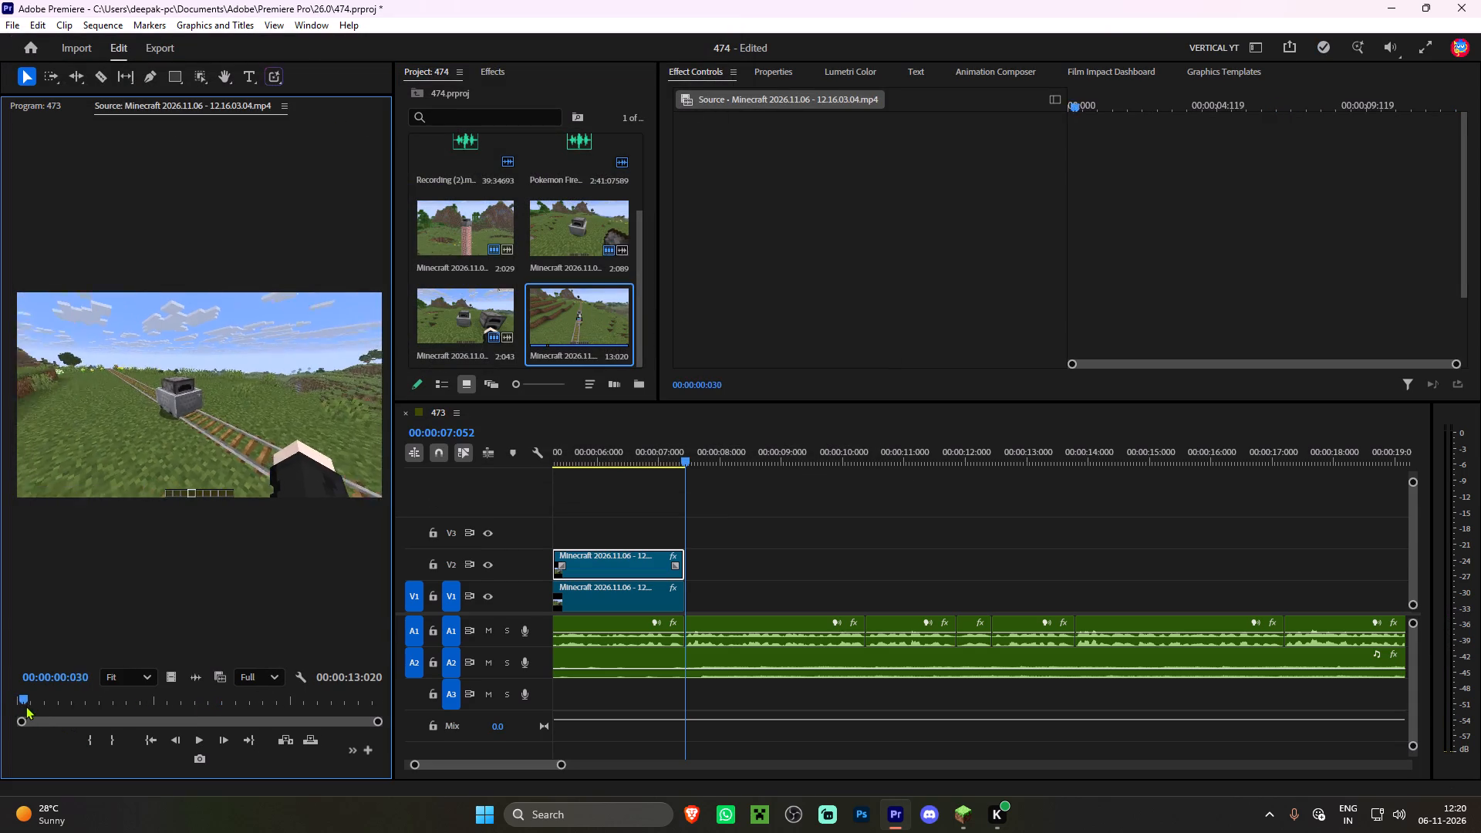
{"action": "left_click_drag", "start_coordinate": [25, 706], "coordinate": [124, 707]}
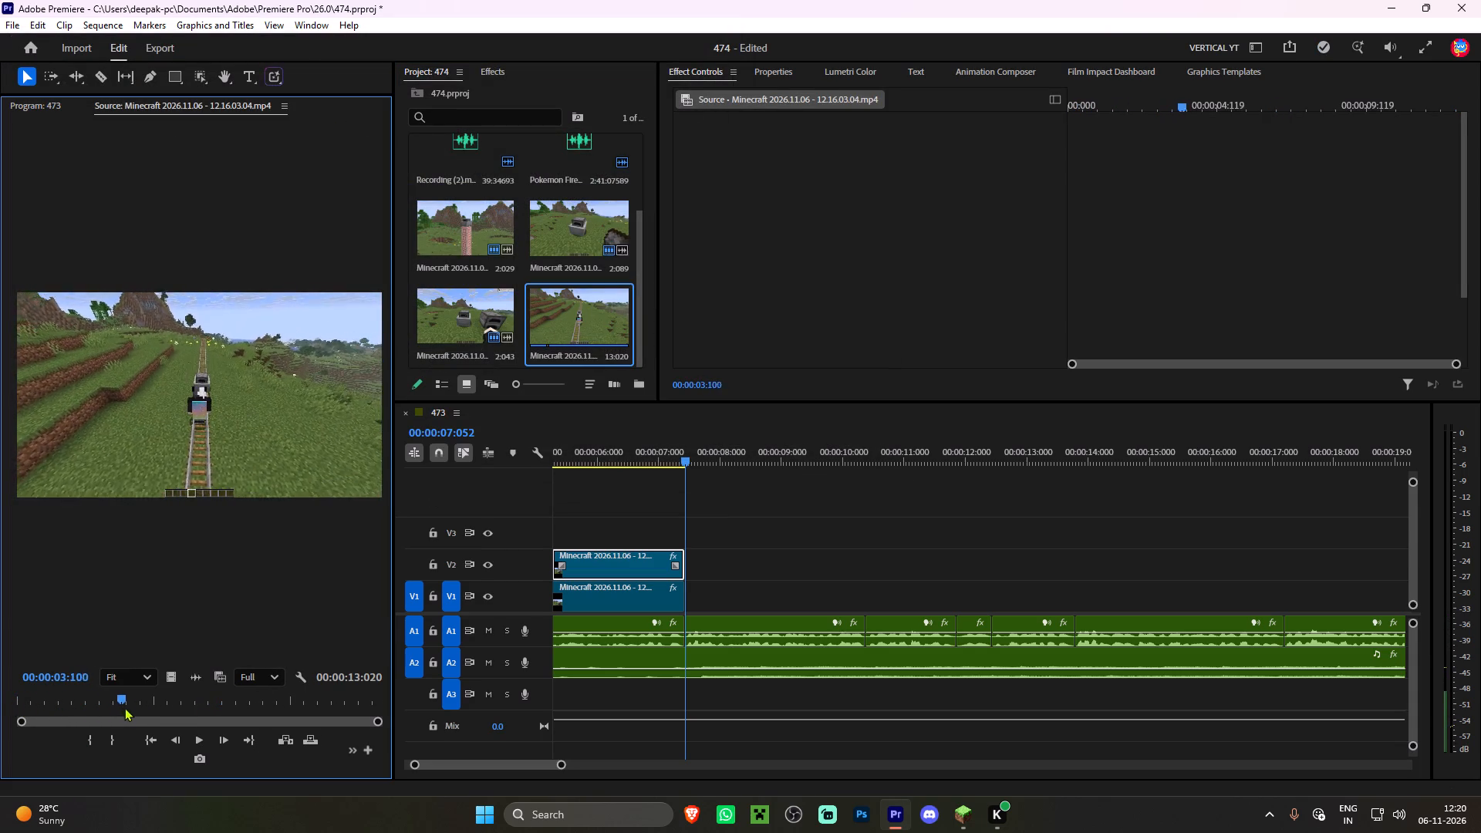
{"action": "left_click_drag", "start_coordinate": [124, 707], "coordinate": [87, 703]}
{"action": "key", "text": "space"}
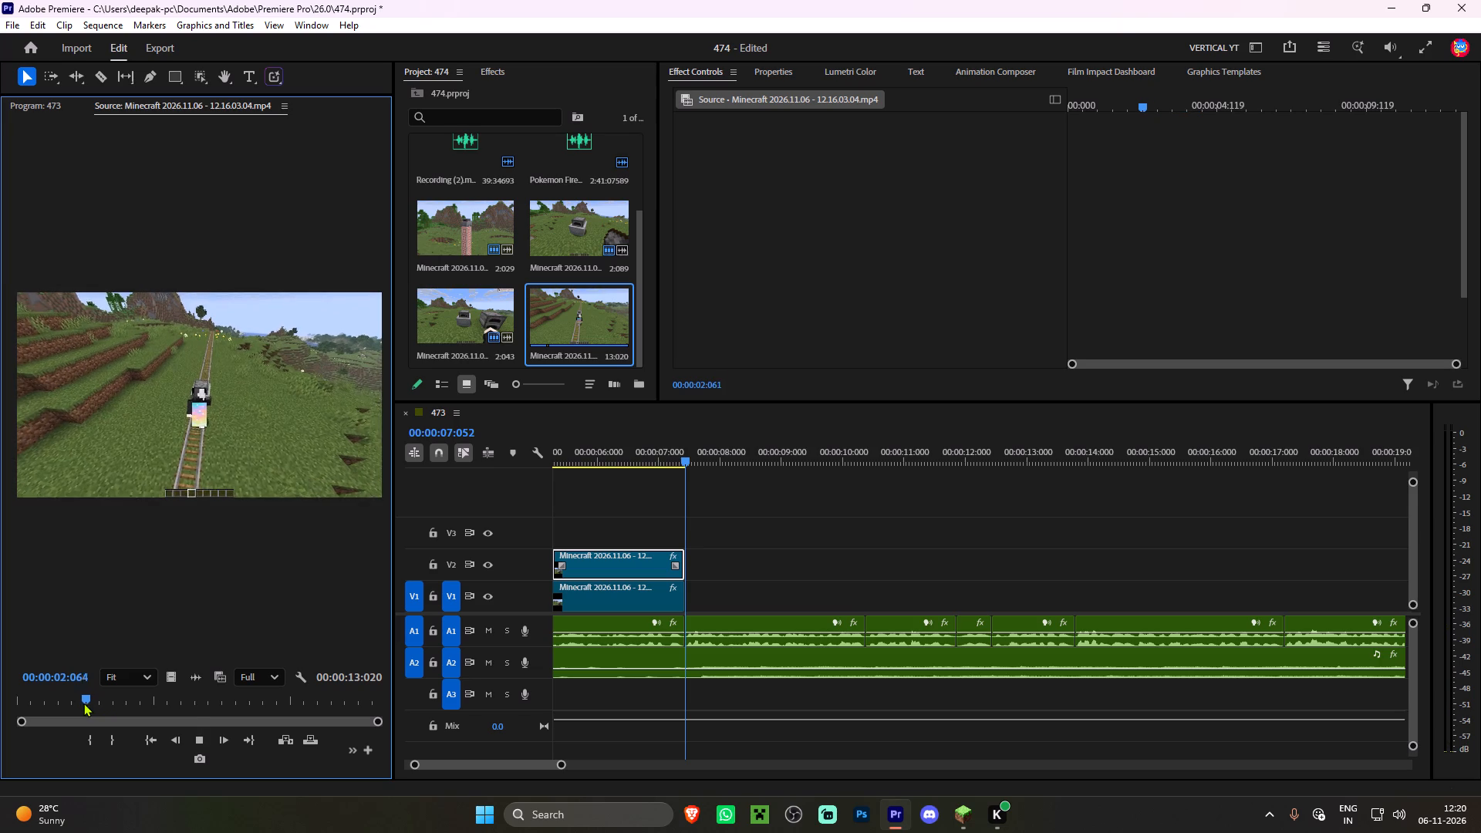
{"action": "key", "text": "space"}
{"action": "key", "text": "i"}
{"action": "key", "text": "space"}
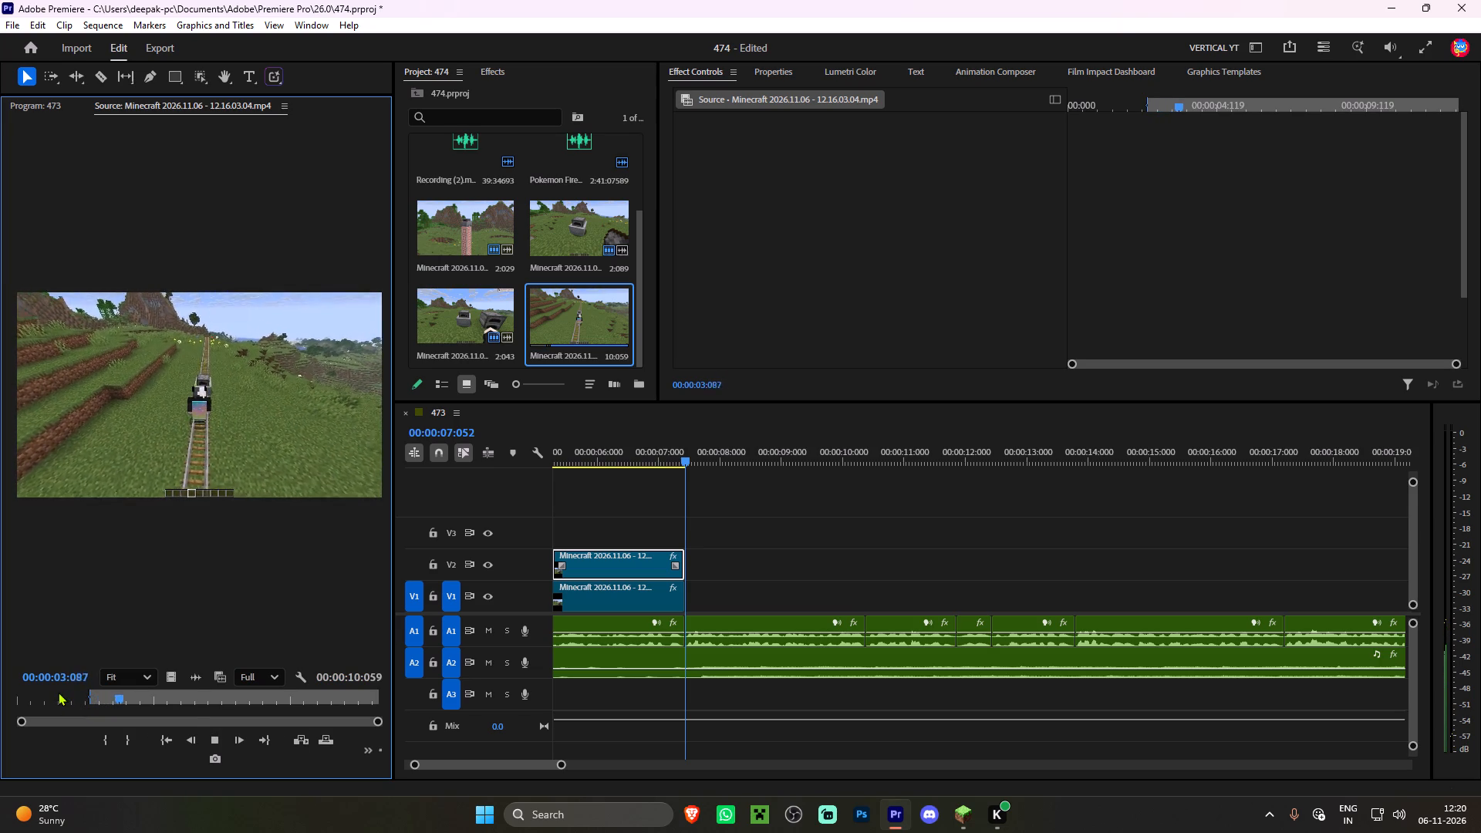
{"action": "key", "text": "space"}
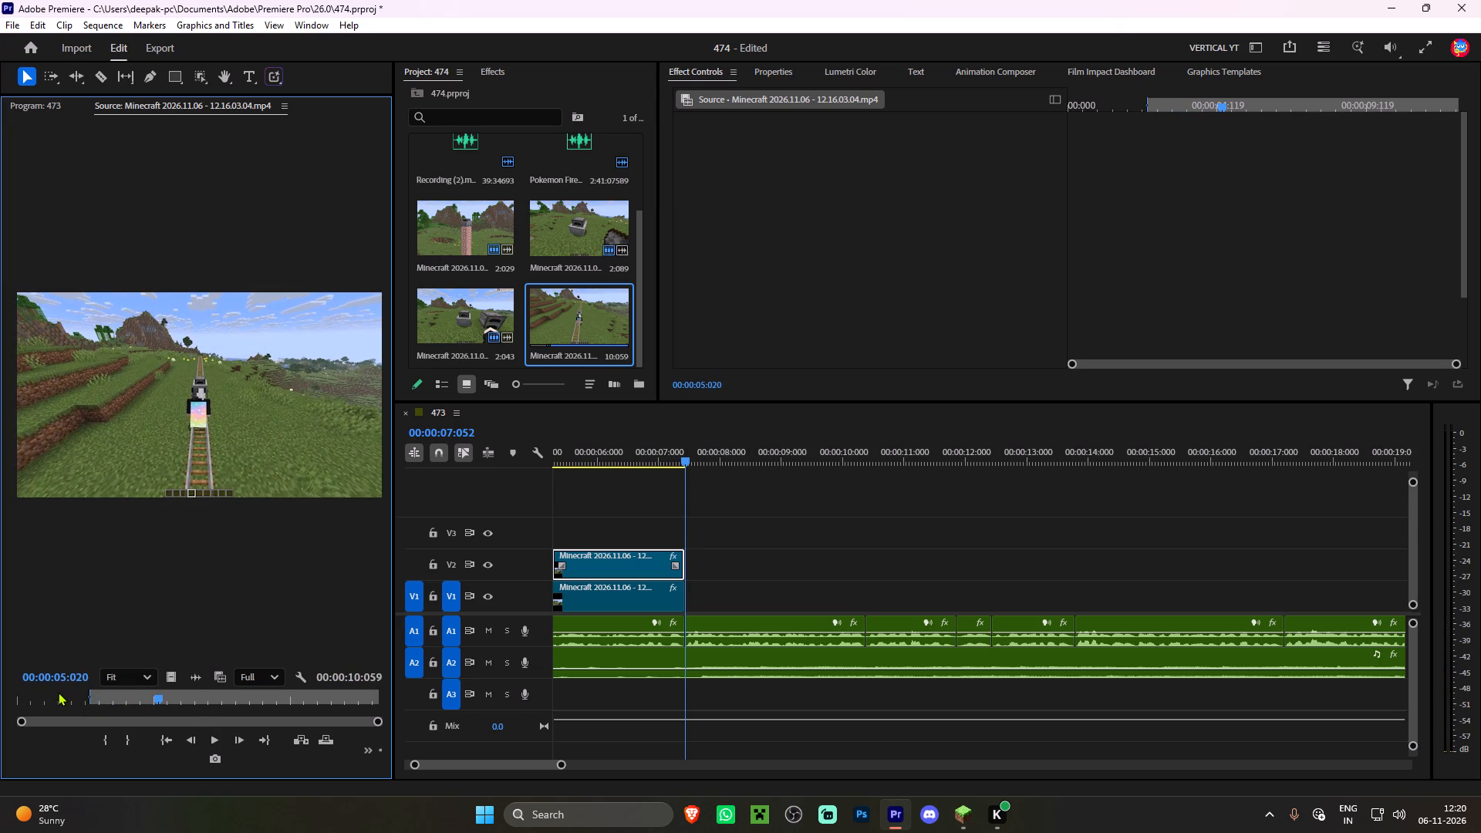
{"action": "key", "text": "o"}
Place only the range's video on V1 at 00:00:07:052, extend its end to about 00:00:10:041 and play across the end.
{"action": "left_click_drag", "start_coordinate": [177, 676], "coordinate": [687, 585]}
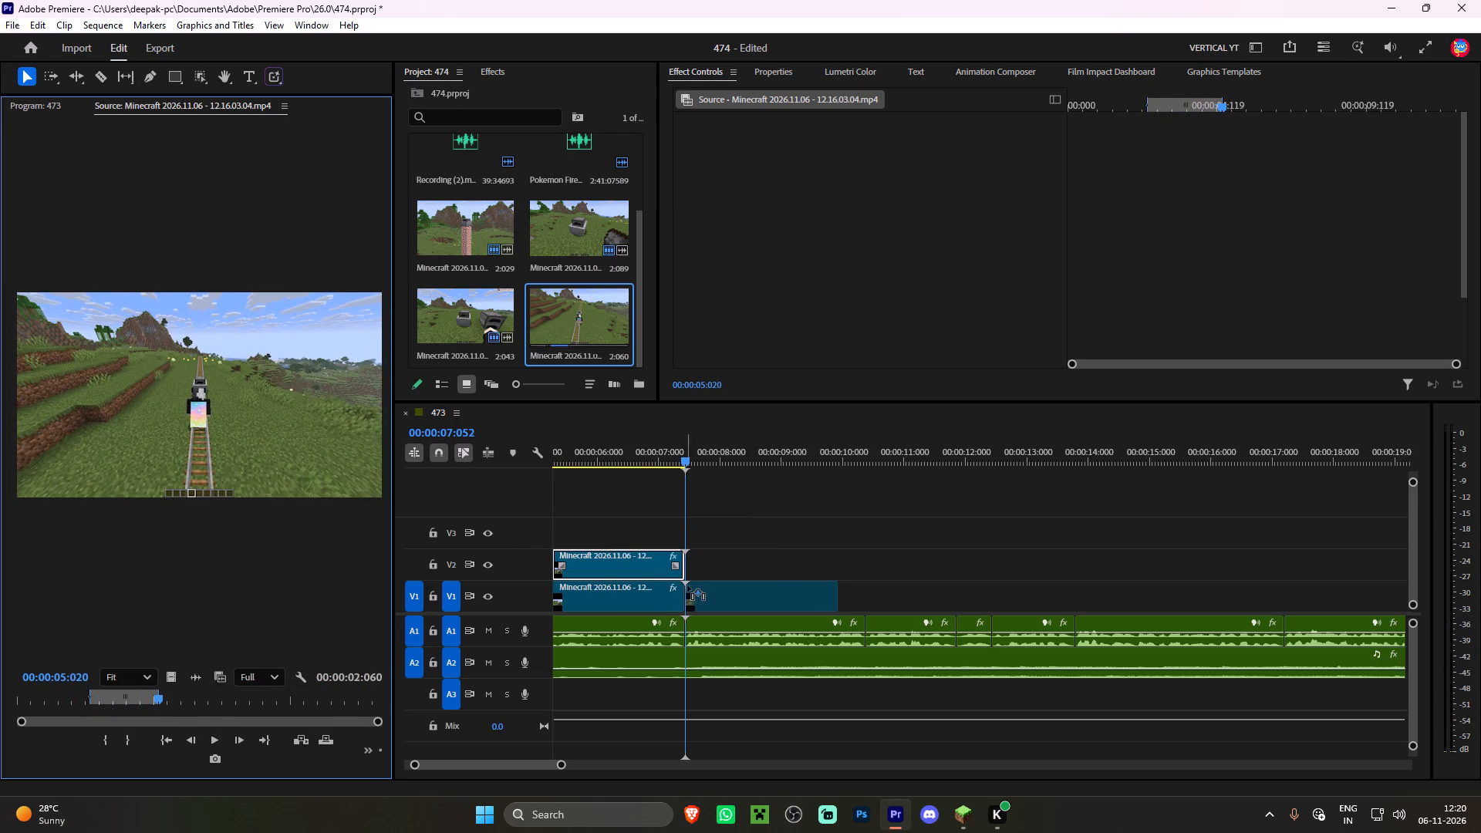
{"action": "left_click_drag", "start_coordinate": [687, 585], "coordinate": [690, 585]}
{"action": "key", "text": "space"}
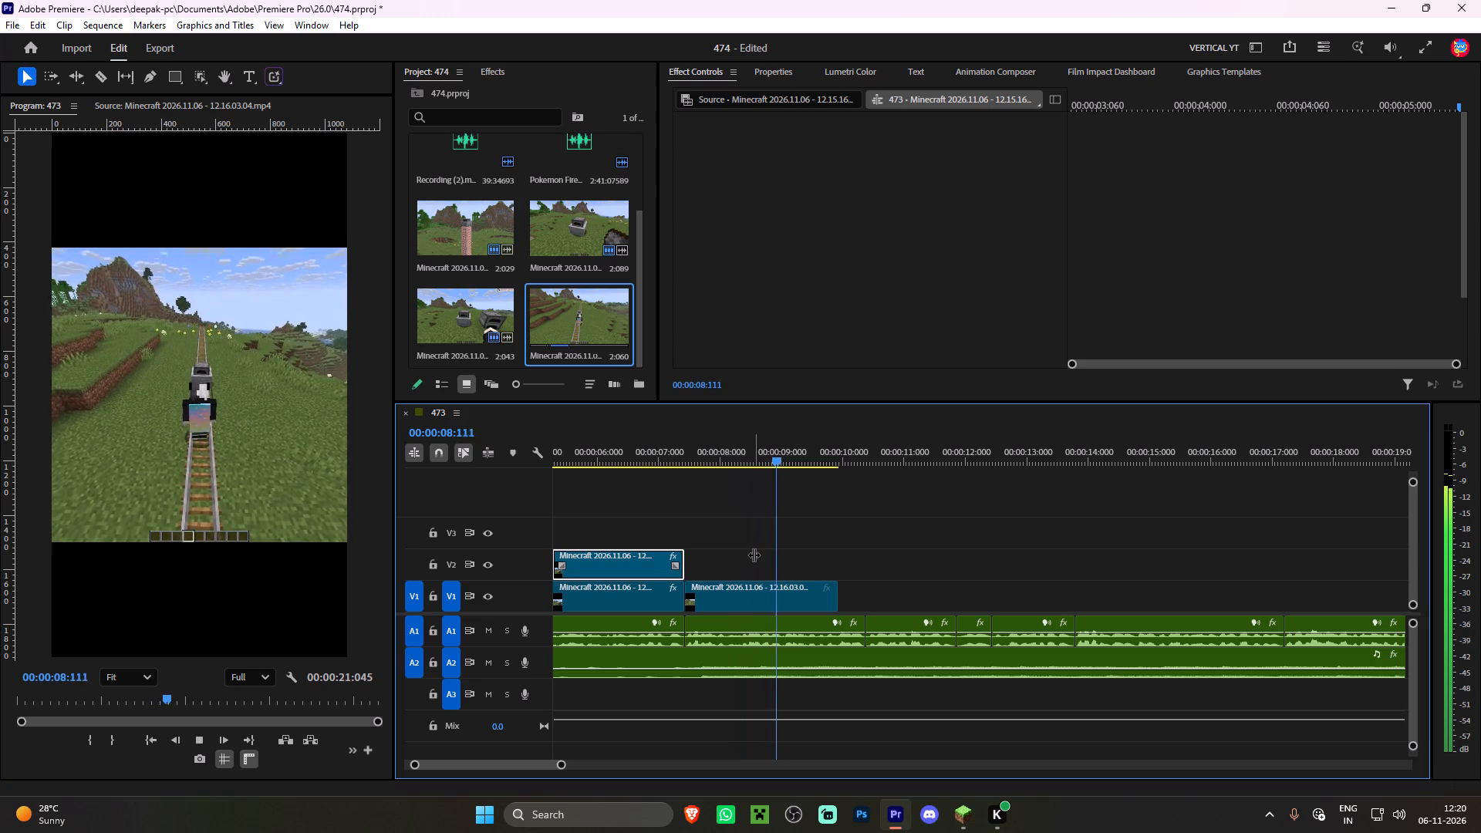
{"action": "key", "text": "space"}
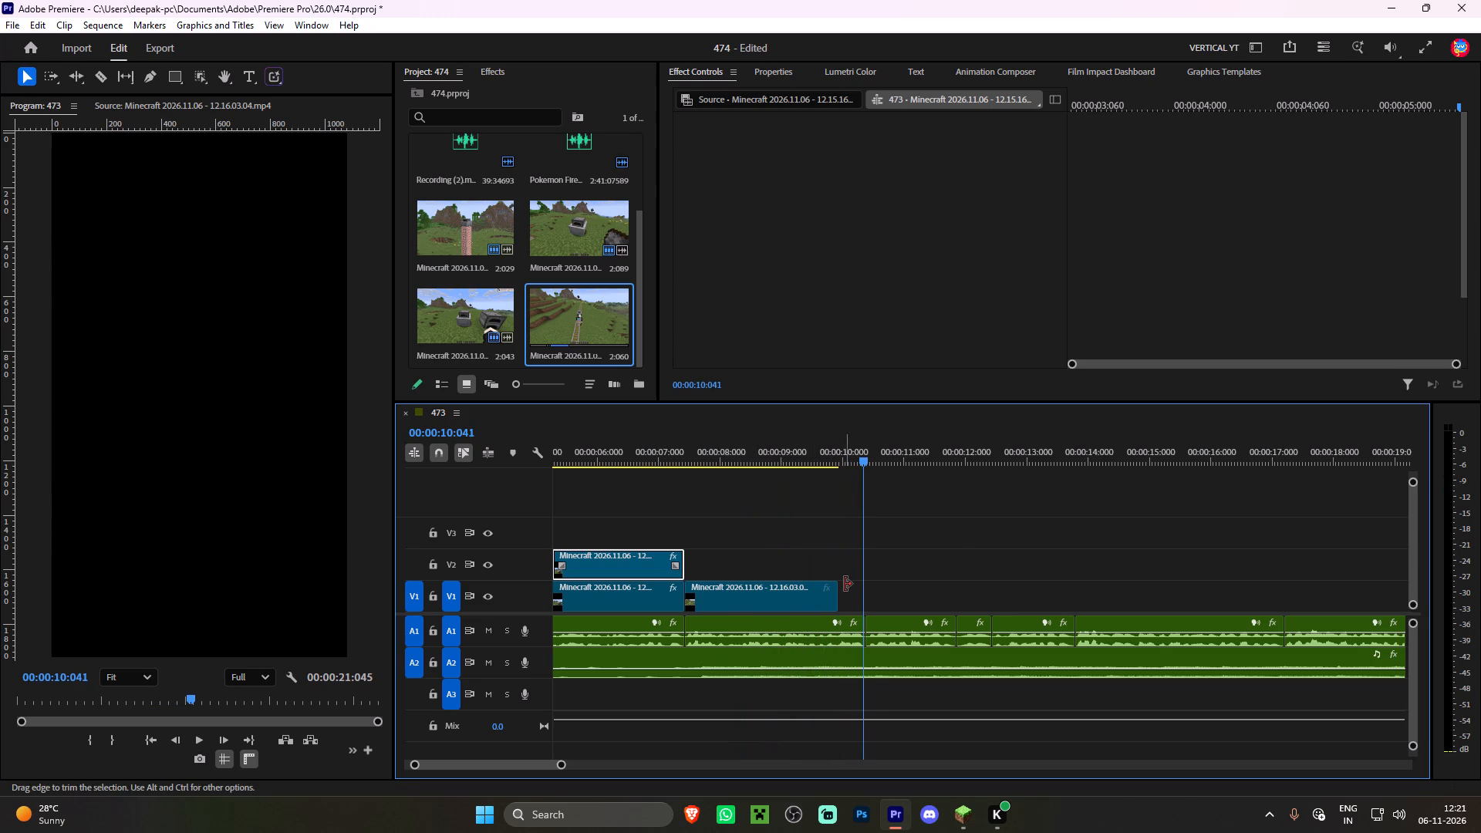
{"action": "left_click_drag", "start_coordinate": [845, 585], "coordinate": [872, 599]}
{"action": "left_click_drag", "start_coordinate": [815, 473], "coordinate": [815, 465]}
{"action": "left_click", "coordinate": [815, 459]}
{"action": "key", "text": "space"}
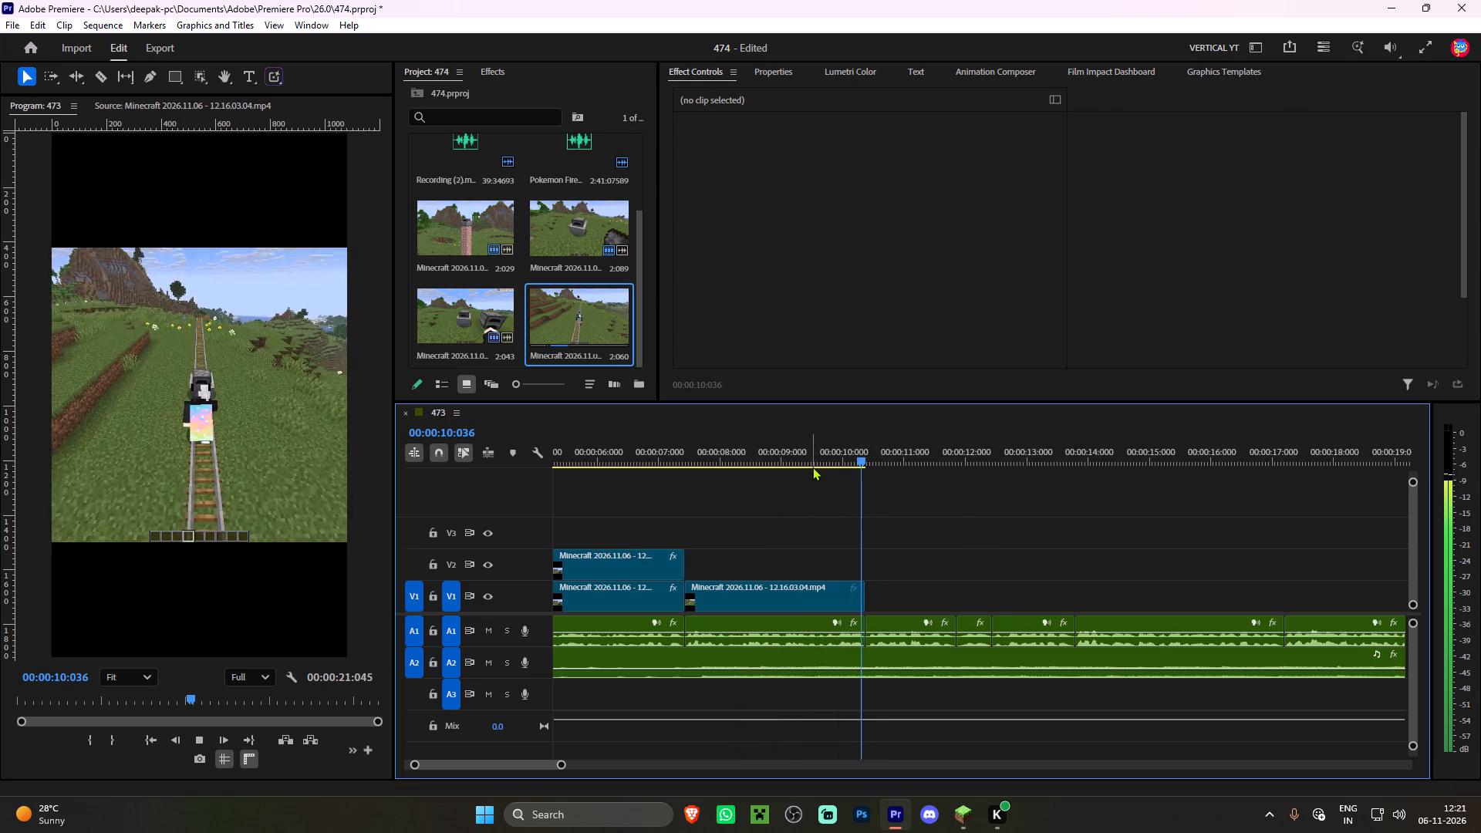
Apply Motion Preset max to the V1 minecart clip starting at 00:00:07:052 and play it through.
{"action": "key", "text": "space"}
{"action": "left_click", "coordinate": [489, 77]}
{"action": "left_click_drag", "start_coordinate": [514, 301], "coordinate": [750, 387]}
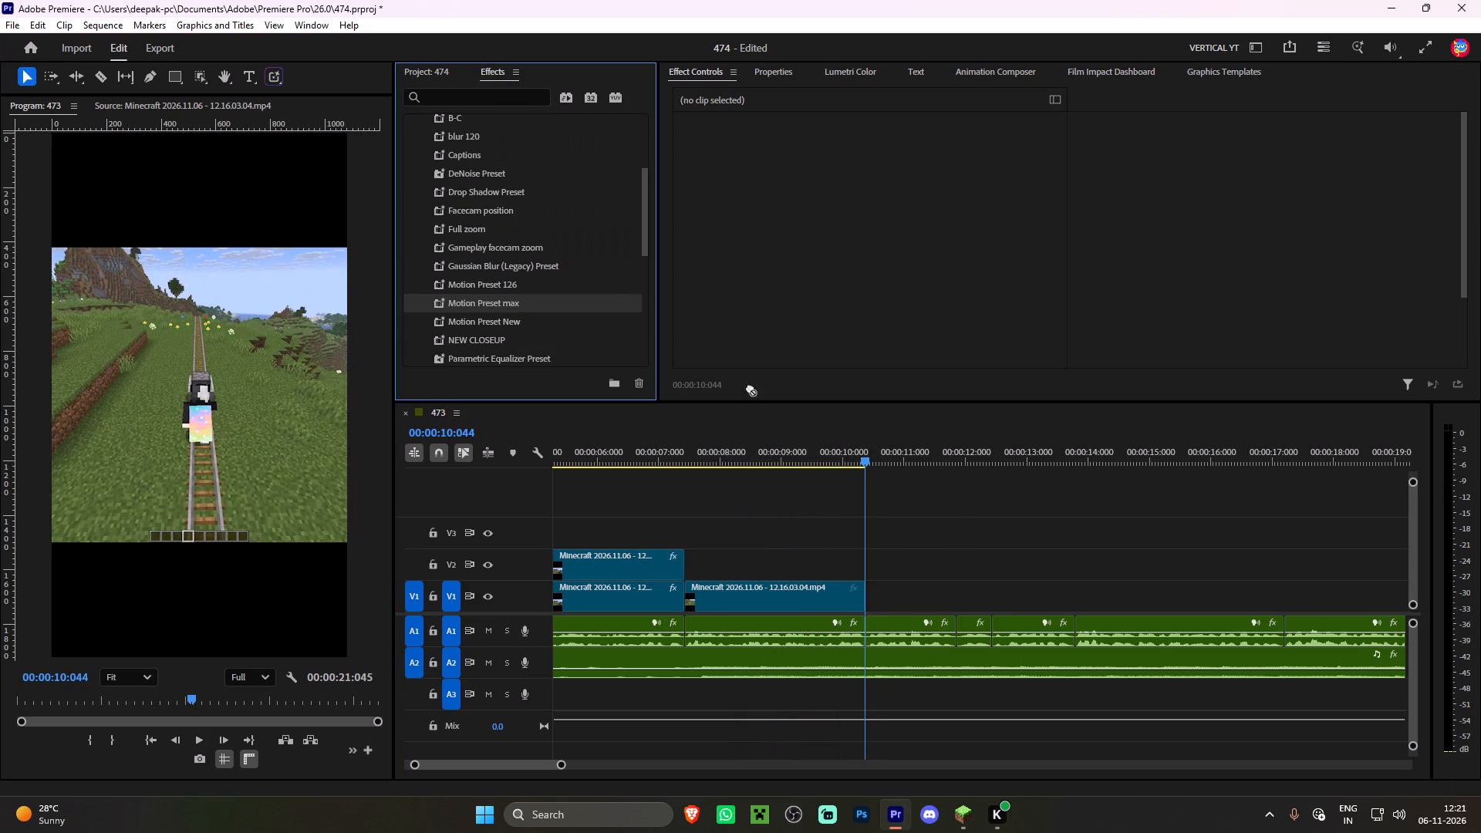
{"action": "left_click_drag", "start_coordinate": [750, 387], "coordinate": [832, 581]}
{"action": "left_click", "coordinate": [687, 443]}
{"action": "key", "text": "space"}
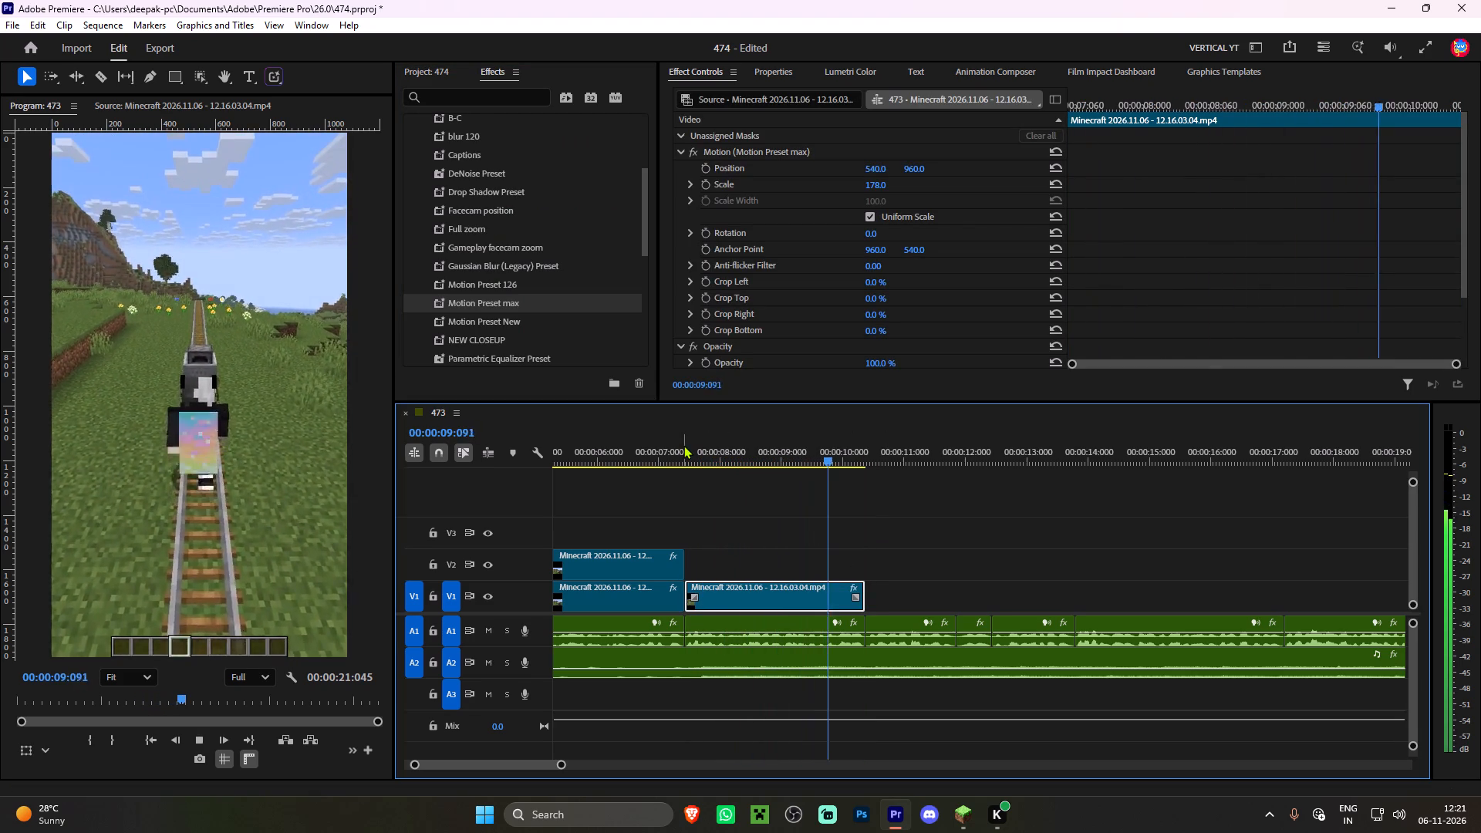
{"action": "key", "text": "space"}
Reopen the 12.16.03.04 capture as source and mark a 4:027 range from 00:00:08:025 to 00:00:12:051.
{"action": "left_click", "coordinate": [423, 66]}
{"action": "double_click", "coordinate": [581, 316]}
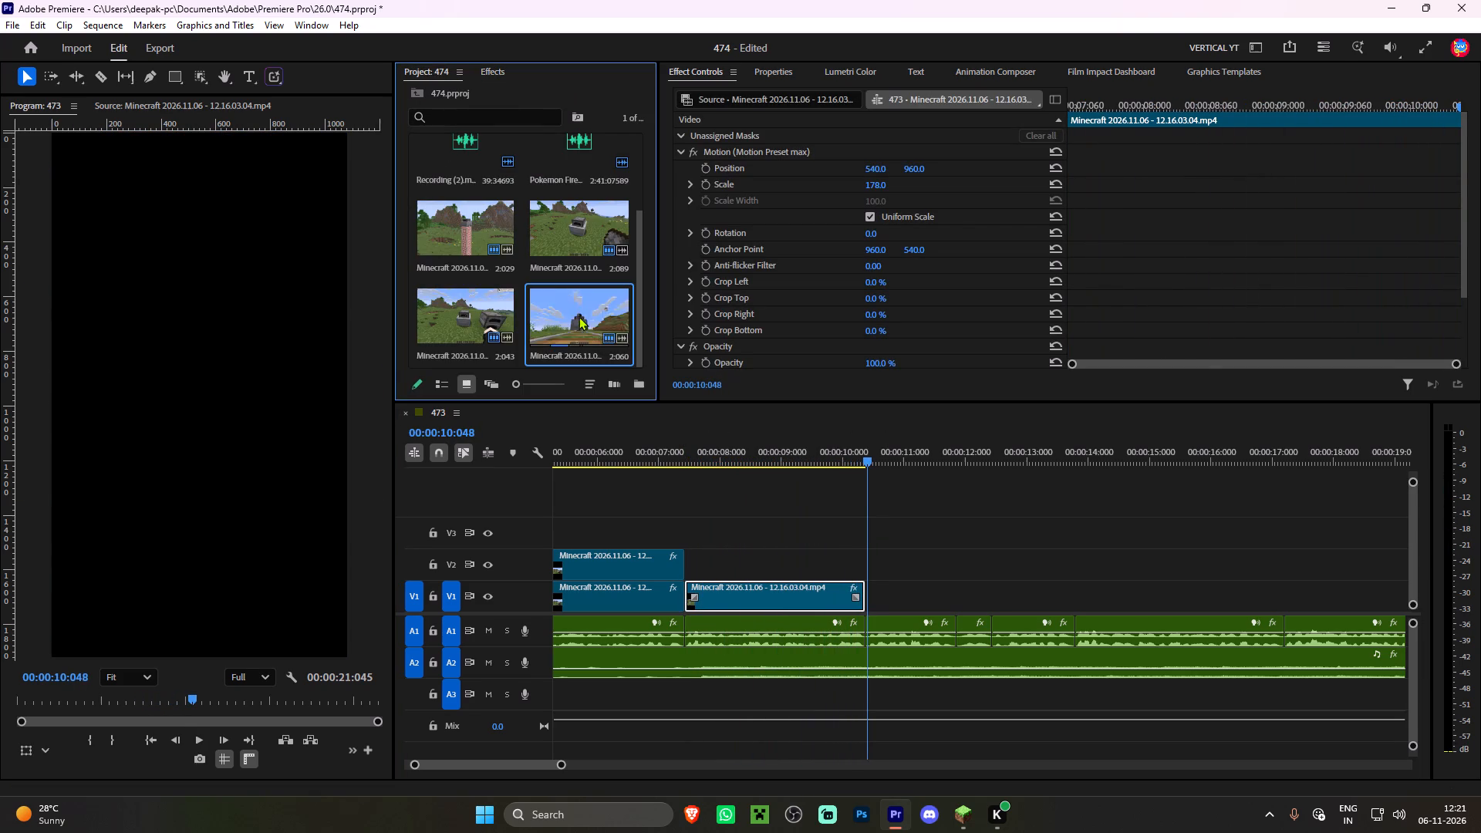
{"action": "key", "text": "space"}
{"action": "left_click_drag", "start_coordinate": [183, 704], "coordinate": [208, 701]}
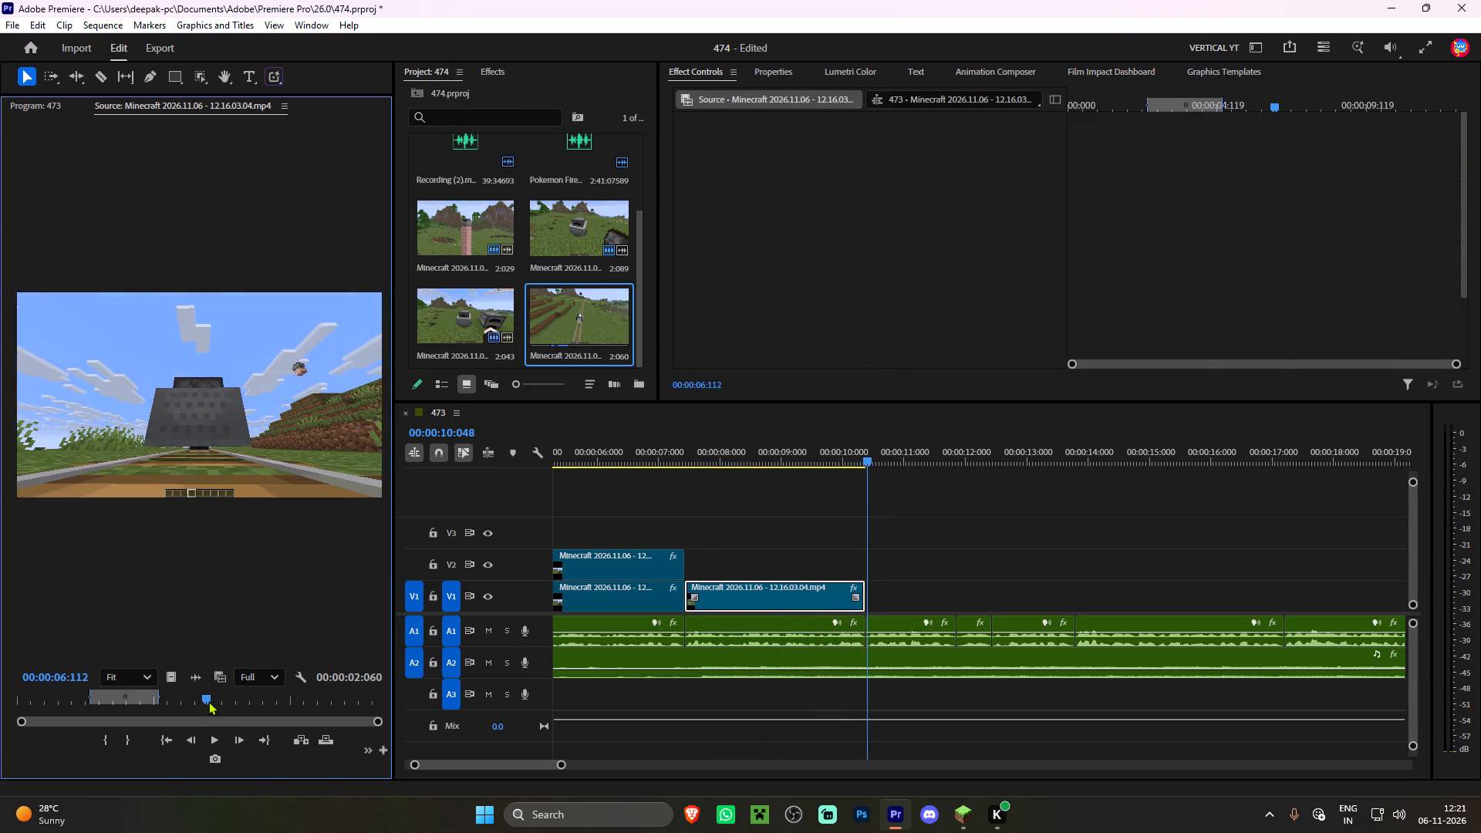
{"action": "left_click_drag", "start_coordinate": [208, 701], "coordinate": [257, 701]}
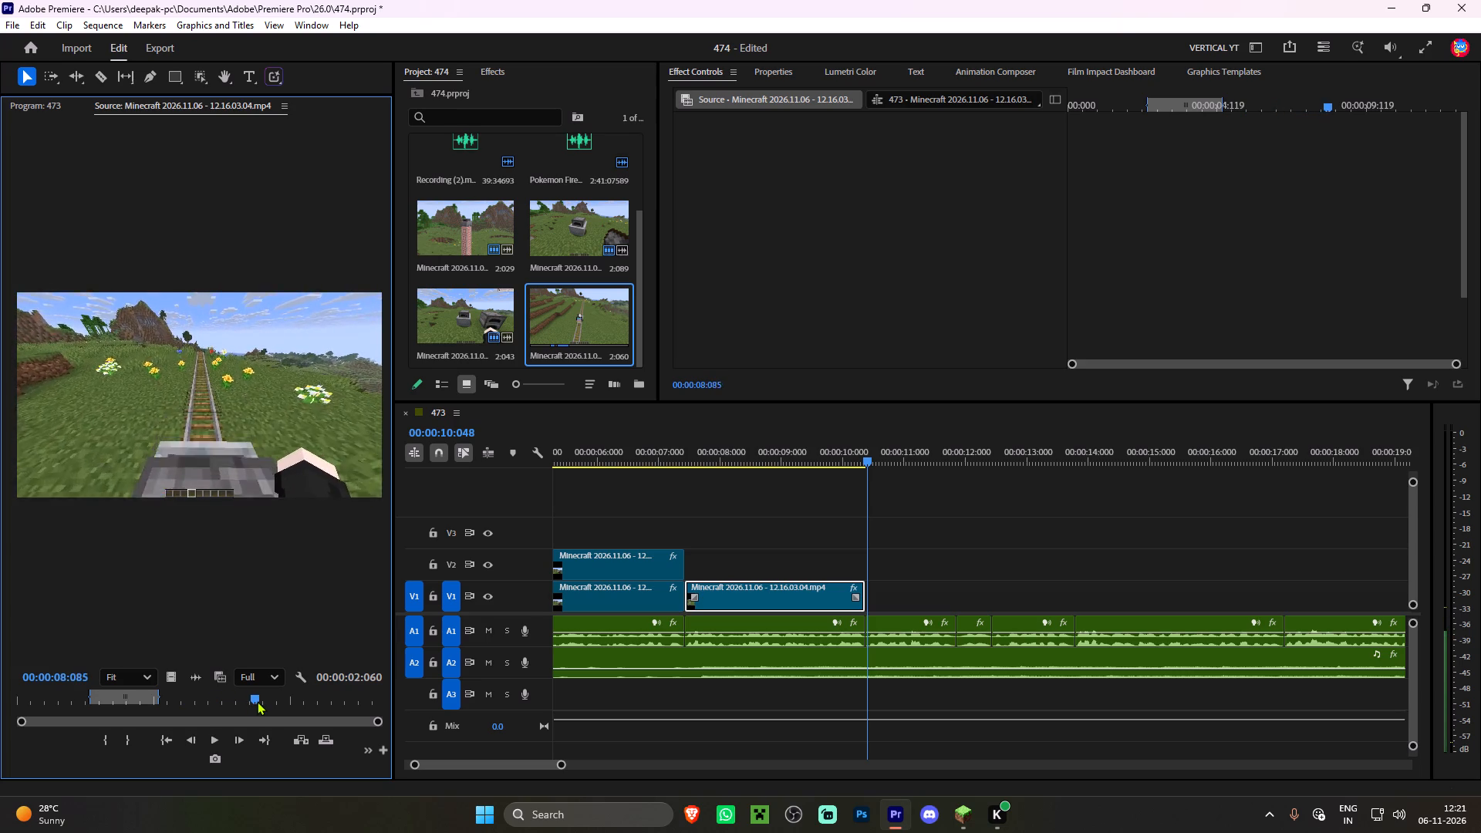
{"action": "left_click_drag", "start_coordinate": [257, 701], "coordinate": [243, 696]}
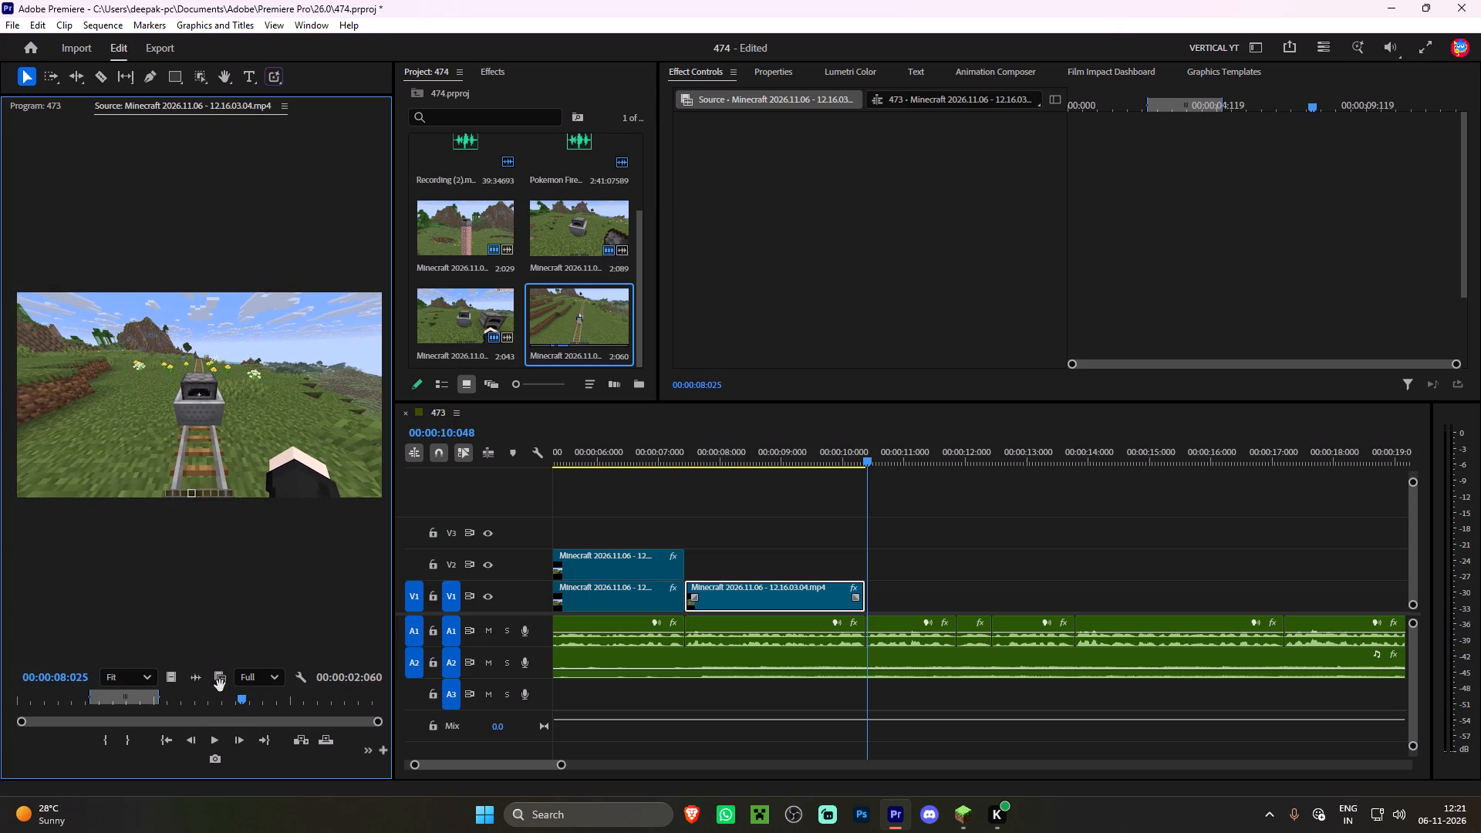
{"action": "type", "text": "i"}
{"action": "key", "text": "space"}
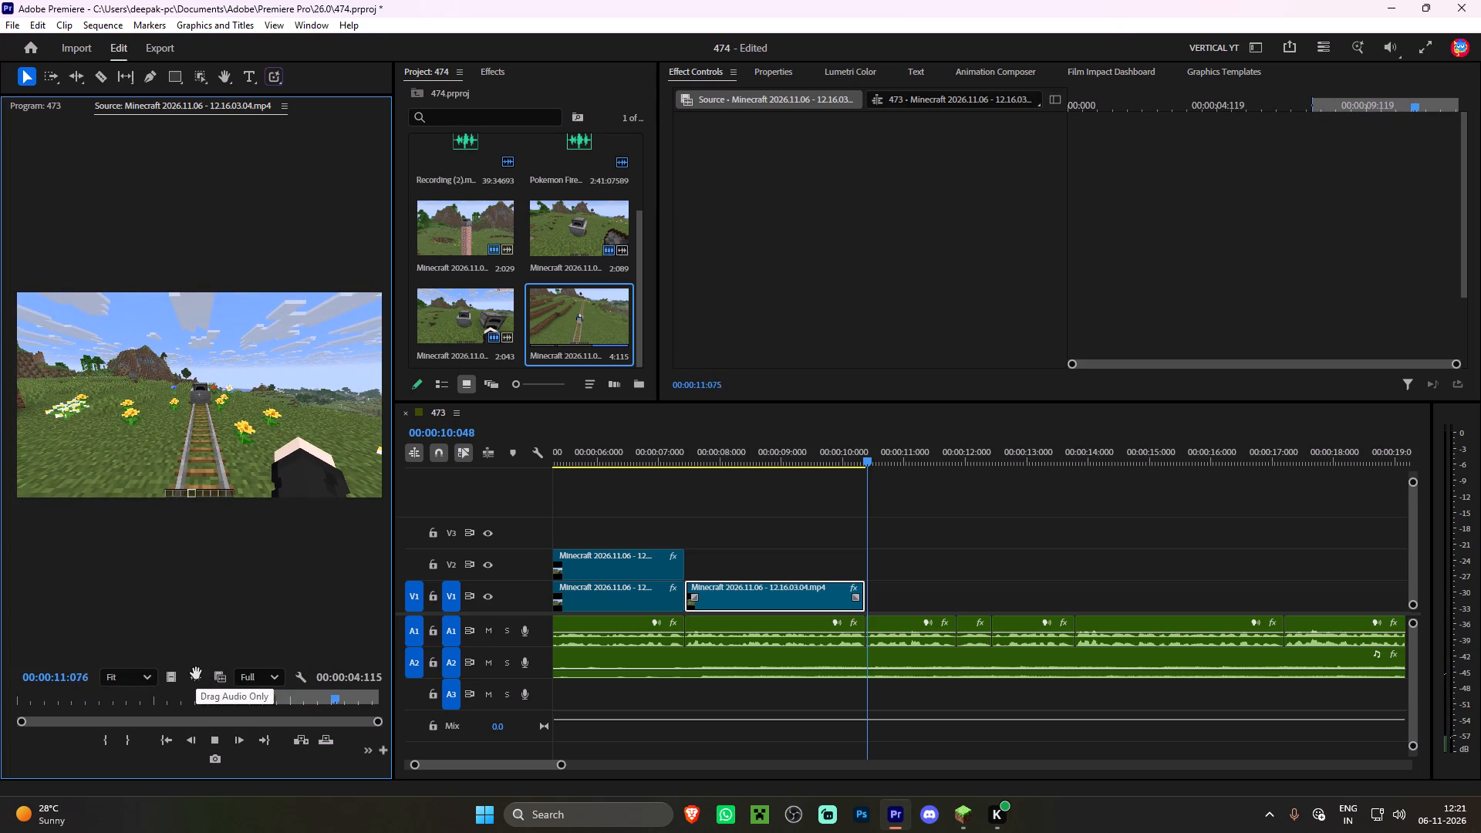
{"action": "key", "text": "space"}
{"action": "type", "text": "o"}
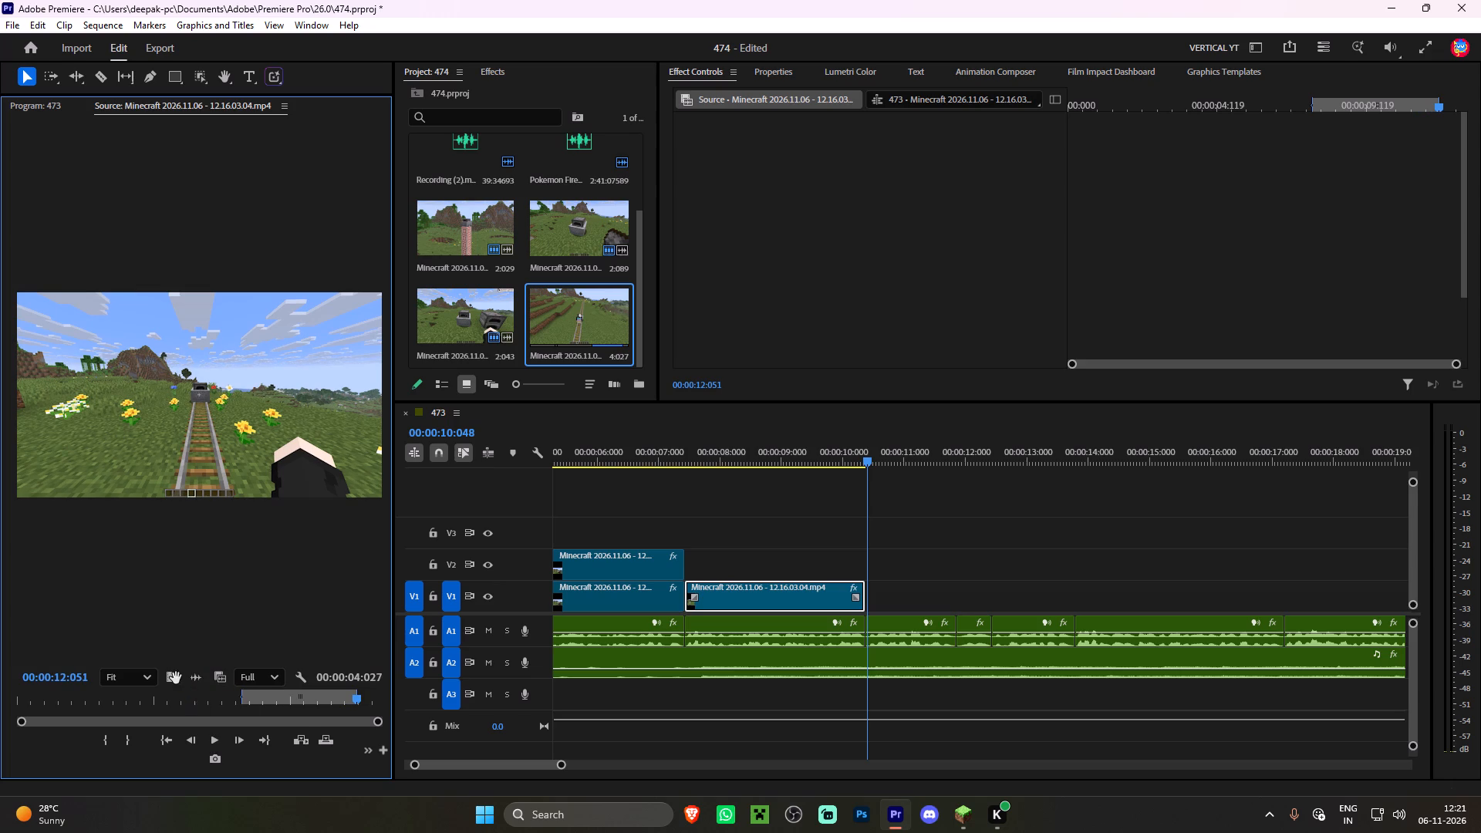
Overwrite the V1 minecart clip at 00:00:07:052 with only the new range's video and play its beginning.
{"action": "left_click_drag", "start_coordinate": [176, 678], "coordinate": [684, 560]}
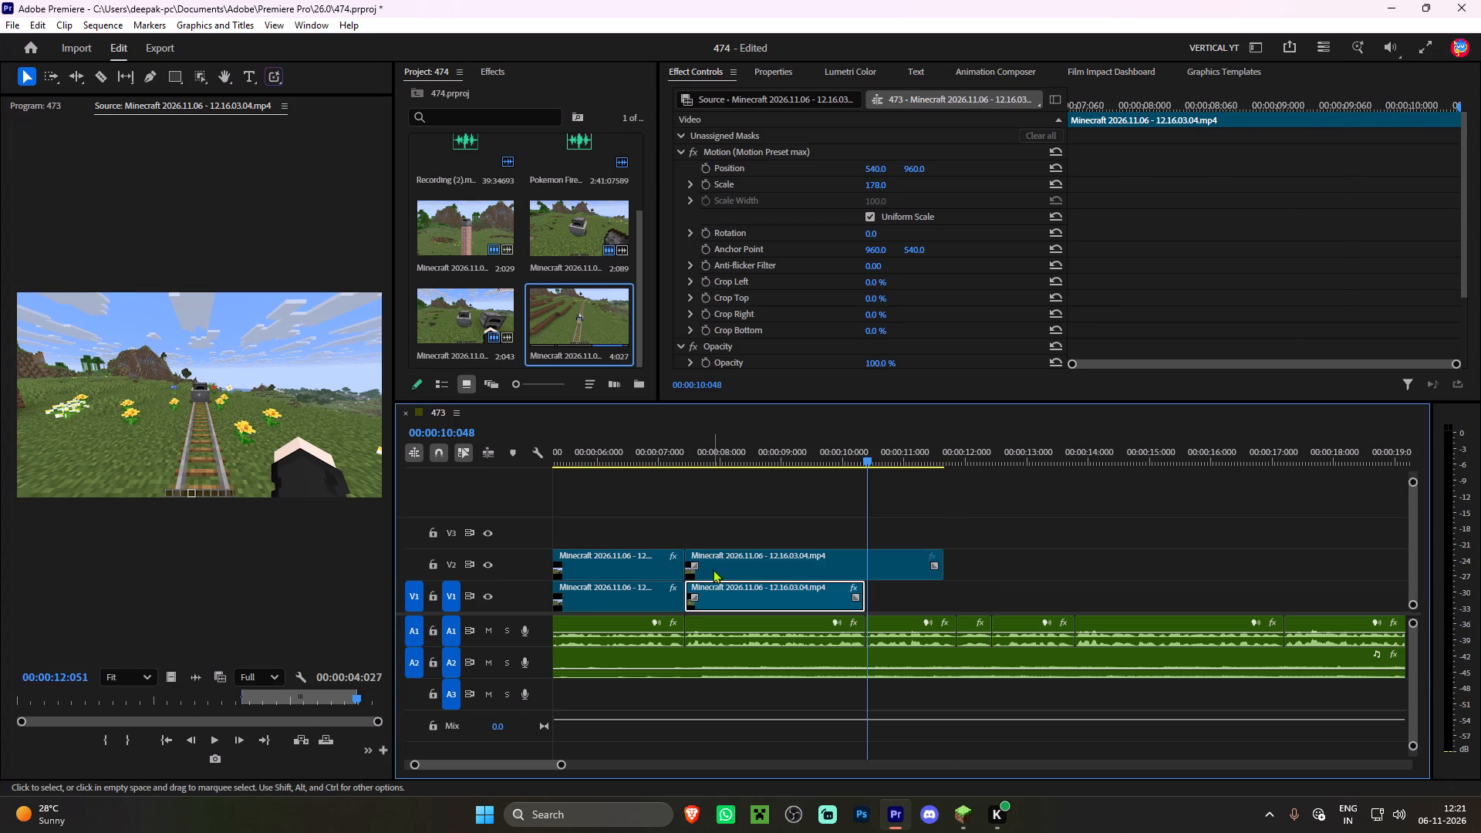
{"action": "left_click_drag", "start_coordinate": [713, 569], "coordinate": [712, 585]}
{"action": "left_click", "coordinate": [678, 454]}
{"action": "key", "text": "space"}
{"action": "left_click", "coordinate": [736, 520]}
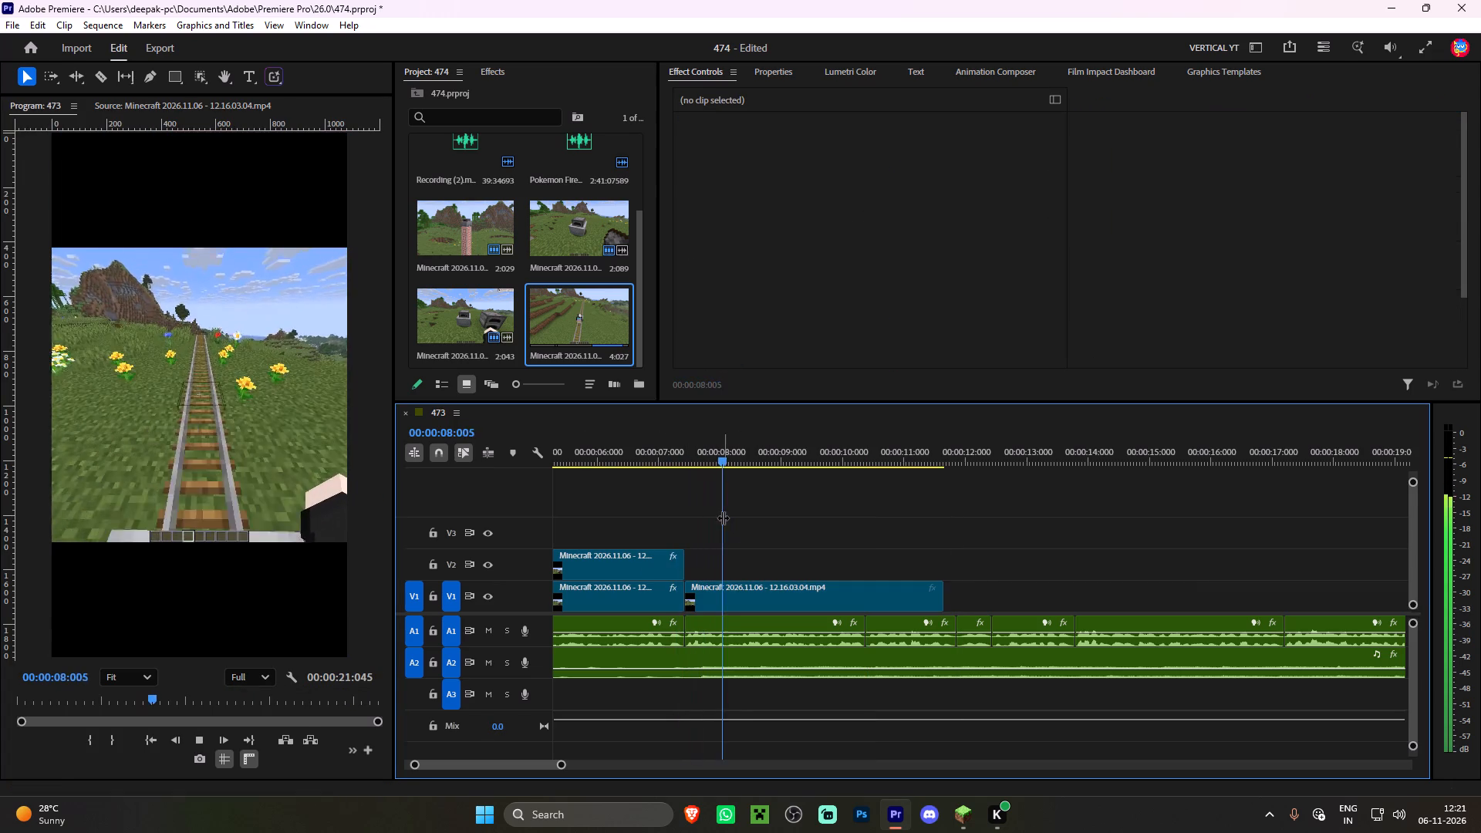
{"action": "key", "text": "space"}
Trim about 0.3 seconds off the new V1 clip's start, close the gap at 00:00:07:052 and play it.
{"action": "left_click_drag", "start_coordinate": [734, 455], "coordinate": [714, 455]}
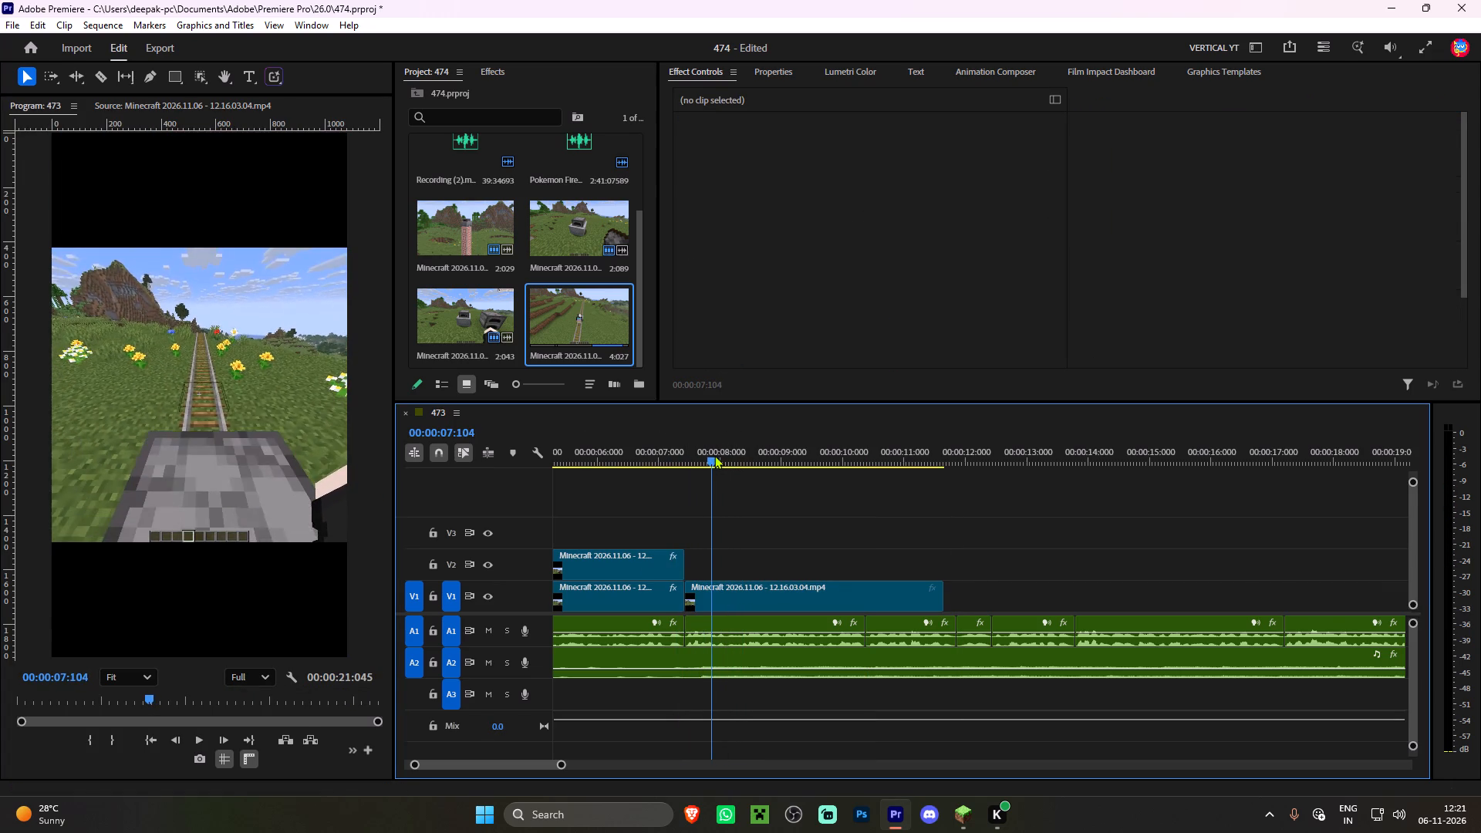
{"action": "left_click_drag", "start_coordinate": [714, 455], "coordinate": [706, 455]}
{"action": "left_click_drag", "start_coordinate": [693, 585], "coordinate": [709, 587]}
{"action": "left_click_drag", "start_coordinate": [734, 597], "coordinate": [713, 596]}
{"action": "left_click", "coordinate": [680, 448]}
{"action": "key", "text": "space"}
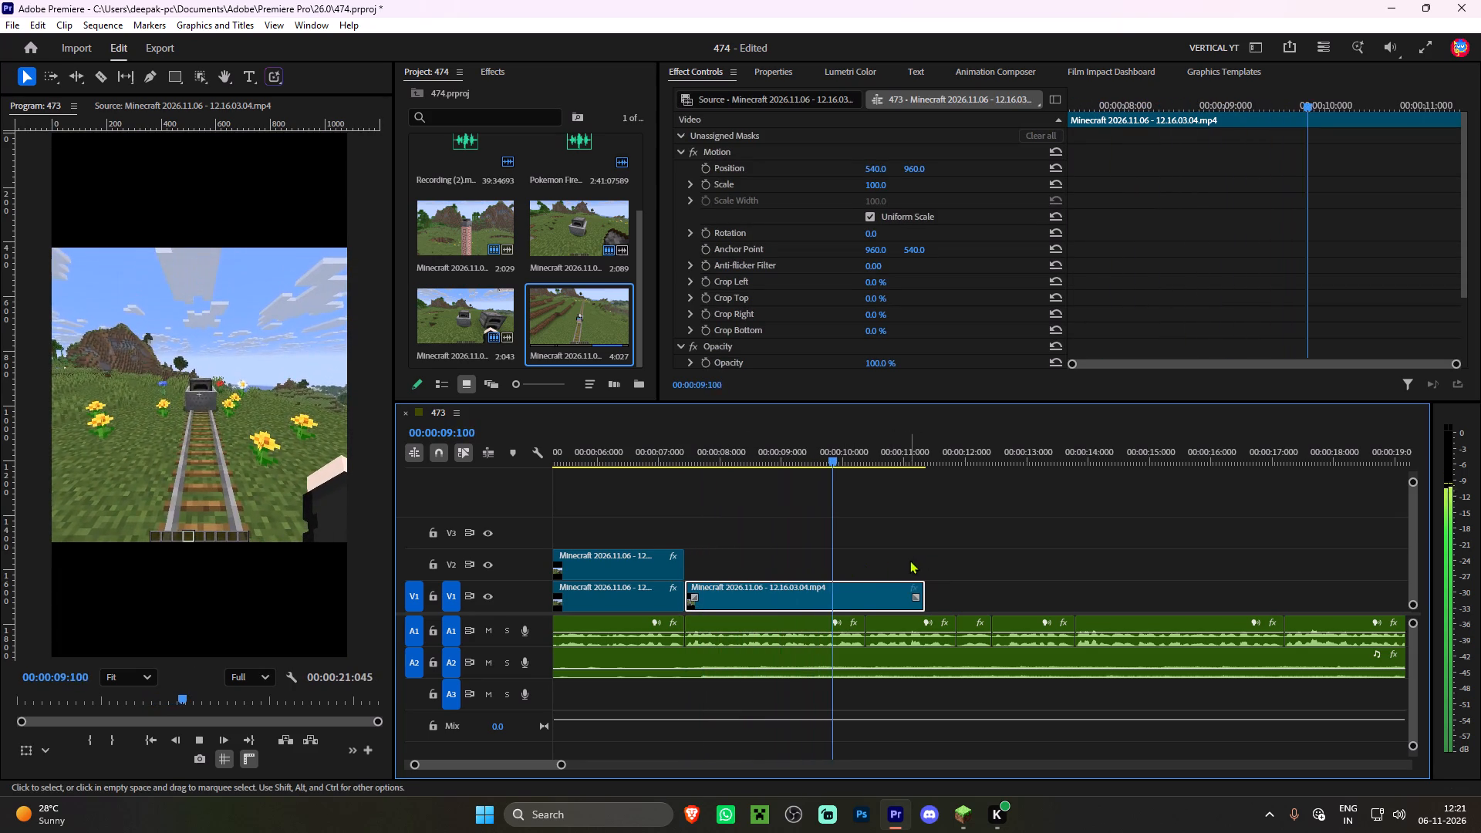
Trim the V1 clip's end back to the voiceover cut at about 00:00:10:045 and save the project.
{"action": "key", "text": "space"}
{"action": "left_click_drag", "start_coordinate": [936, 595], "coordinate": [879, 597]}
{"action": "key", "text": "space"}
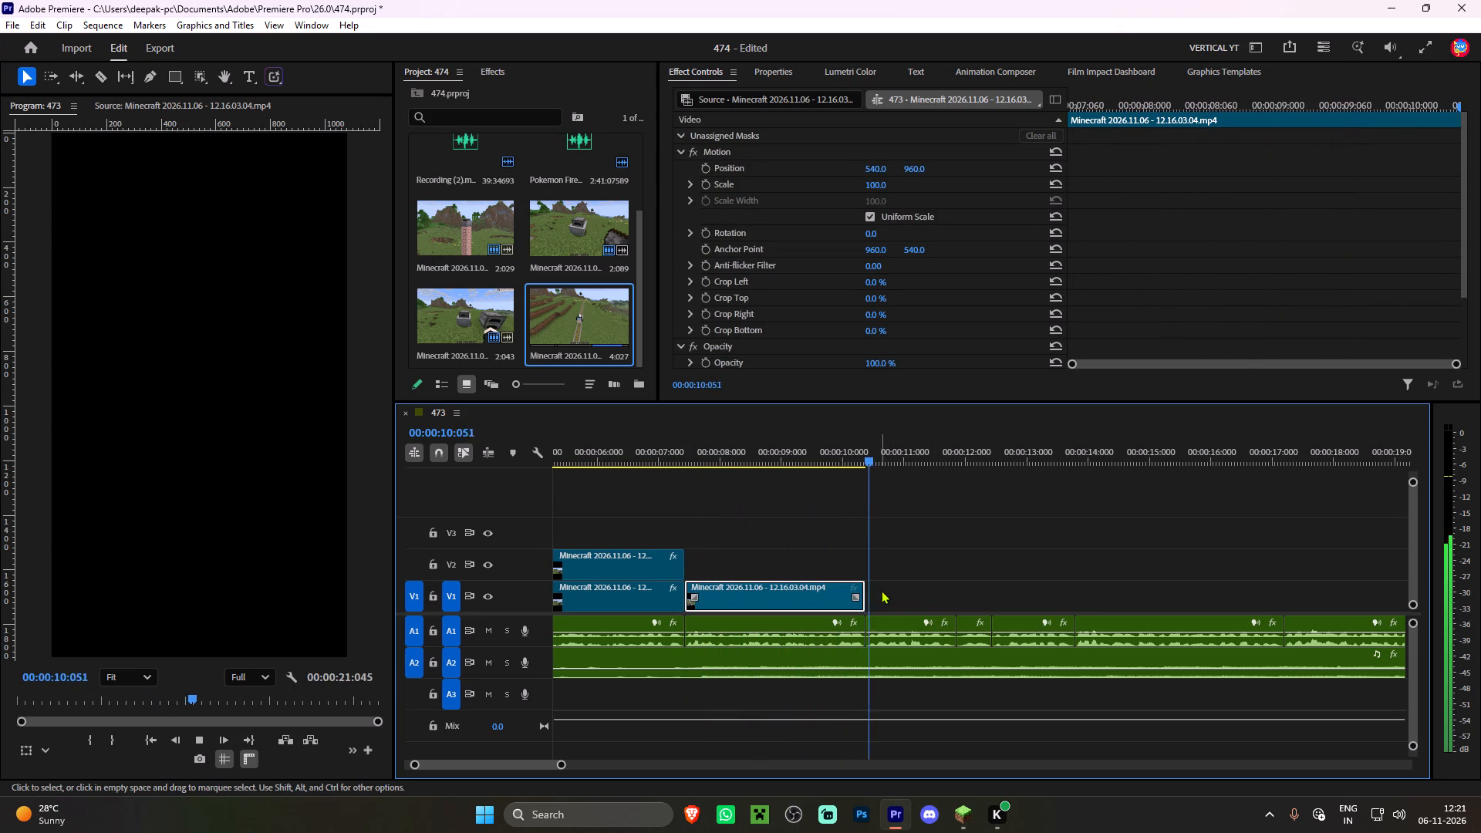
{"action": "key", "text": "ctrl+s"}
{"action": "key", "text": "ctrl+s"}
Apply Motion Preset max to the trimmed V1 clip and park the playhead at its end, 00:00:10:045.
{"action": "left_click", "coordinate": [756, 459]}
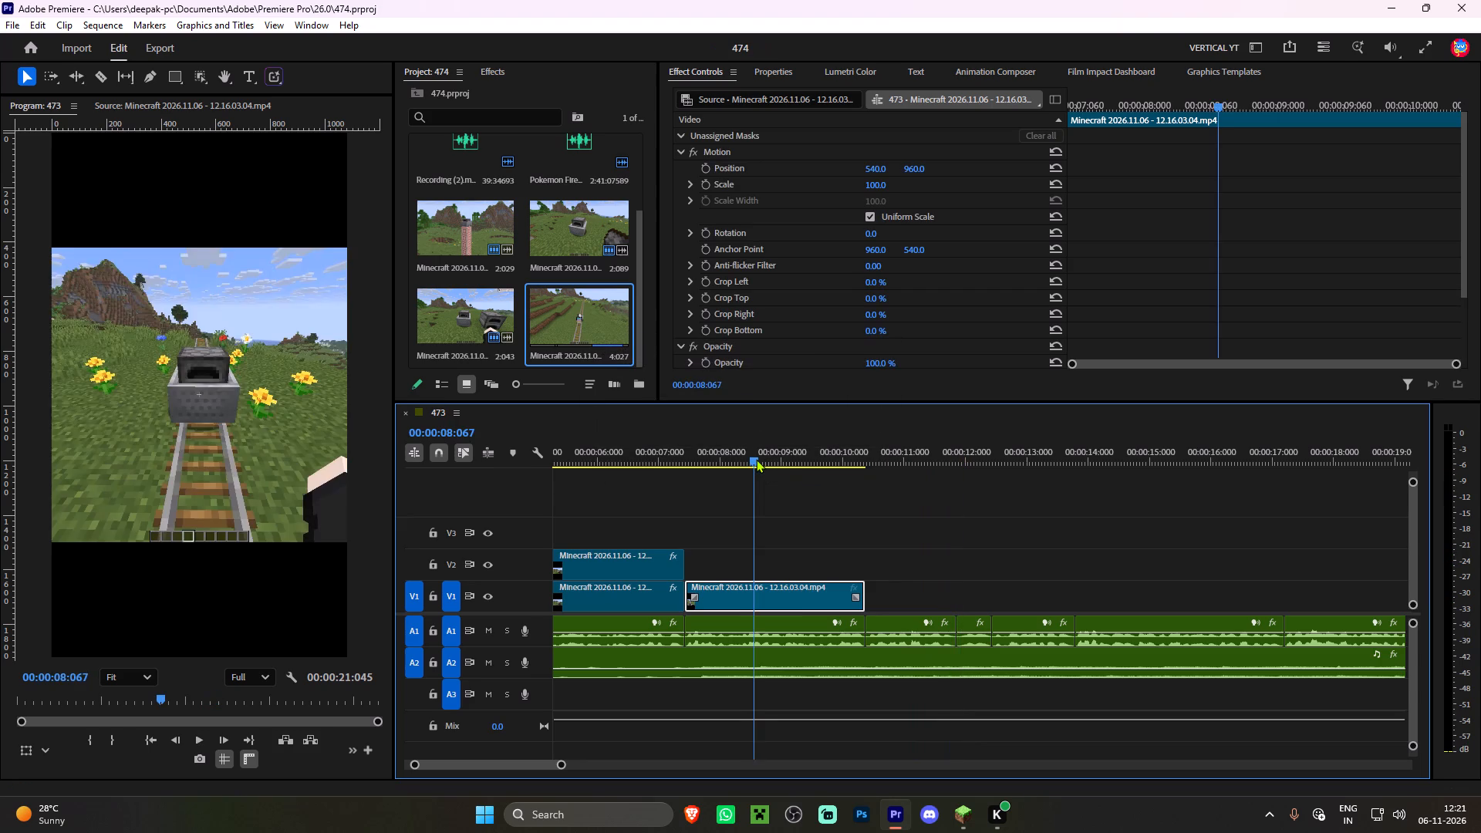
{"action": "left_click", "coordinate": [491, 69]}
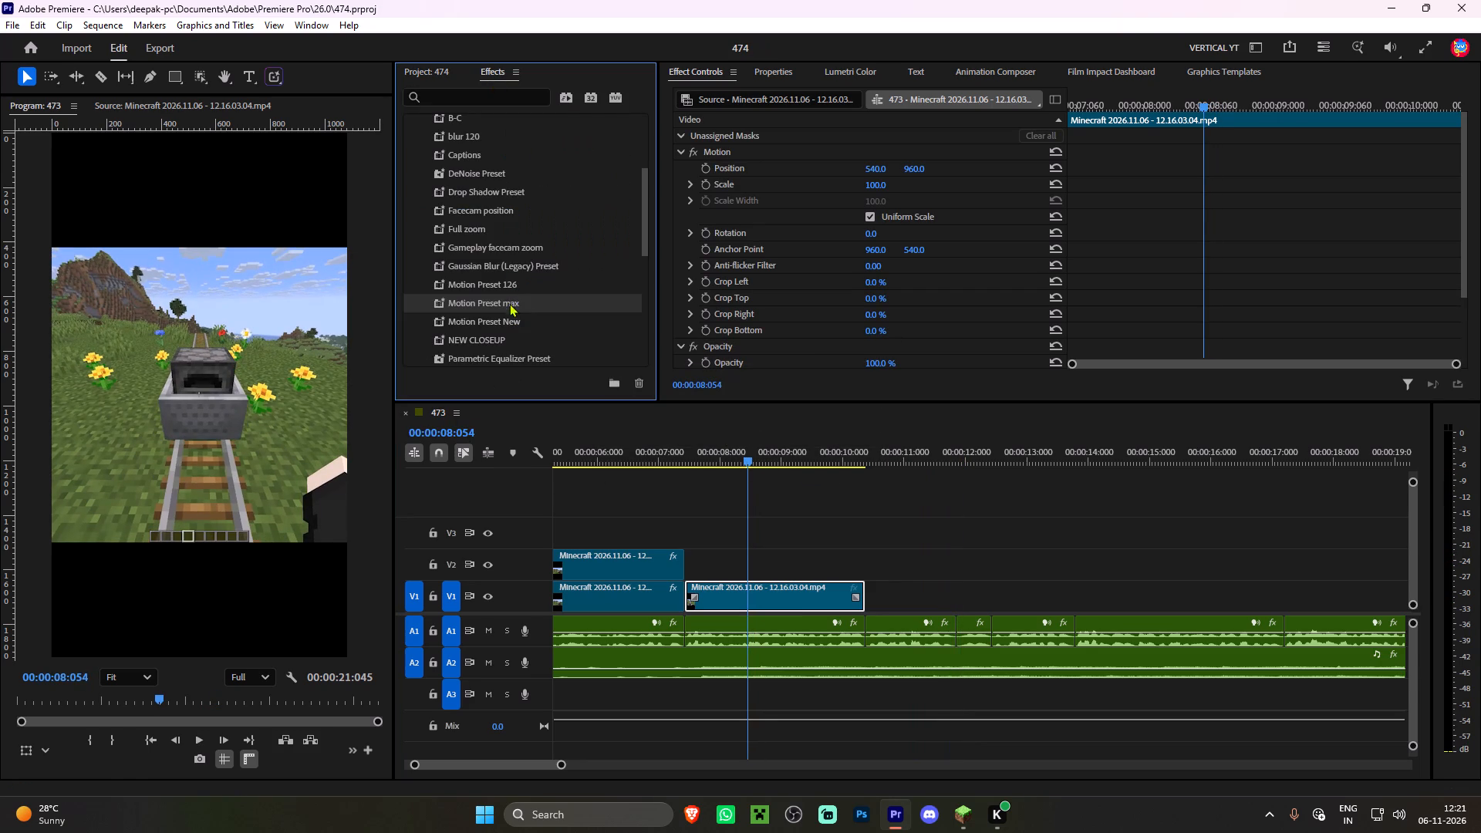
{"action": "left_click_drag", "start_coordinate": [509, 301], "coordinate": [768, 583]}
{"action": "scroll", "coordinate": [838, 558], "scroll_direction": "down", "scroll_amount": 6}
{"action": "left_click_drag", "start_coordinate": [720, 453], "coordinate": [735, 455], "text": "shift"}
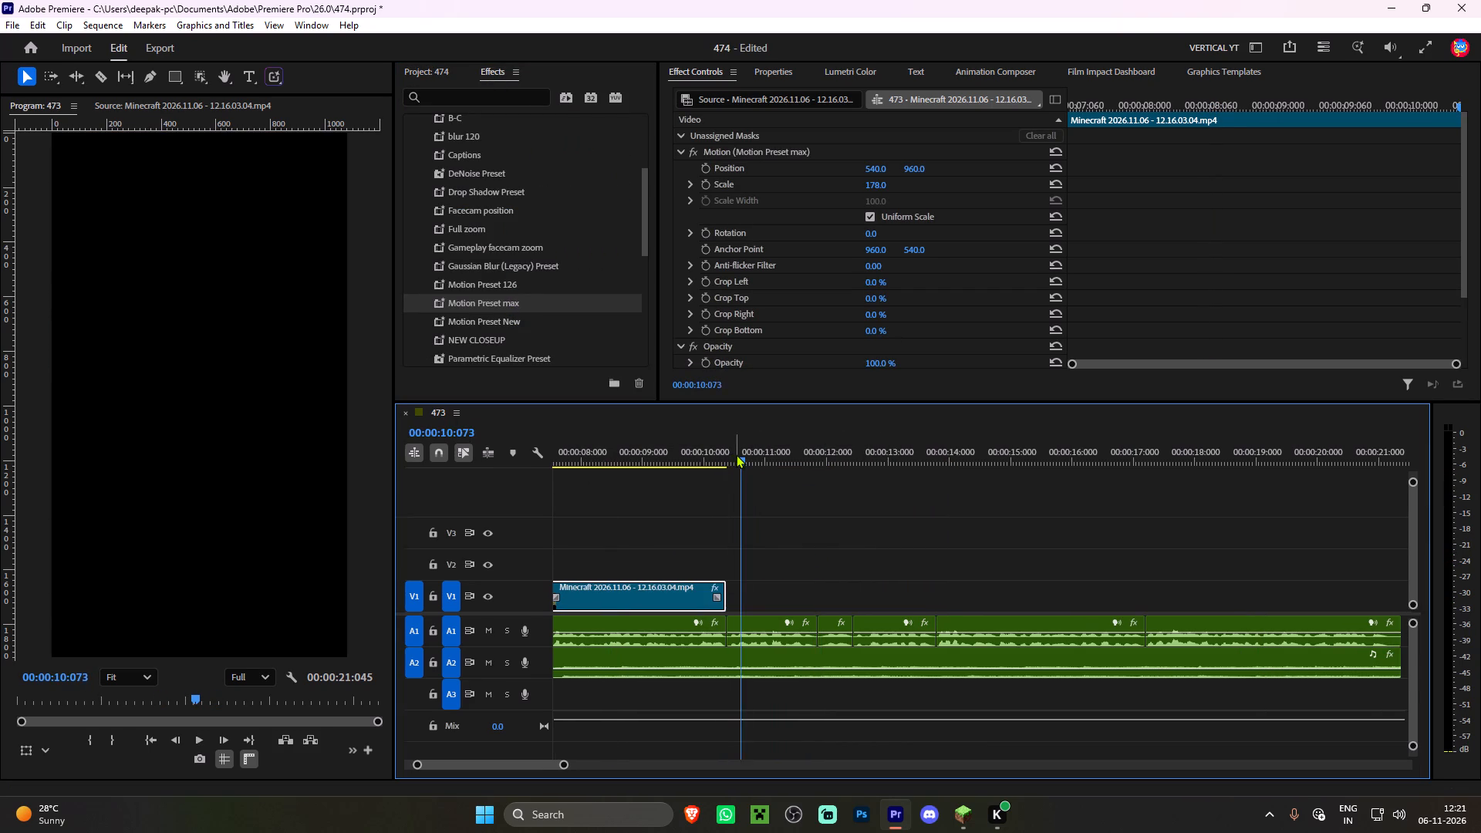
{"action": "left_click", "coordinate": [736, 454], "text": "shift"}
Import Minecraft 2026.11.06 - 12.18.12.07.mp4 from the Minecraft captures folder.
{"action": "left_click", "coordinate": [417, 63]}
{"action": "scroll", "coordinate": [571, 325], "scroll_direction": "down", "scroll_amount": 5}
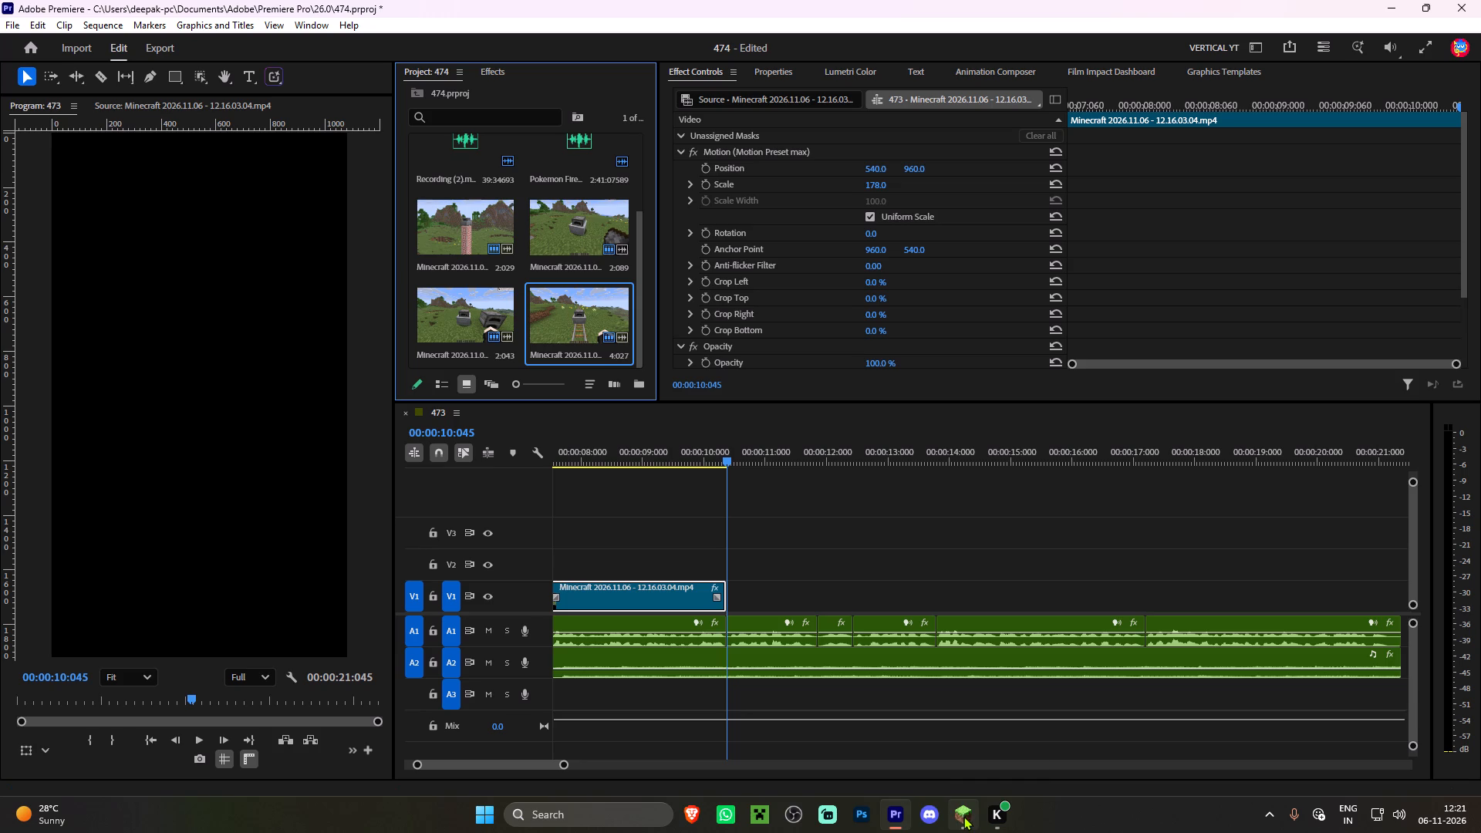
{"action": "scroll", "coordinate": [508, 295], "scroll_direction": "down", "scroll_amount": 4}
{"action": "double_click", "coordinate": [514, 366]}
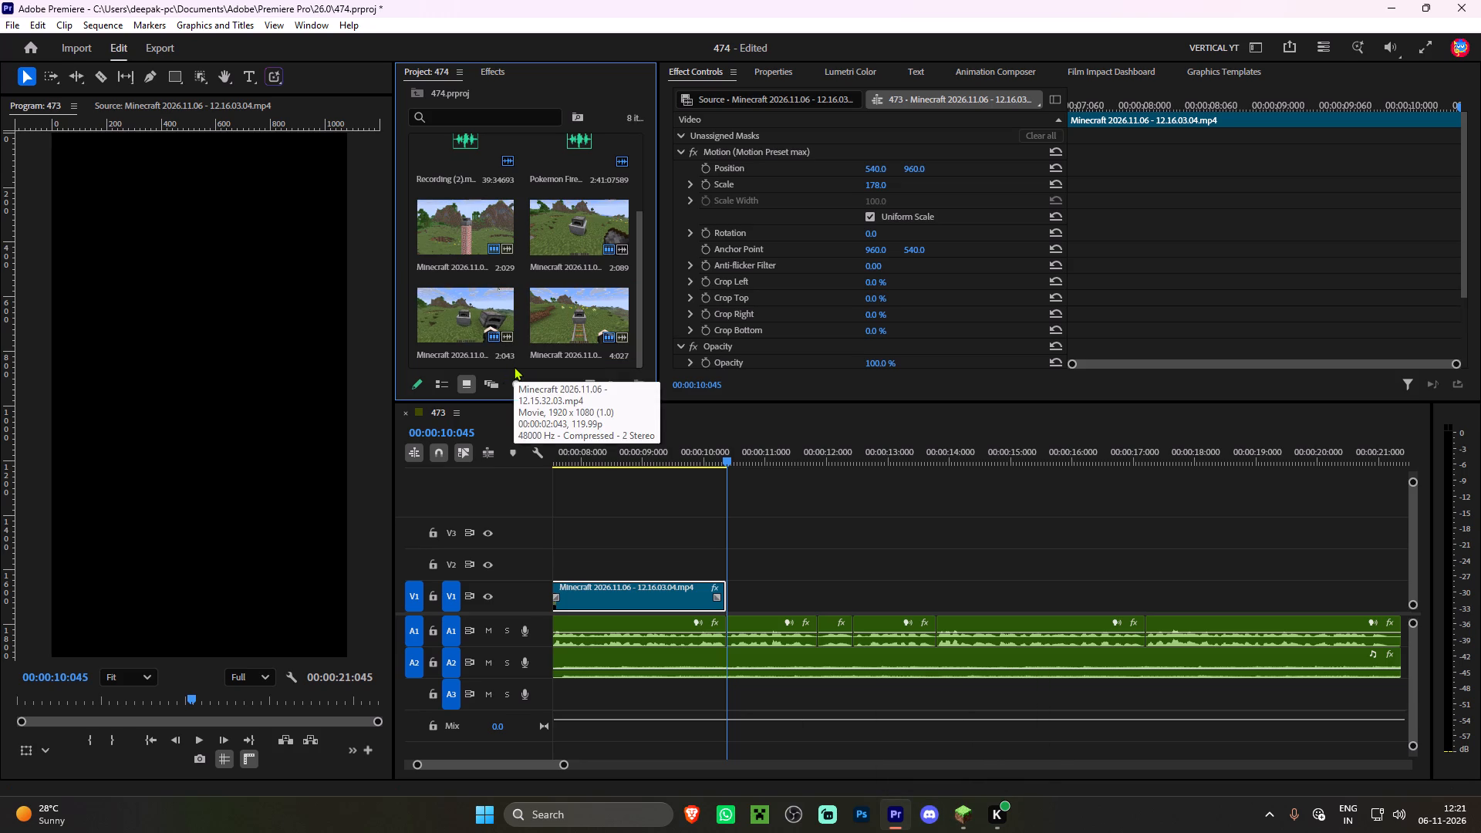
{"action": "scroll", "coordinate": [507, 332], "scroll_direction": "down", "scroll_amount": 9}
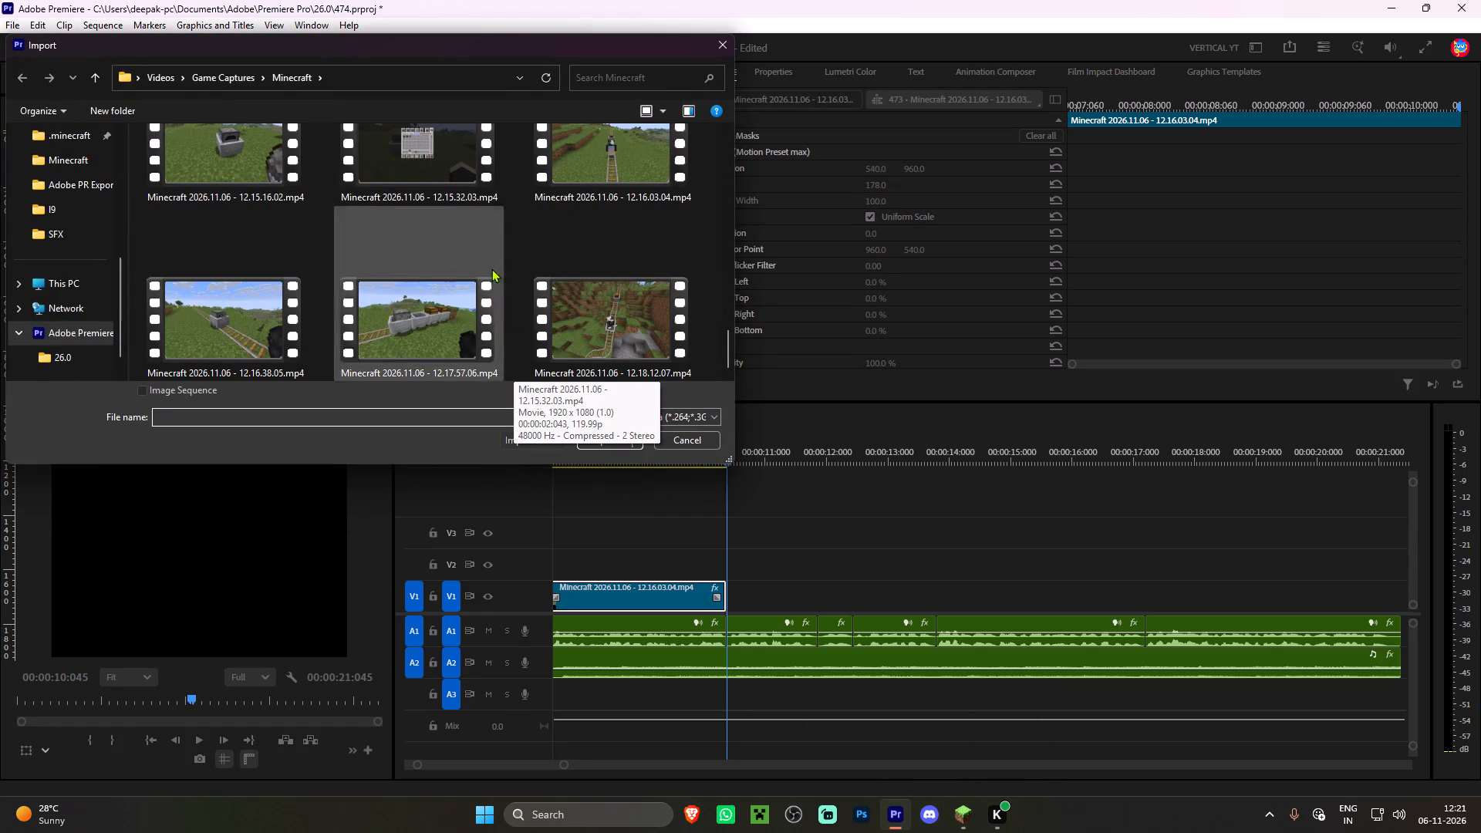
{"action": "left_click", "coordinate": [611, 281]}
{"action": "left_click", "coordinate": [612, 271]}
{"action": "double_click", "coordinate": [628, 302]}
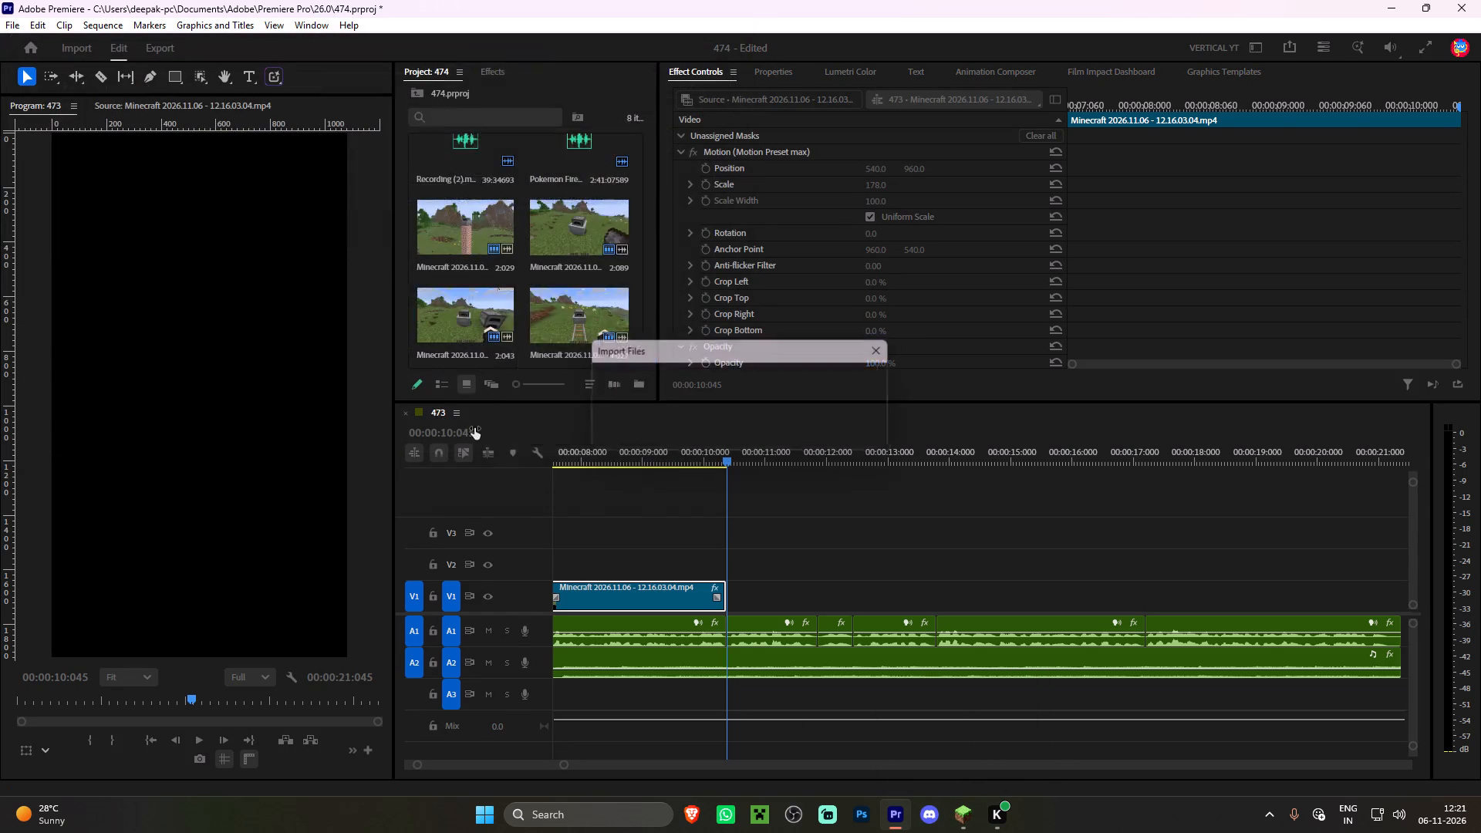
Open the 12.18.12.07 capture as source and mark a 1:037 range of the minecart descent ending at 00:00:04:029.
{"action": "double_click", "coordinate": [447, 315]}
{"action": "key", "text": "space"}
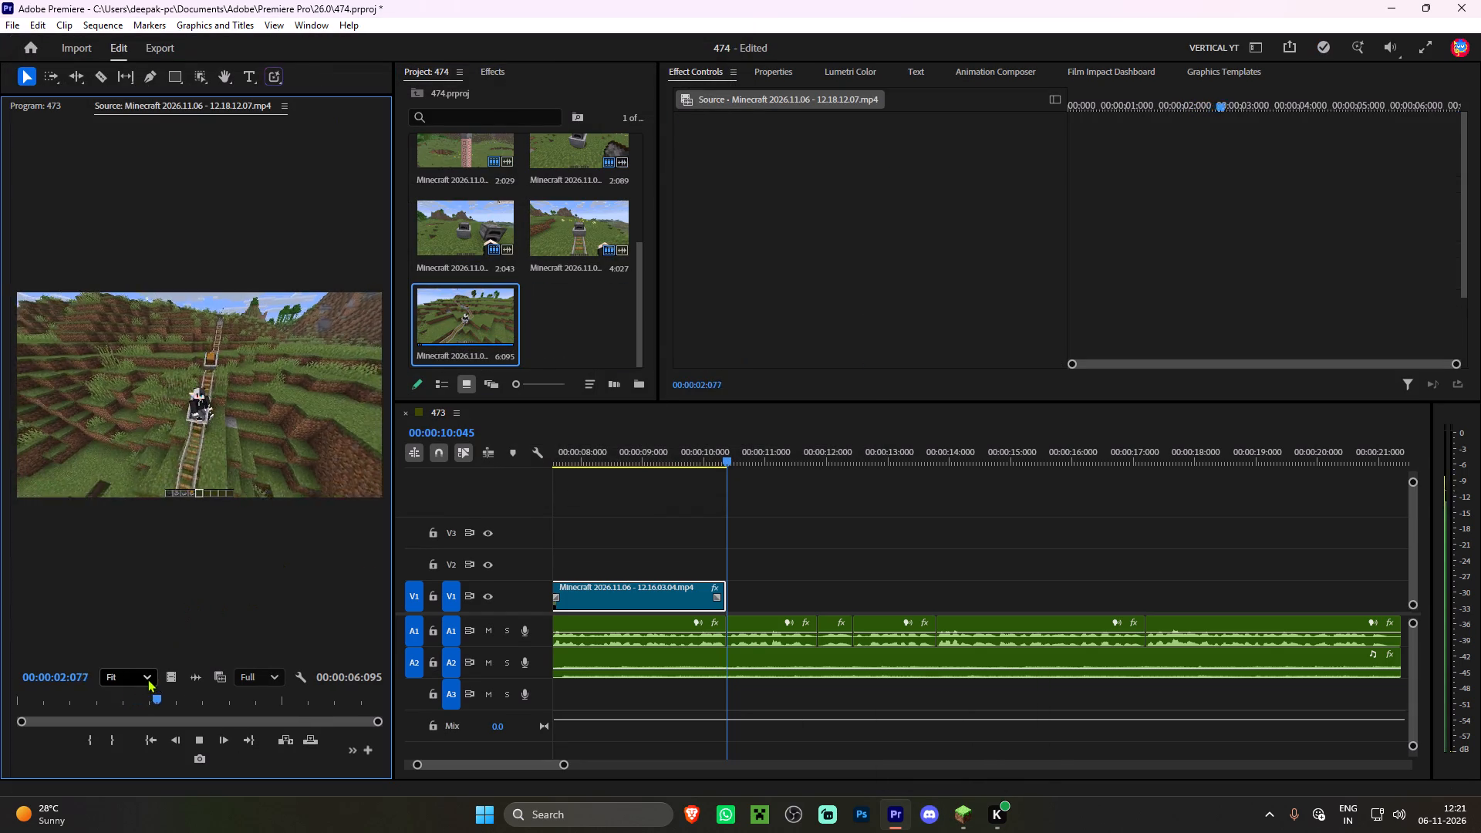
{"action": "key", "text": "space"}
{"action": "type", "text": "i"}
{"action": "key", "text": "space"}
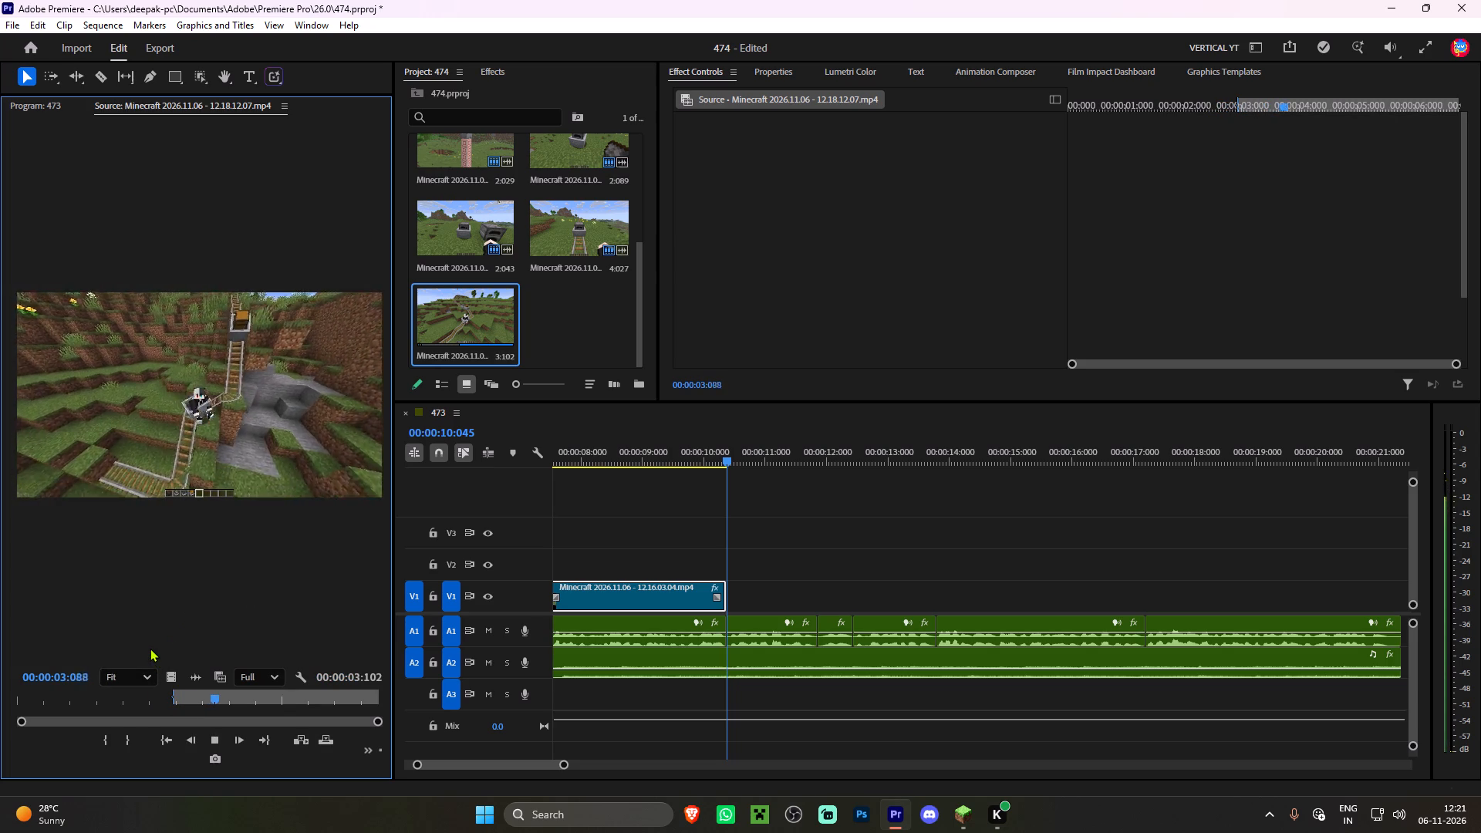
{"action": "key", "text": "space"}
{"action": "type", "text": "o"}
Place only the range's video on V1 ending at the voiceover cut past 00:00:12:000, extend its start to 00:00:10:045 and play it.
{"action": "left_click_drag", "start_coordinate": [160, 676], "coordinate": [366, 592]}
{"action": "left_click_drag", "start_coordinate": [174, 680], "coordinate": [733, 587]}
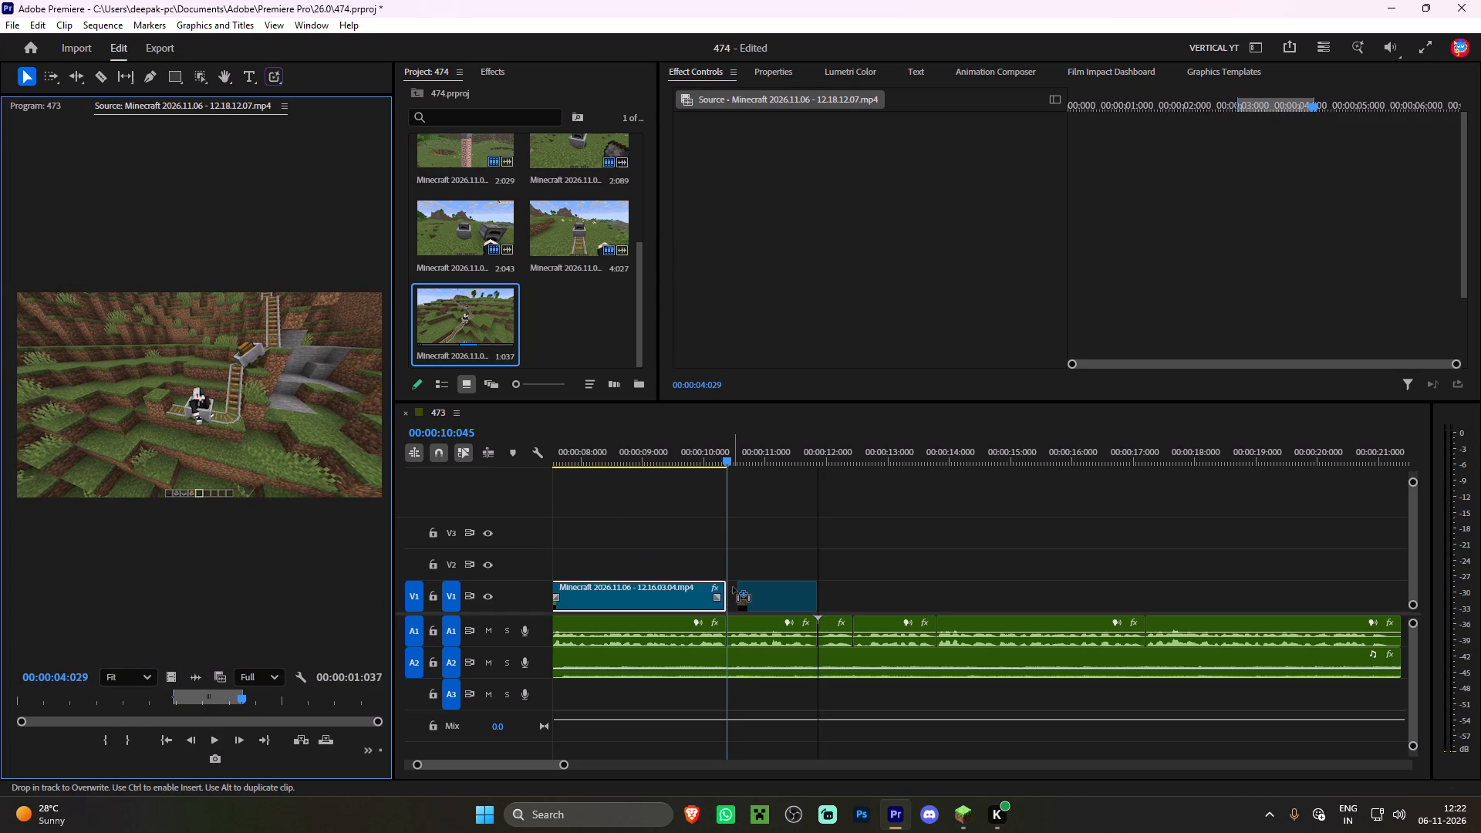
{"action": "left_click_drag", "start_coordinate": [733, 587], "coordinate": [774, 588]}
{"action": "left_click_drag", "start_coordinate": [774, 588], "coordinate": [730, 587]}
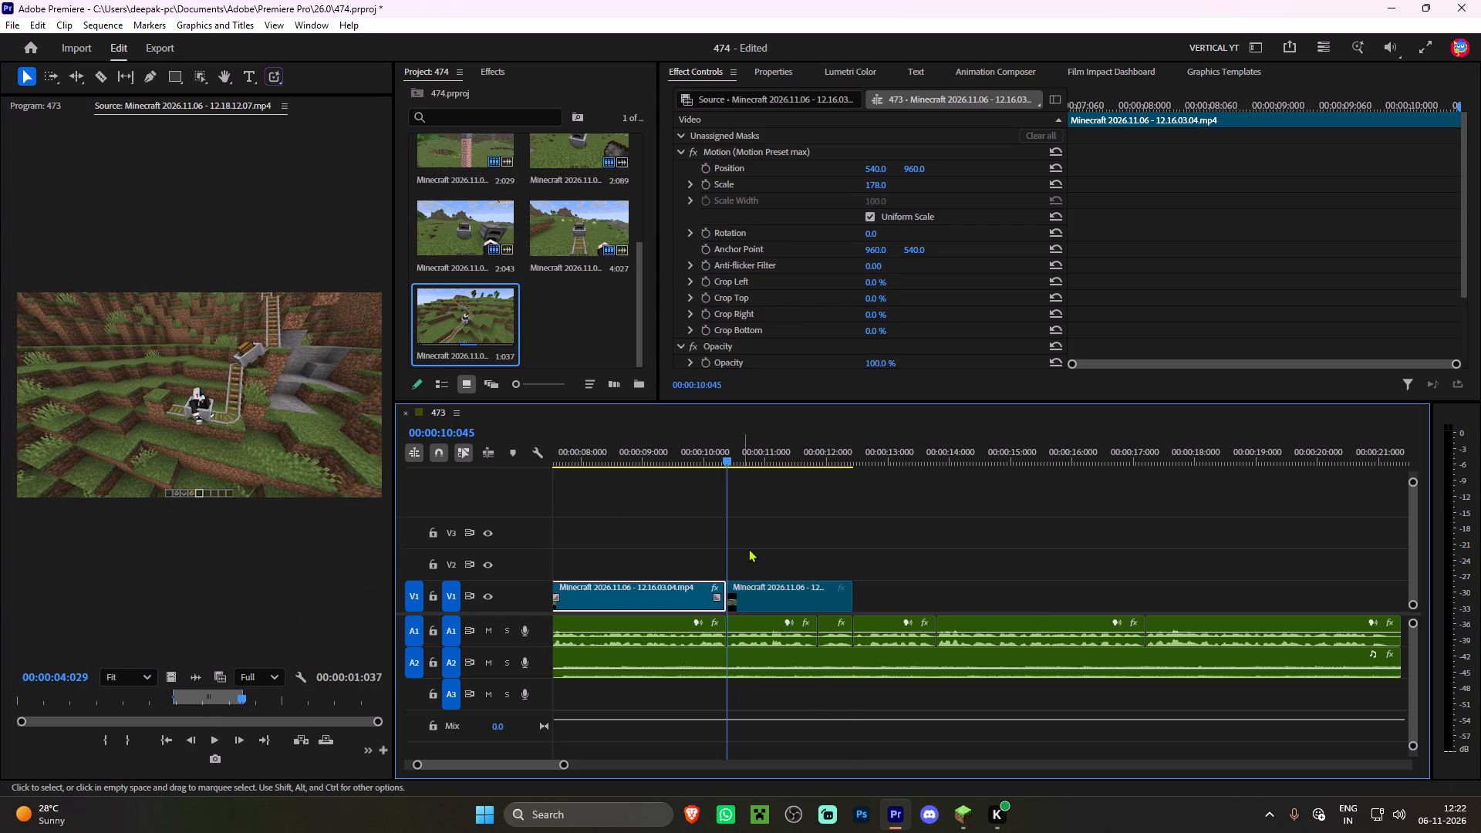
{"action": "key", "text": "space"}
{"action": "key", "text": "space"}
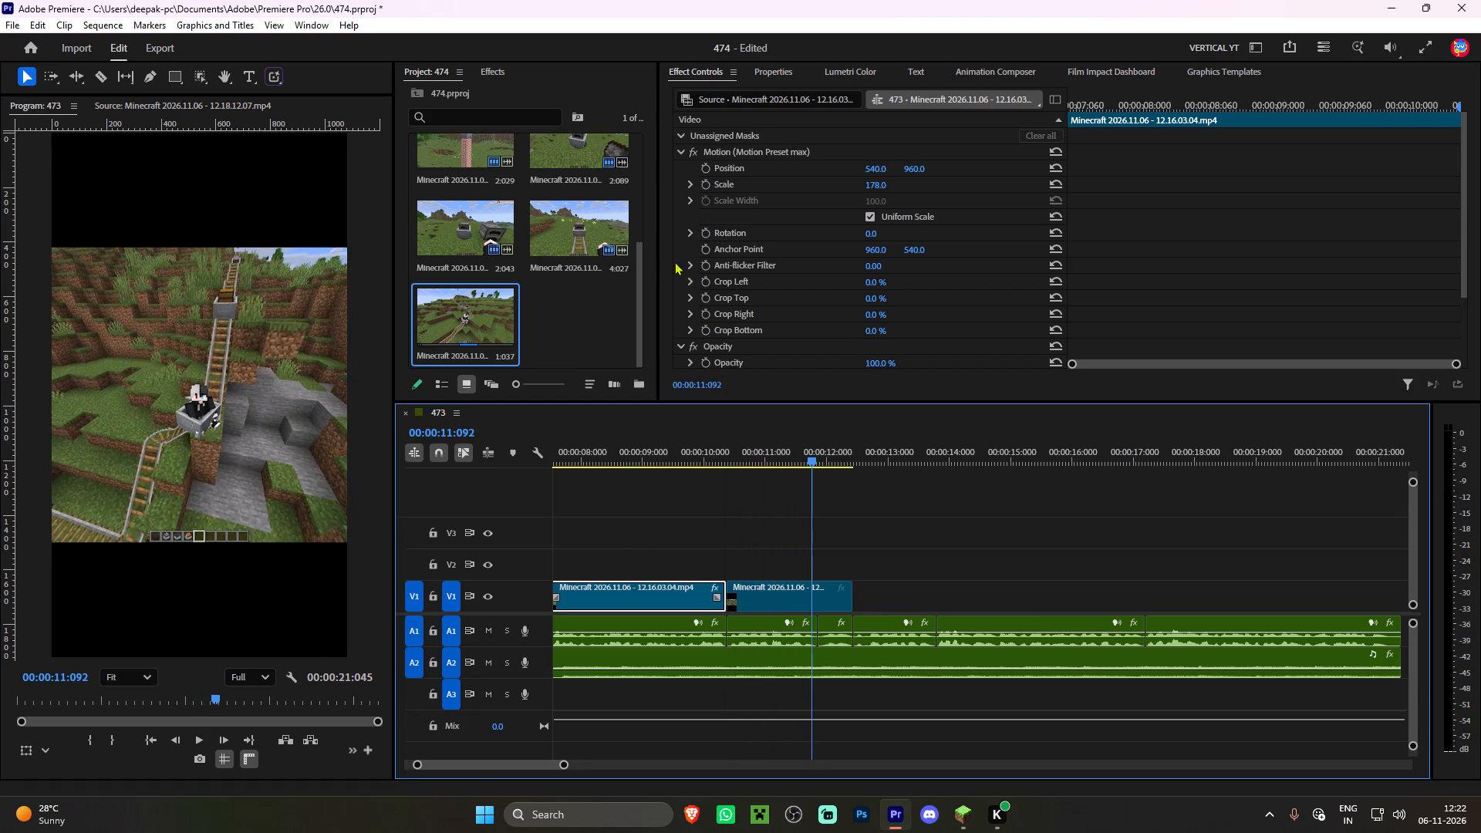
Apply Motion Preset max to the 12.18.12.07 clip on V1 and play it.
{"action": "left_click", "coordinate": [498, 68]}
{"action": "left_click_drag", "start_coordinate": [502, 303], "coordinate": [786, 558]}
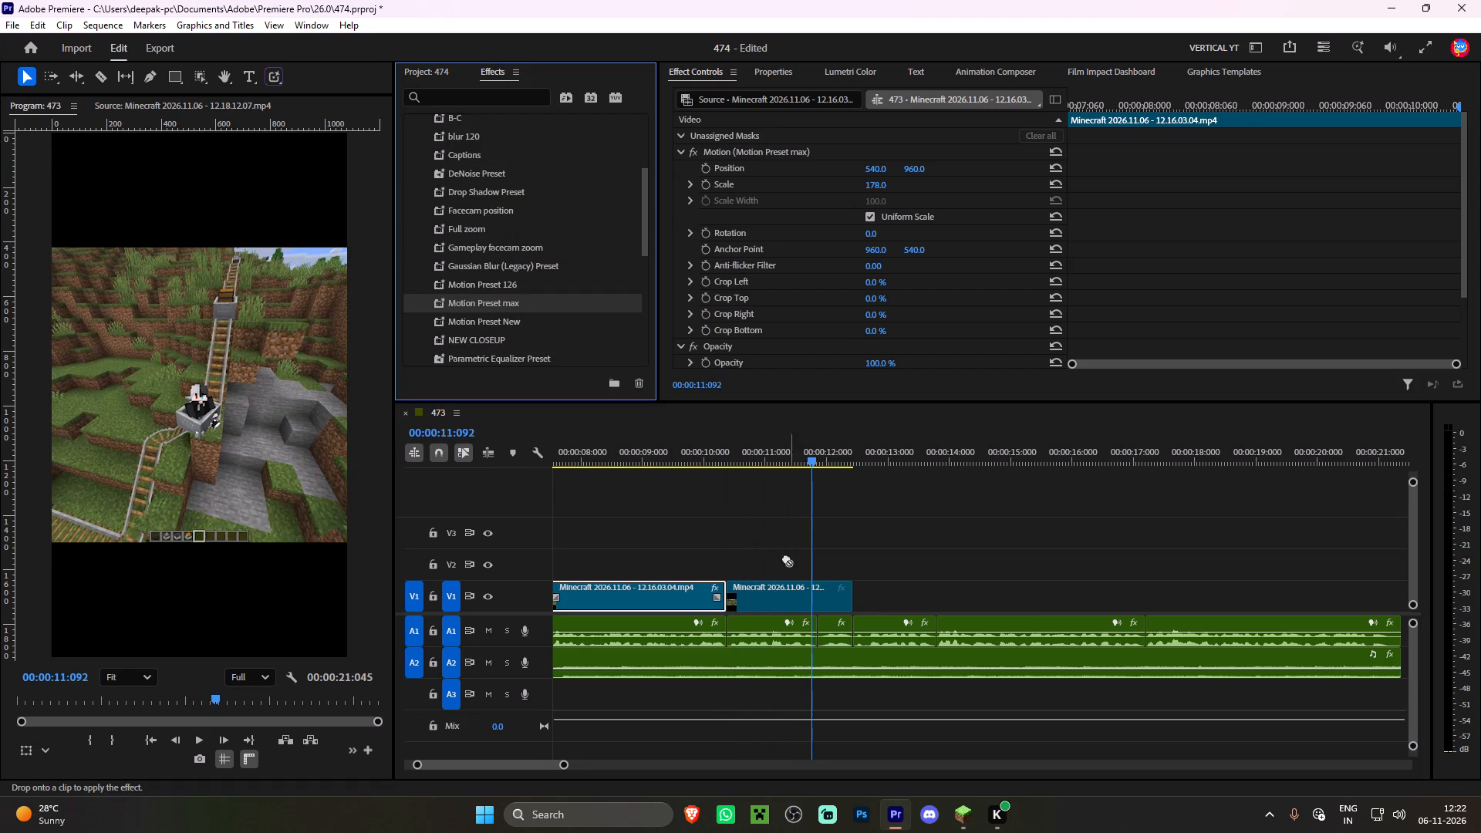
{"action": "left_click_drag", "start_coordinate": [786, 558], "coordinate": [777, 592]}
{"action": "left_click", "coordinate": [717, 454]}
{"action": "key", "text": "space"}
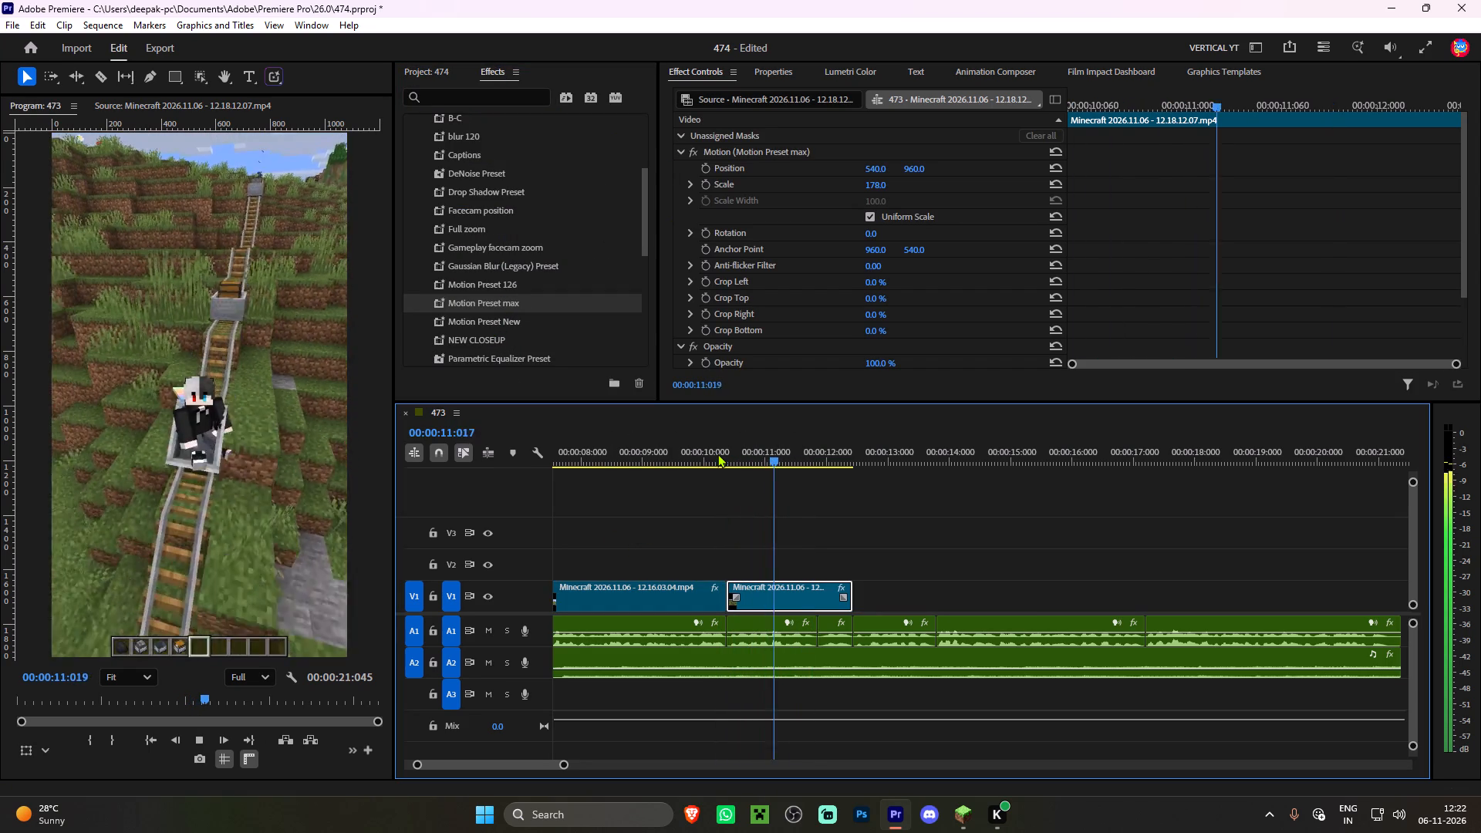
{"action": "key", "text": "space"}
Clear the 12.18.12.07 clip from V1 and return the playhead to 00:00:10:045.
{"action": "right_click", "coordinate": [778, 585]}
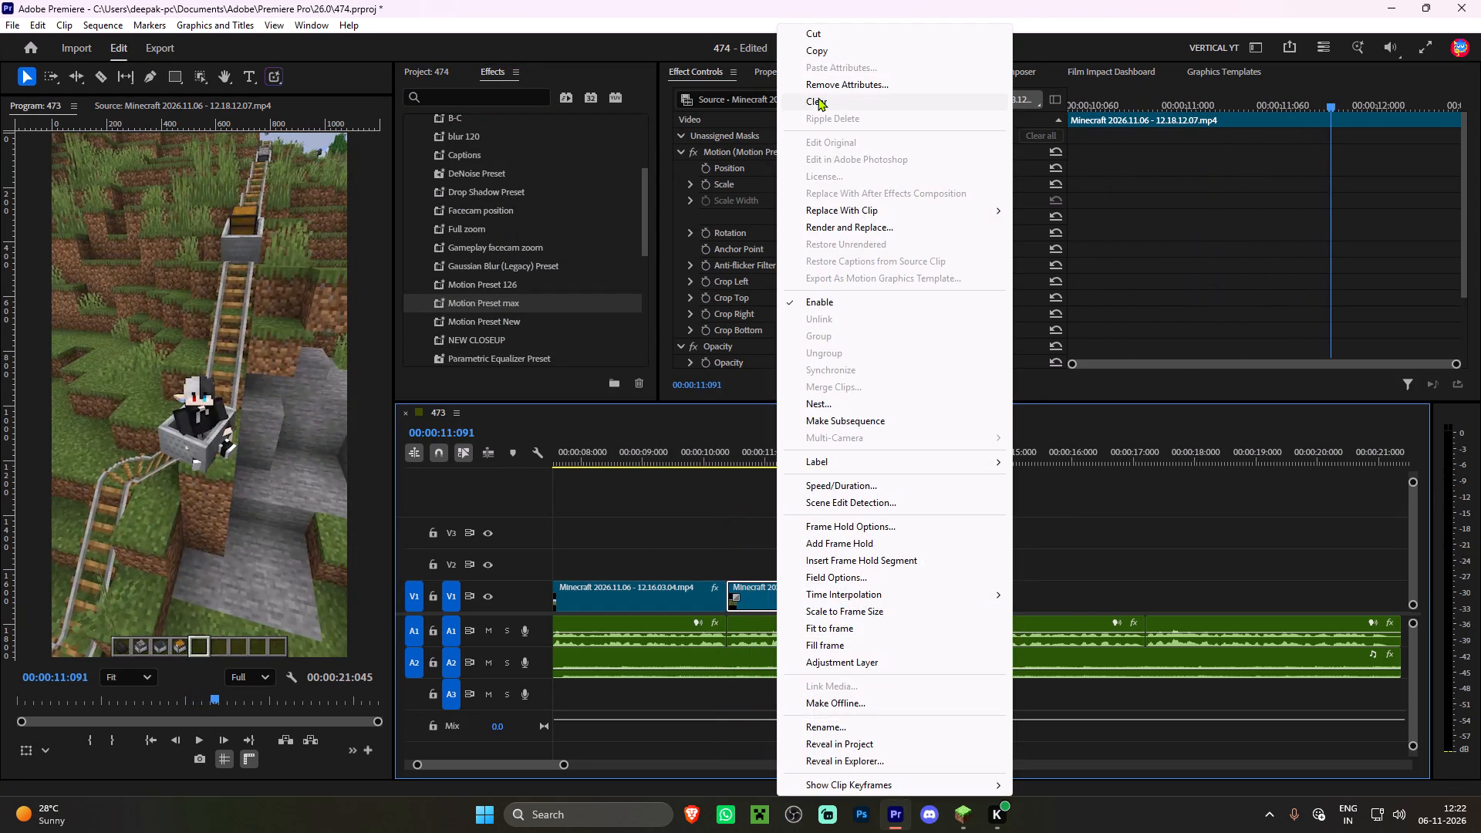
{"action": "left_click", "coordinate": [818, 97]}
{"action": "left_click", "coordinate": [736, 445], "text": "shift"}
Import Minecraft 2026.09.25 - 13.43.48.01.mp4 from the Minecraft captures folder.
{"action": "left_click_drag", "start_coordinate": [433, 90], "coordinate": [436, 73]}
{"action": "left_click", "coordinate": [436, 68]}
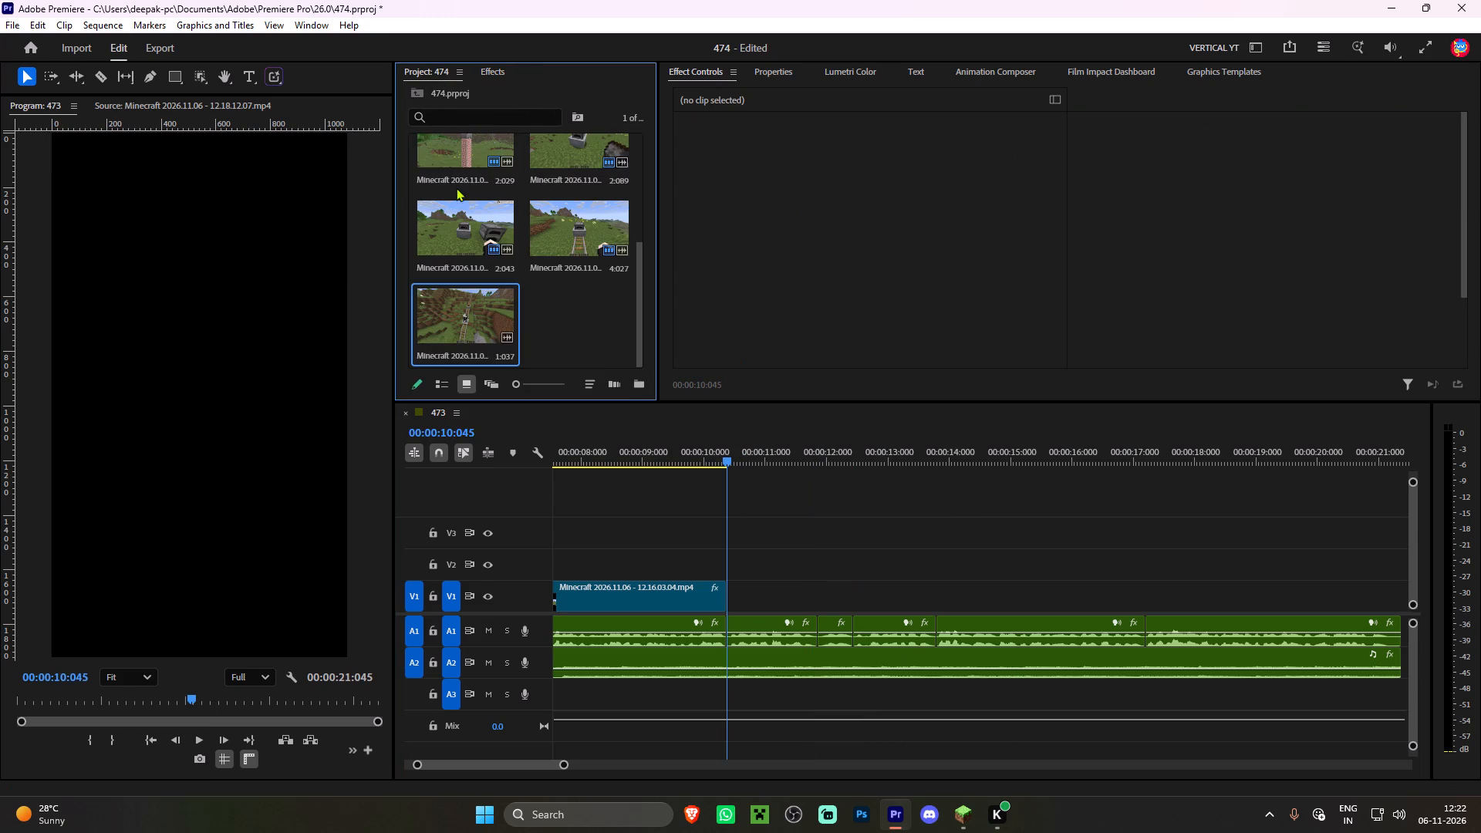
{"action": "double_click", "coordinate": [546, 296]}
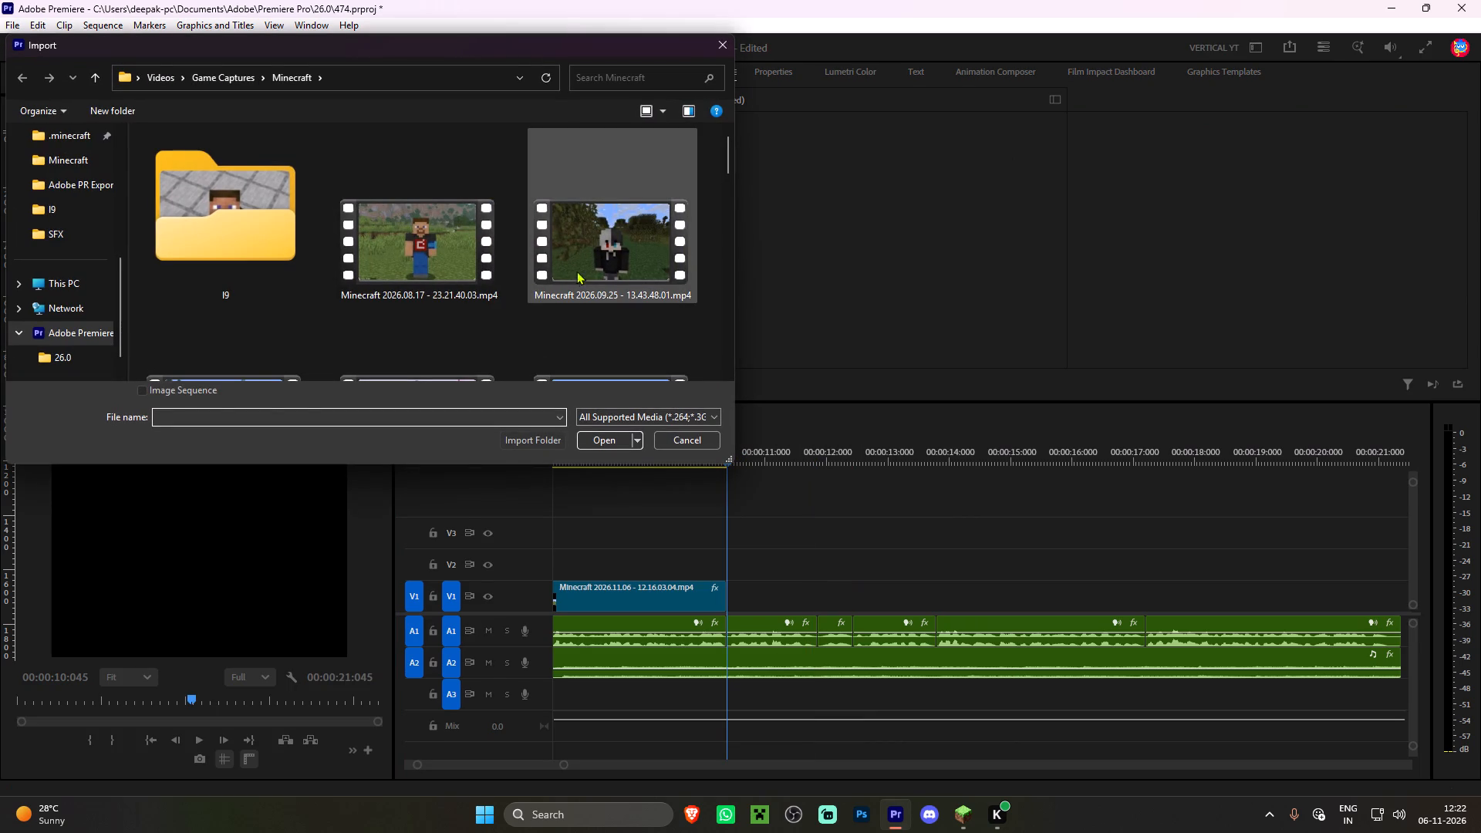
{"action": "double_click", "coordinate": [575, 267]}
{"action": "double_click", "coordinate": [602, 231]}
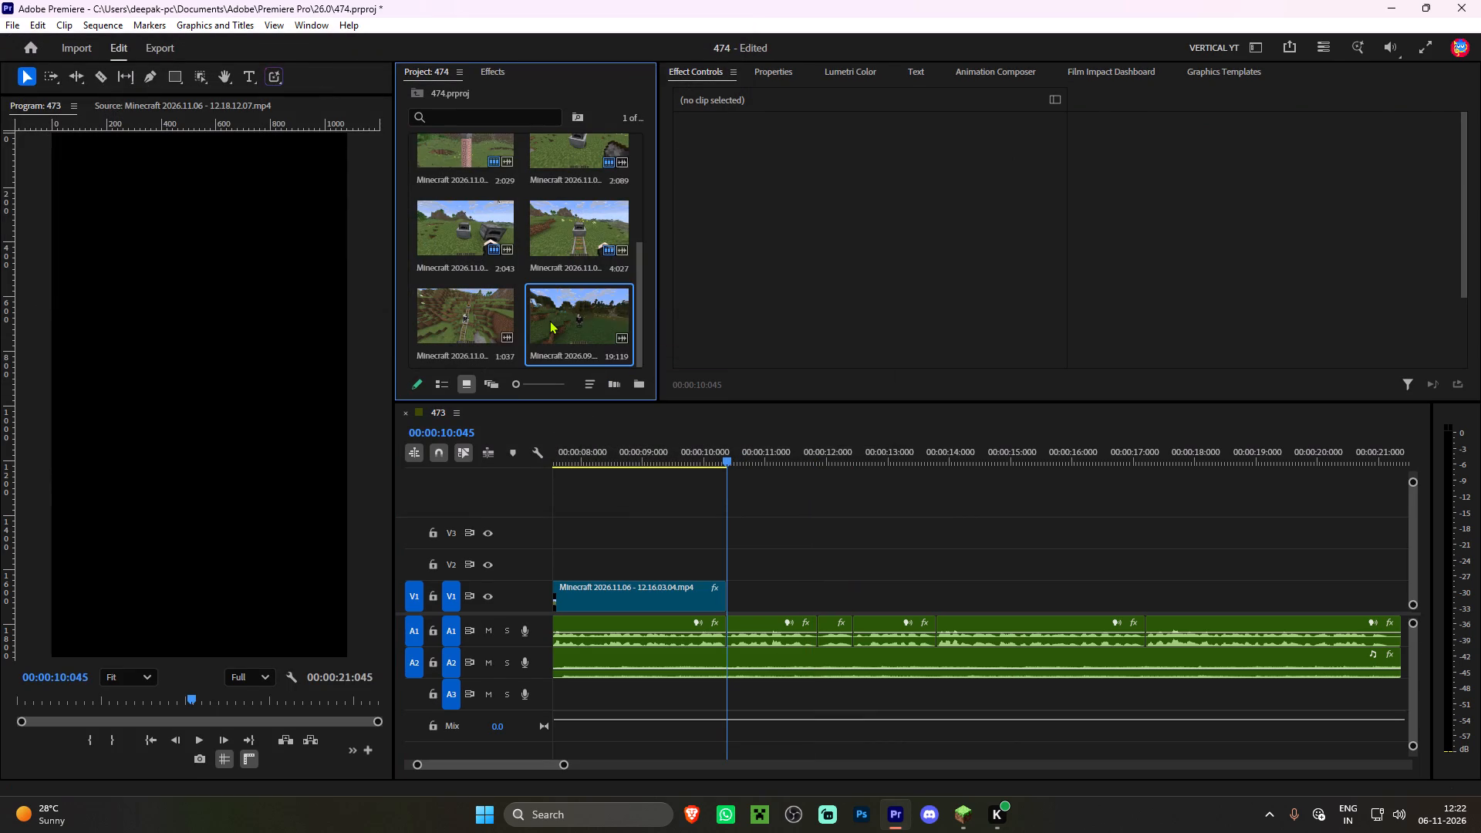
Open the 13.43.48.01 capture as source and mark a 2:001 range of the character facing the camera, ending at 00:00:05:077.
{"action": "double_click", "coordinate": [549, 320]}
{"action": "key", "text": "space"}
{"action": "key", "text": "space"}
{"action": "left_click_drag", "start_coordinate": [109, 696], "coordinate": [79, 694]}
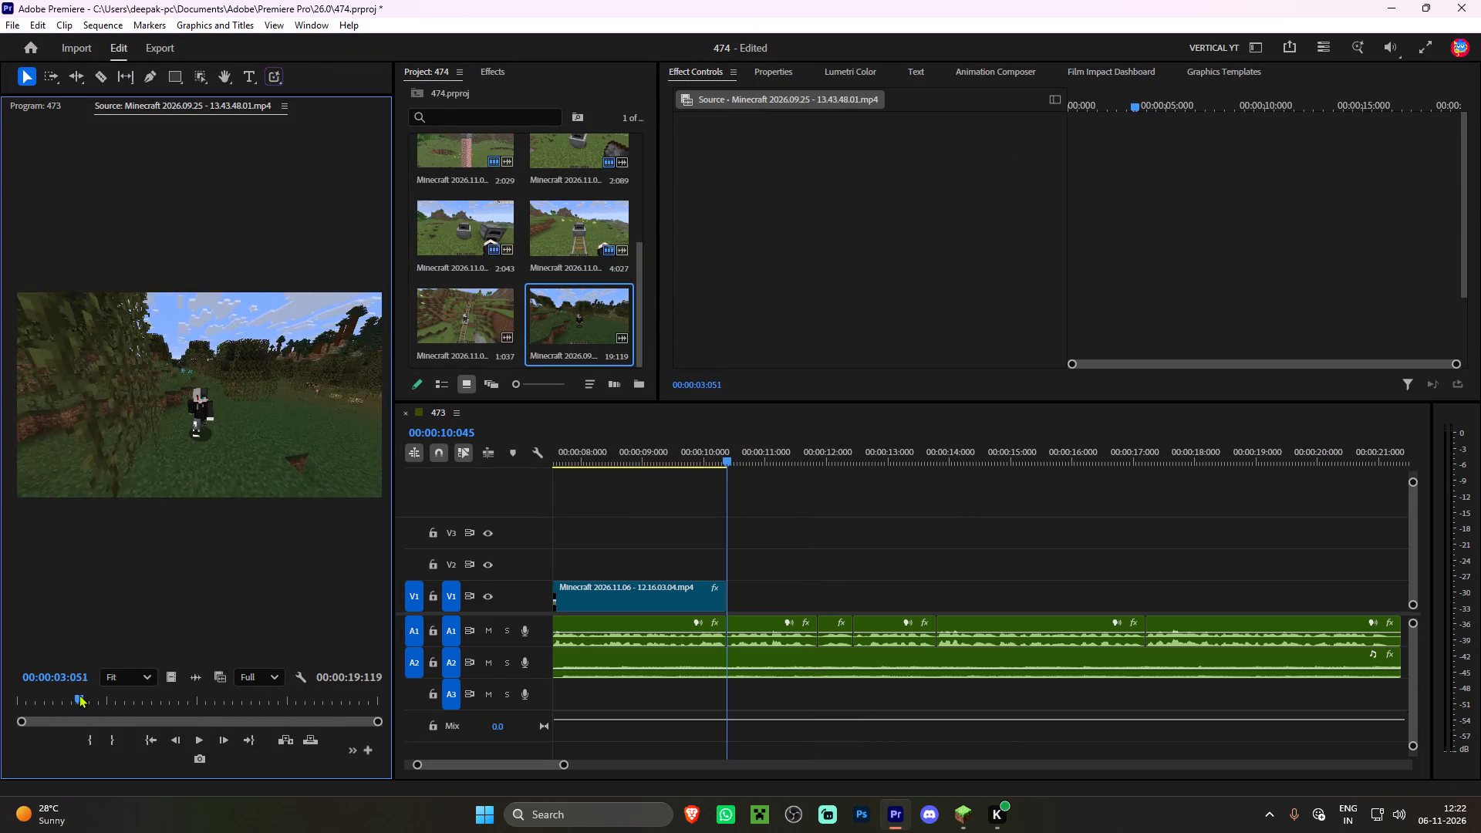
{"action": "left_click_drag", "start_coordinate": [79, 694], "coordinate": [85, 692]}
{"action": "key", "text": "i"}
{"action": "key", "text": "space"}
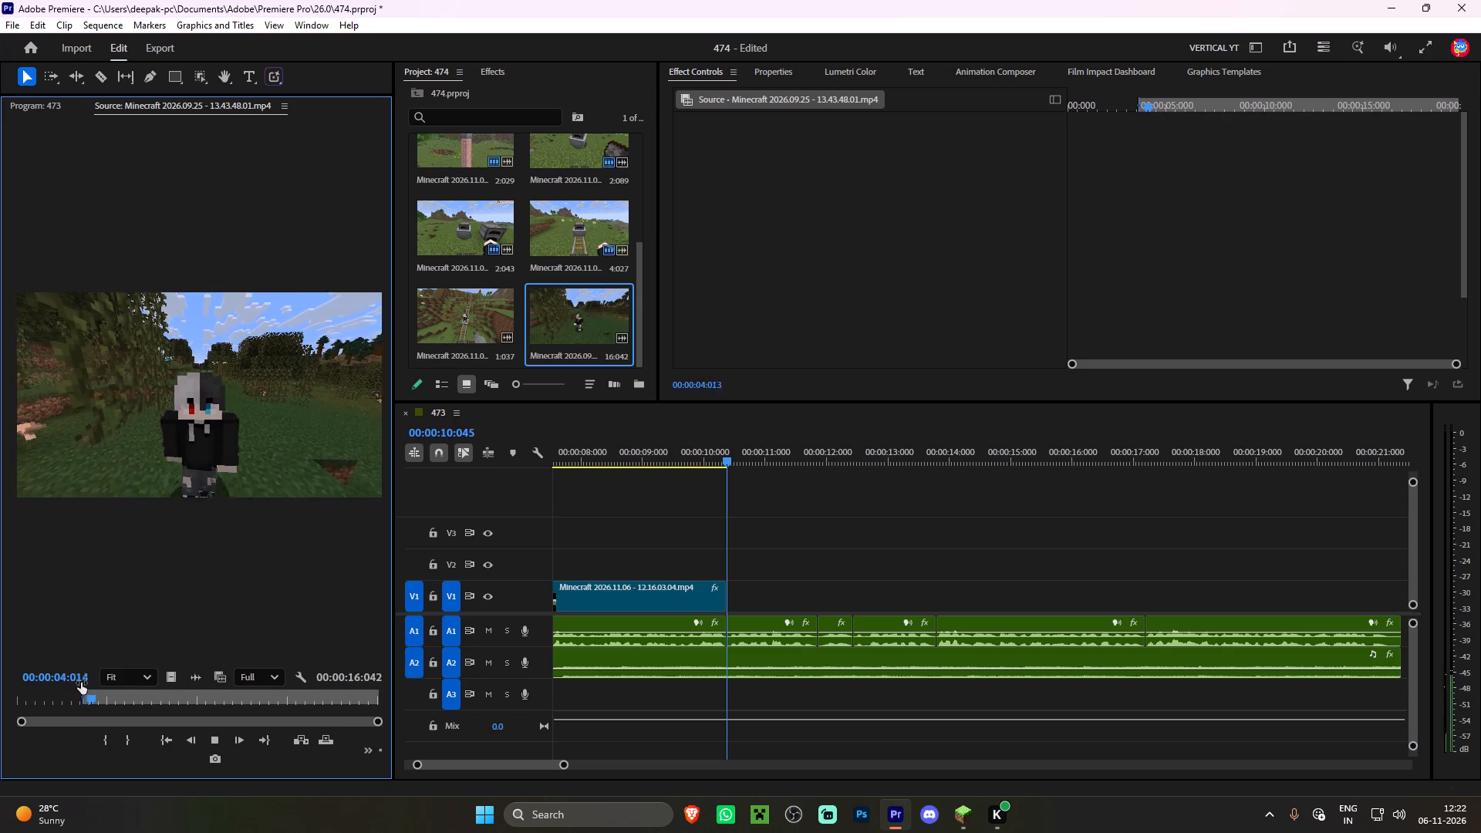
{"action": "key", "text": "space"}
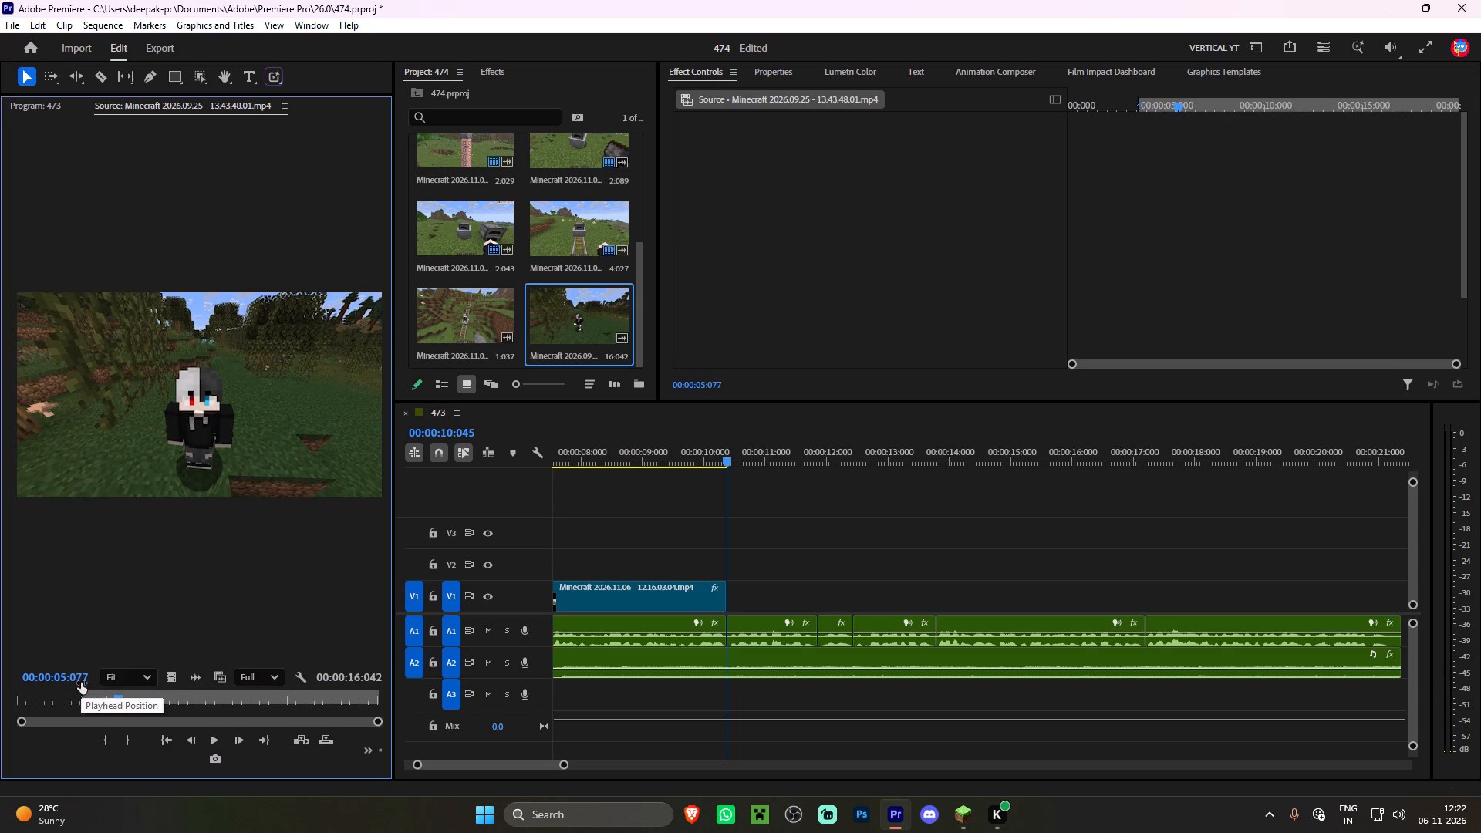
{"action": "key", "text": "o"}
Place only the video of the marked 13.43.48.01 range on V1, flush against the 12.16.03.04 clip's end at 00:00:10:045, and play it.
{"action": "left_click_drag", "start_coordinate": [172, 682], "coordinate": [727, 589]}
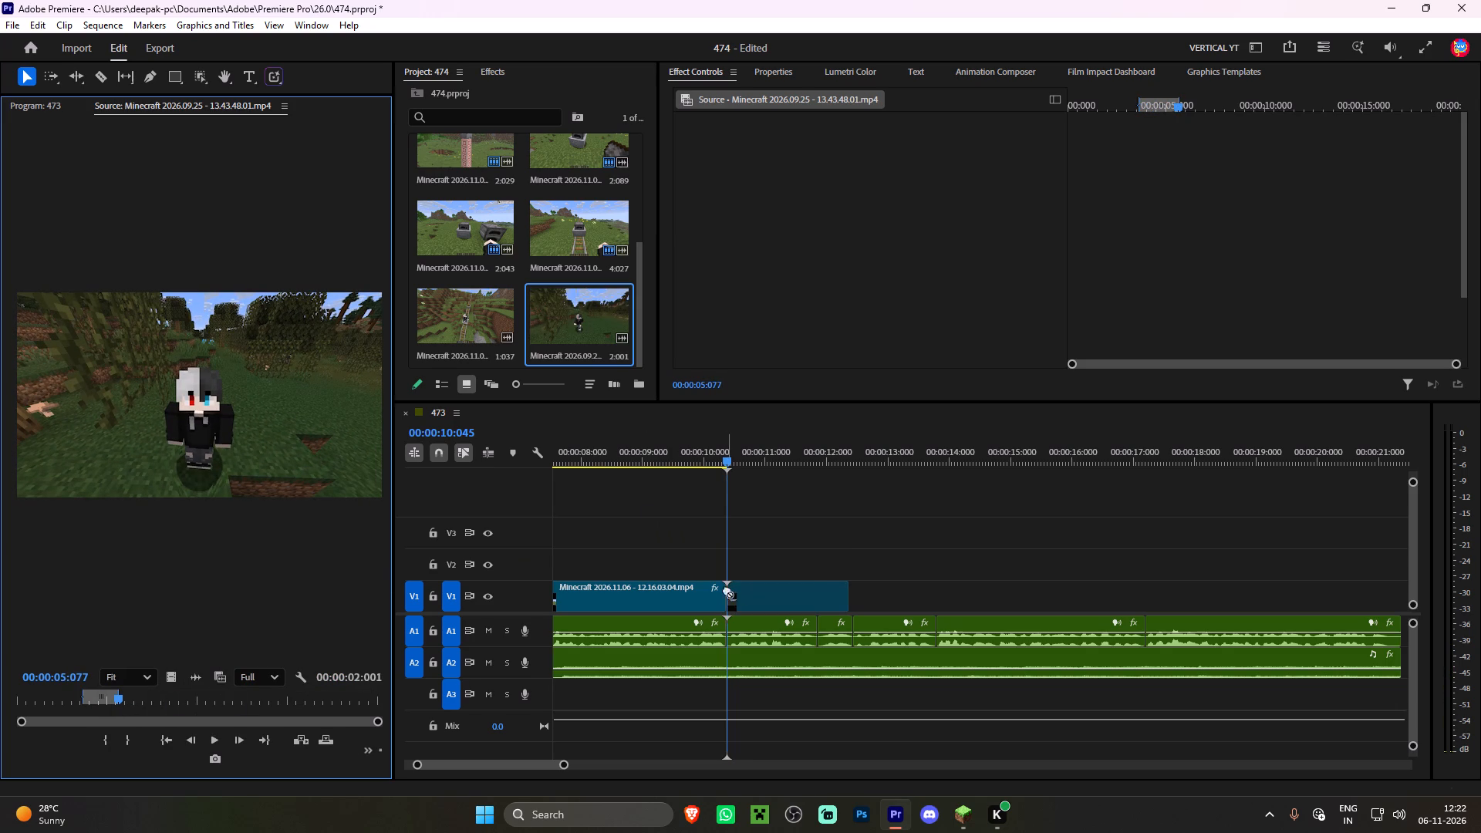
{"action": "left_click_drag", "start_coordinate": [800, 604], "coordinate": [808, 603]}
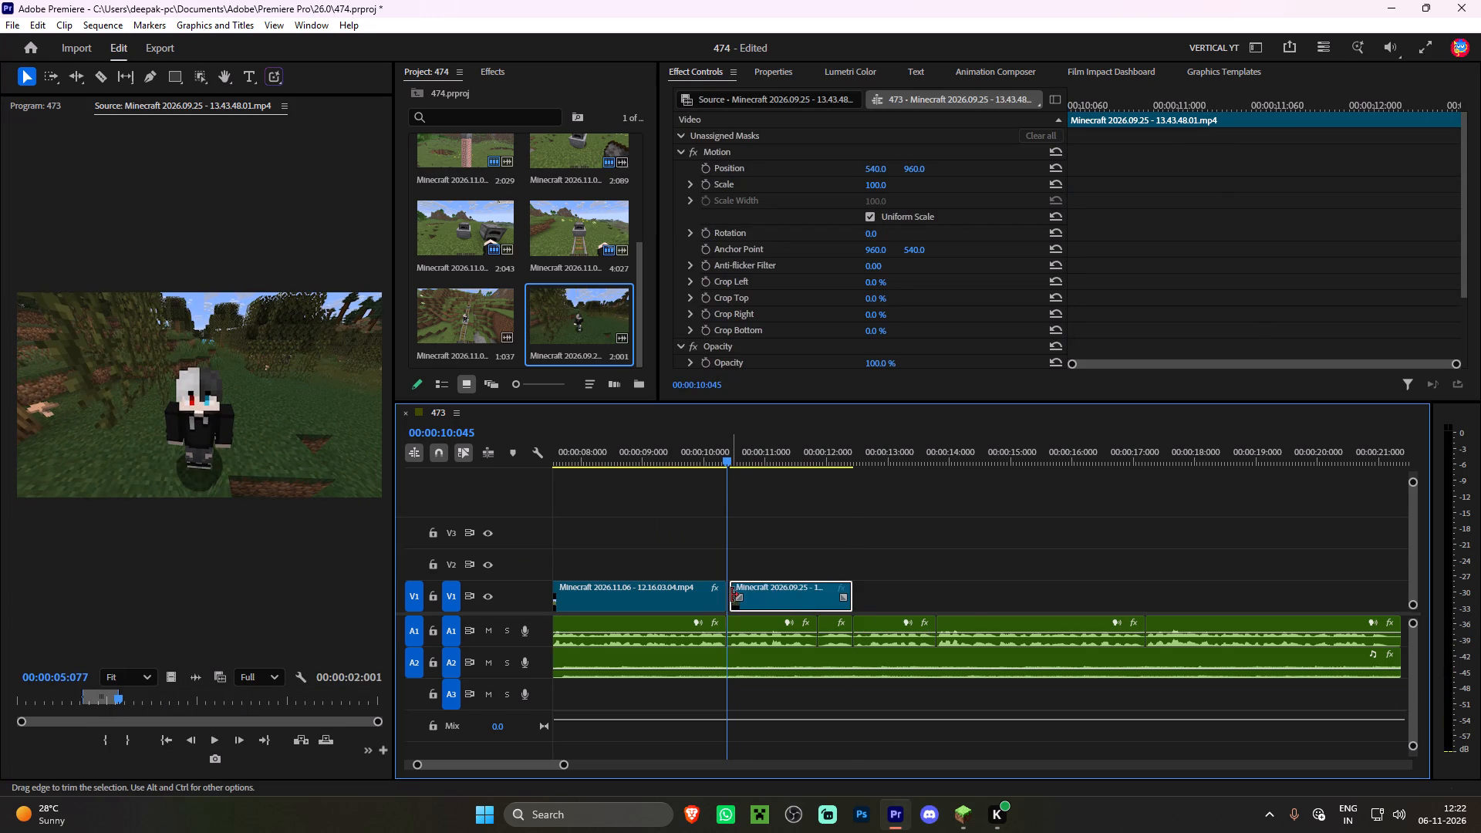
{"action": "left_click_drag", "start_coordinate": [731, 595], "coordinate": [722, 595]}
{"action": "left_click", "coordinate": [710, 443]}
{"action": "key", "text": "space"}
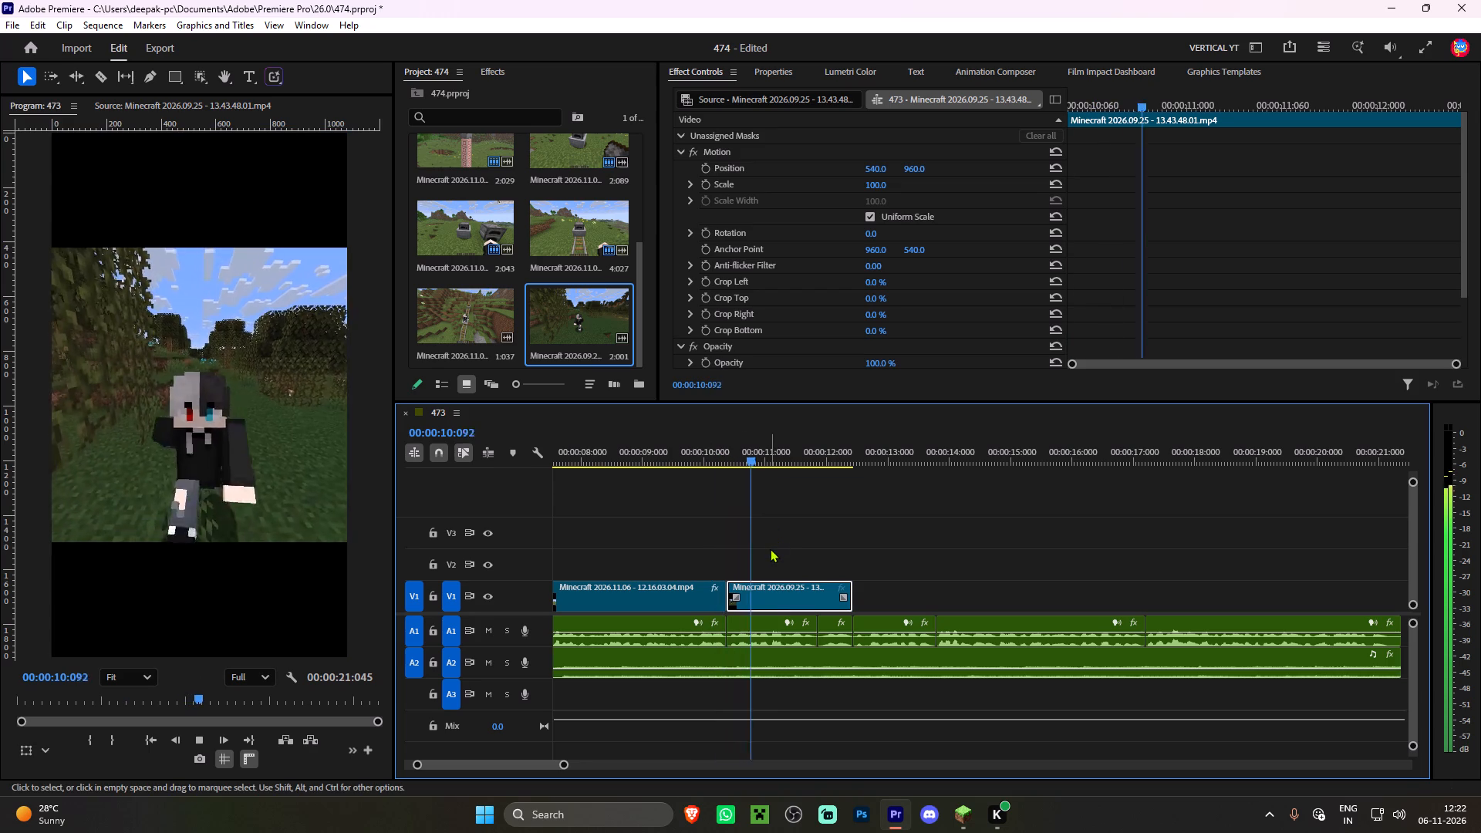
{"action": "key", "text": "space"}
Apply Motion Preset max to the 13.43.48.01 clip on V1 and play across the cut from the 12.16.03.04 clip.
{"action": "left_click", "coordinate": [491, 69]}
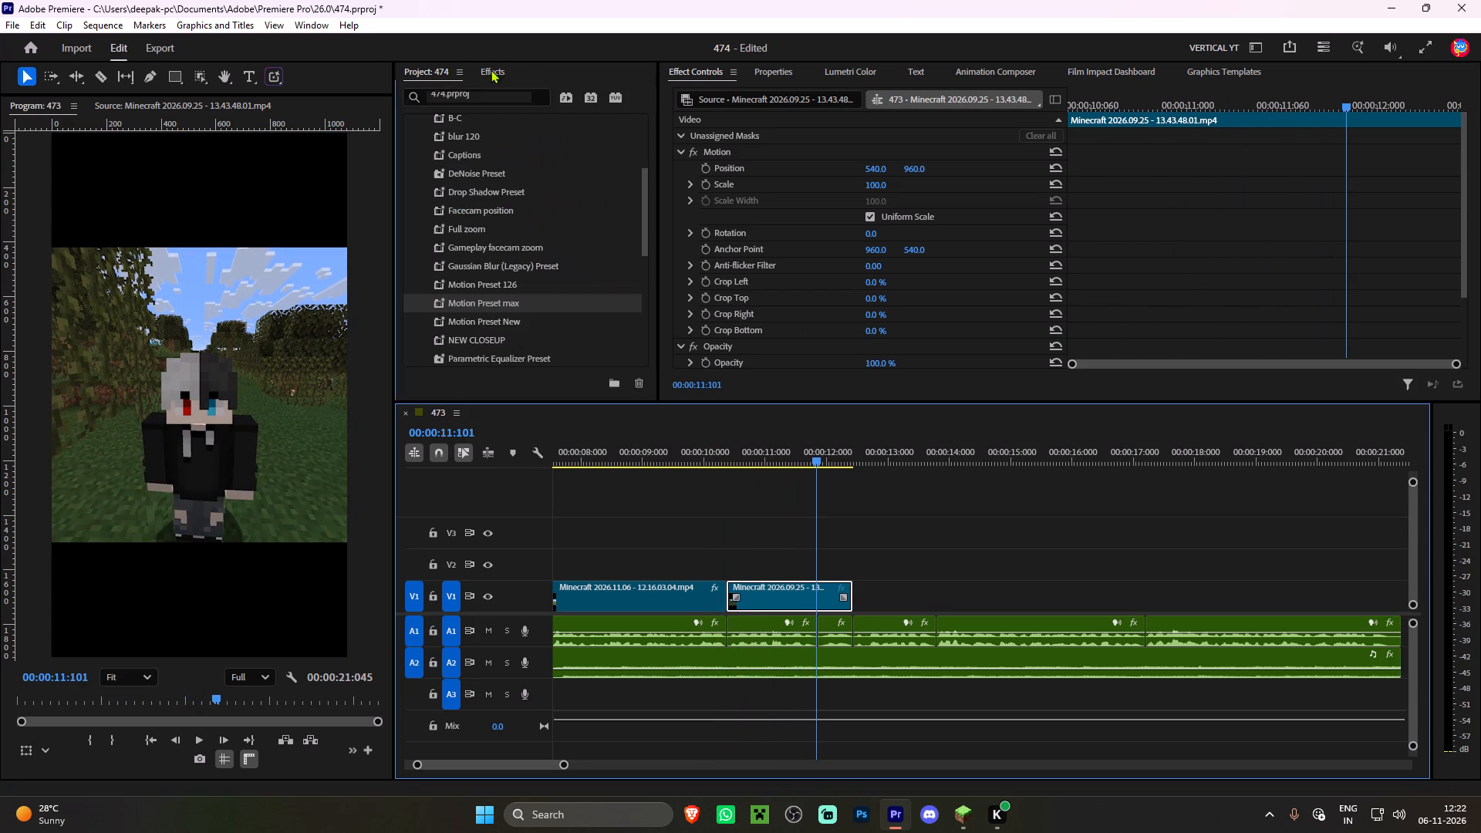
{"action": "left_click_drag", "start_coordinate": [486, 303], "coordinate": [782, 594]}
{"action": "left_click_drag", "start_coordinate": [715, 451], "coordinate": [693, 454]}
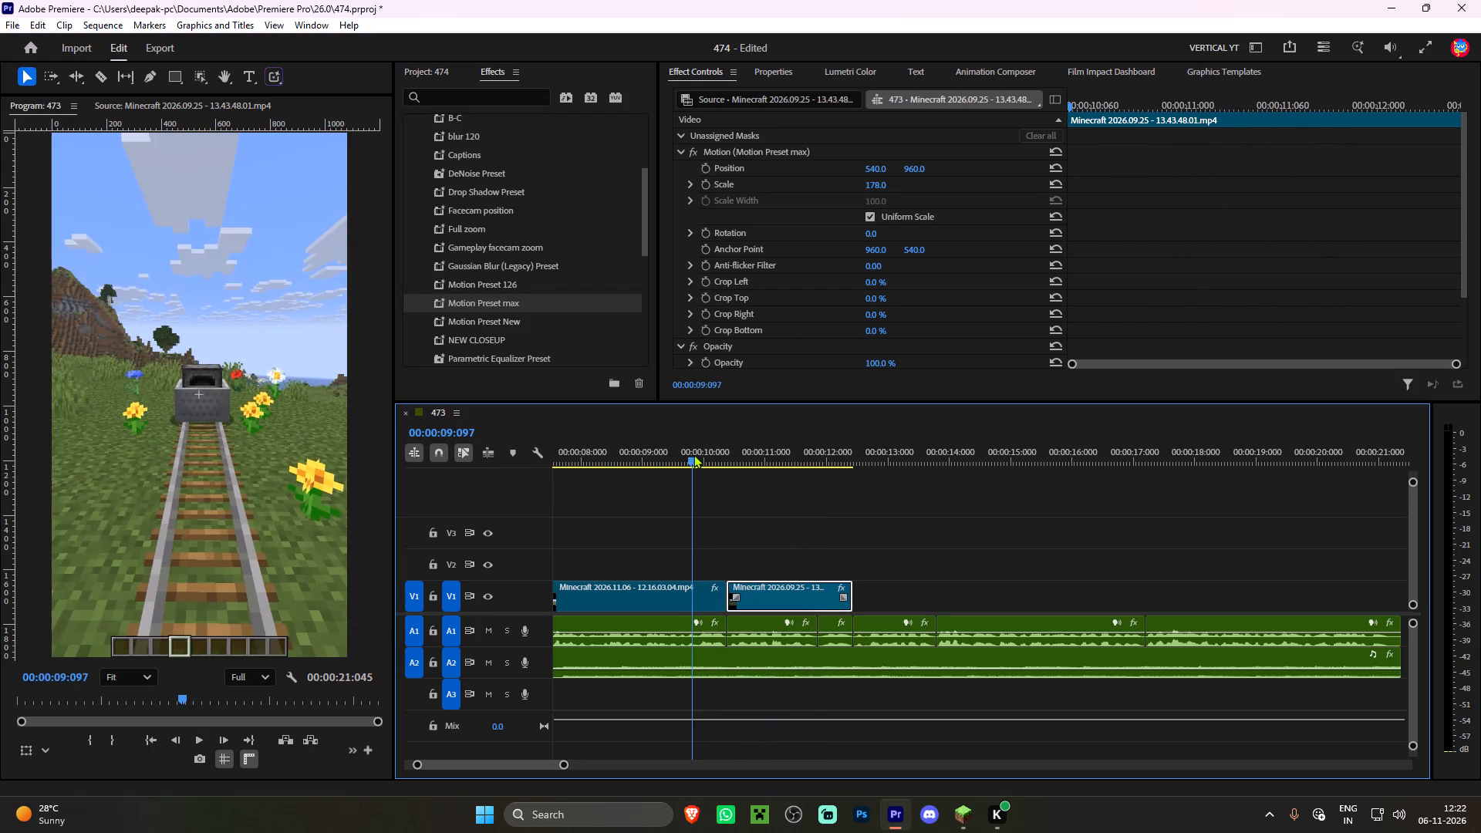
{"action": "left_click_drag", "start_coordinate": [693, 454], "coordinate": [693, 454]}
{"action": "key", "text": "space"}
{"action": "scroll", "coordinate": [780, 537], "scroll_direction": "down", "scroll_amount": 3, "text": "alt"}
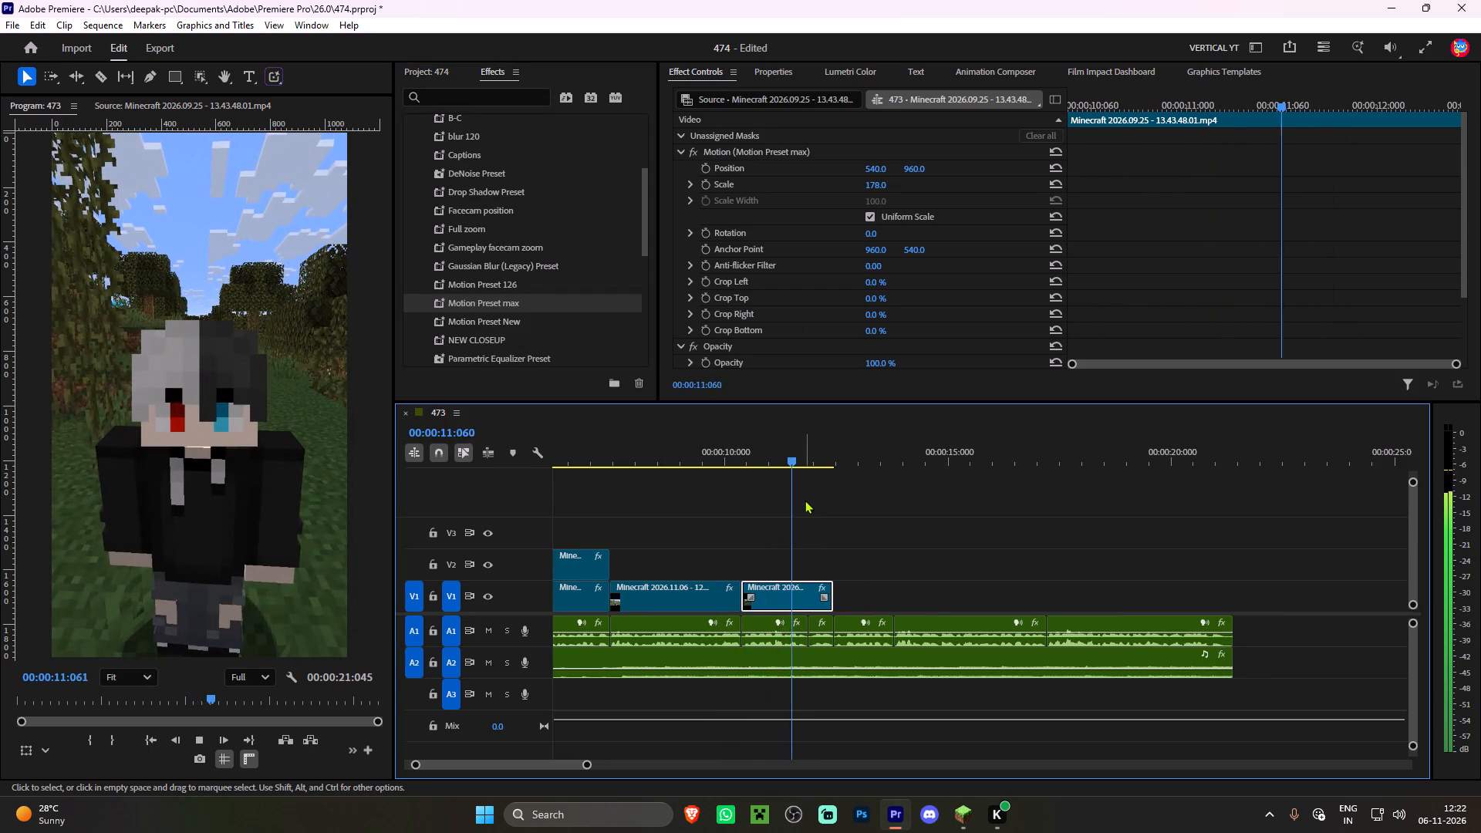
{"action": "key", "text": "space"}
Add the hand-drawn No 2 template from Animation Composer on V2 at 00:00:11:104, trimmed to end with the 13.43.48.01 clip.
{"action": "scroll", "coordinate": [821, 543], "scroll_direction": "up", "scroll_amount": 11, "text": "alt"}
{"action": "left_click", "coordinate": [798, 456], "text": "shift"}
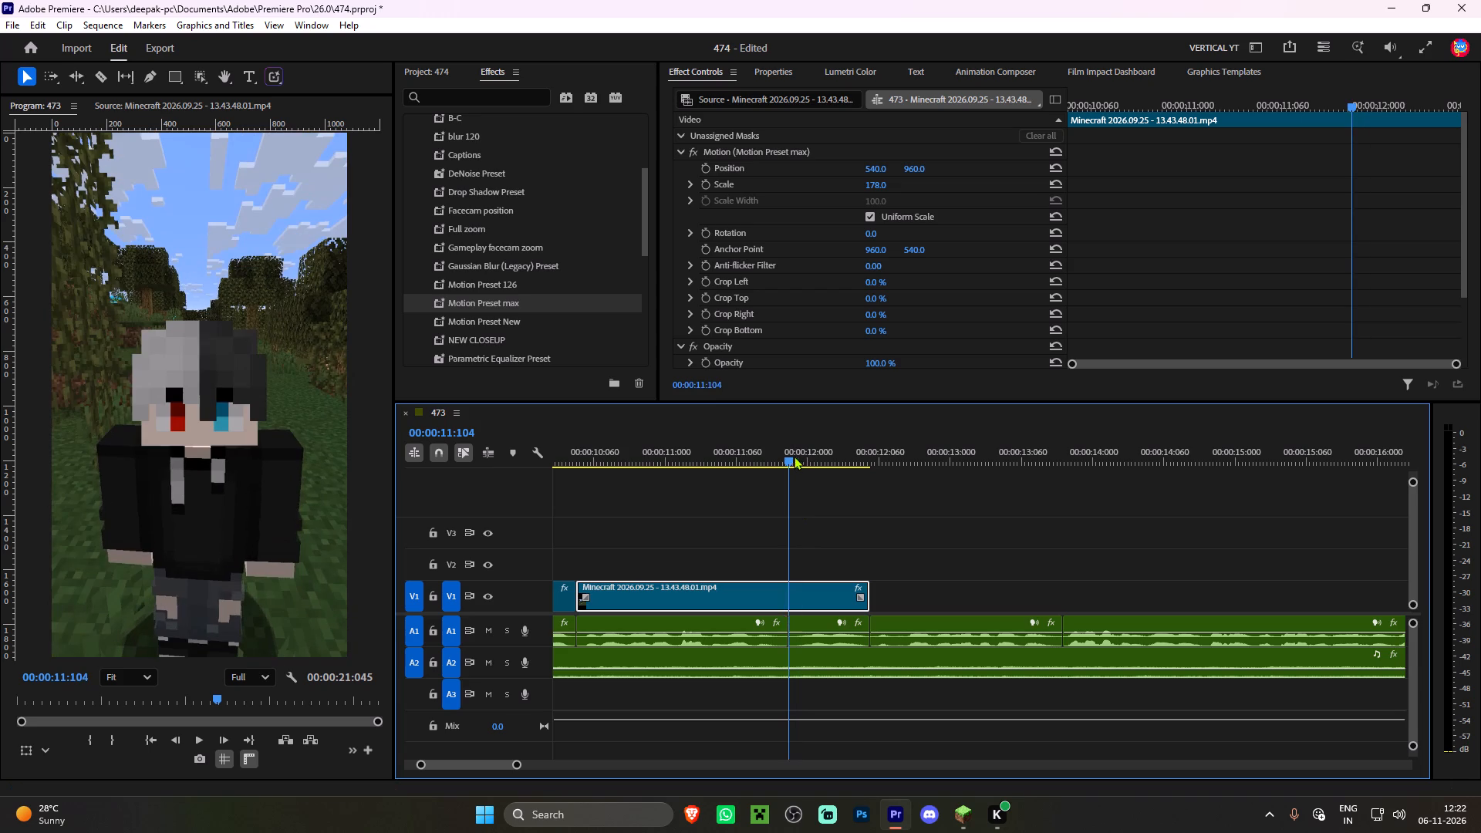
{"action": "left_click", "coordinate": [1105, 75]}
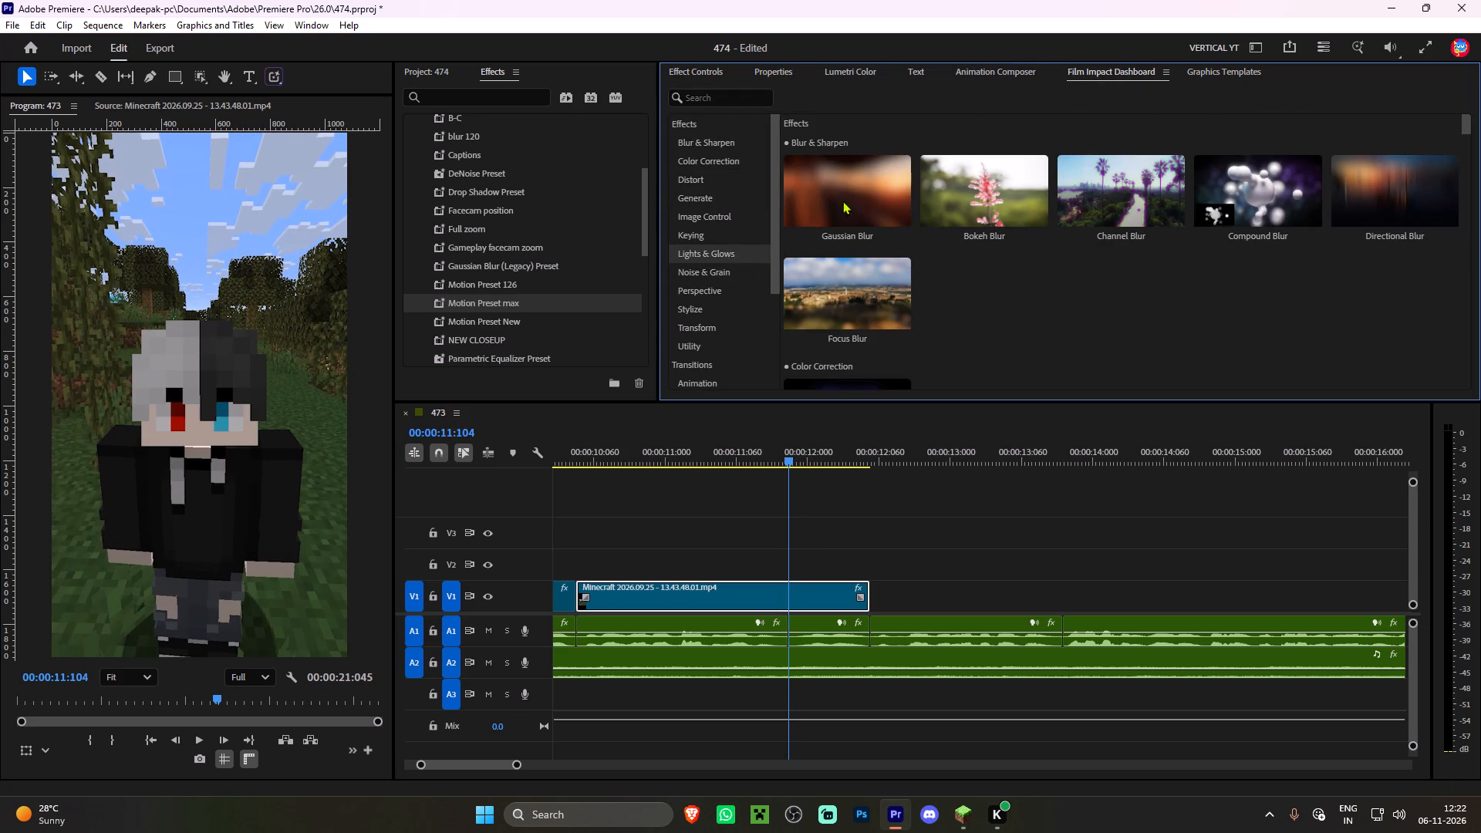
{"action": "left_click", "coordinate": [1010, 69]}
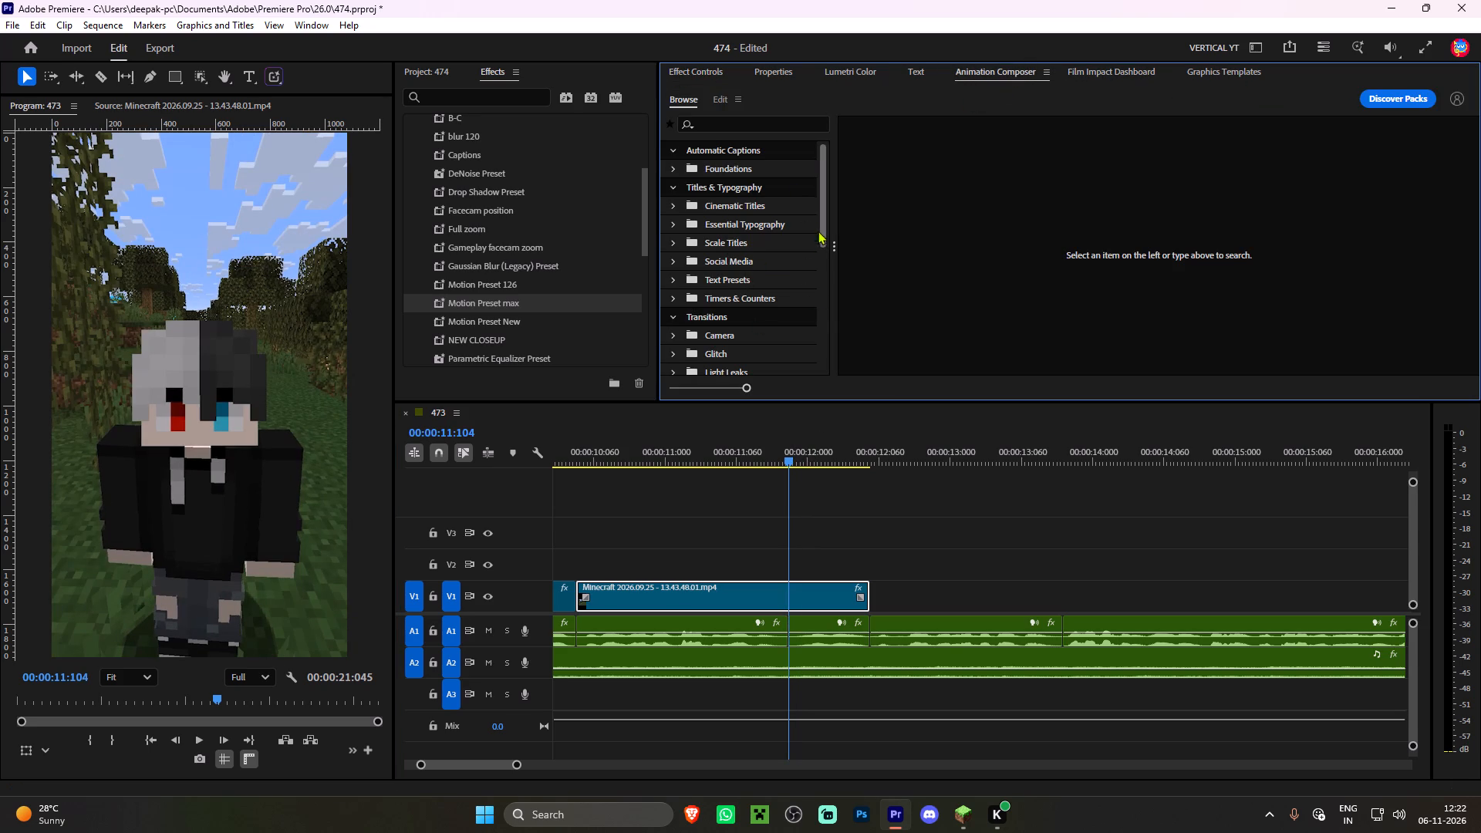
{"action": "left_click_drag", "start_coordinate": [822, 218], "coordinate": [801, 288]}
{"action": "left_click", "coordinate": [724, 292]}
{"action": "left_click", "coordinate": [741, 278]}
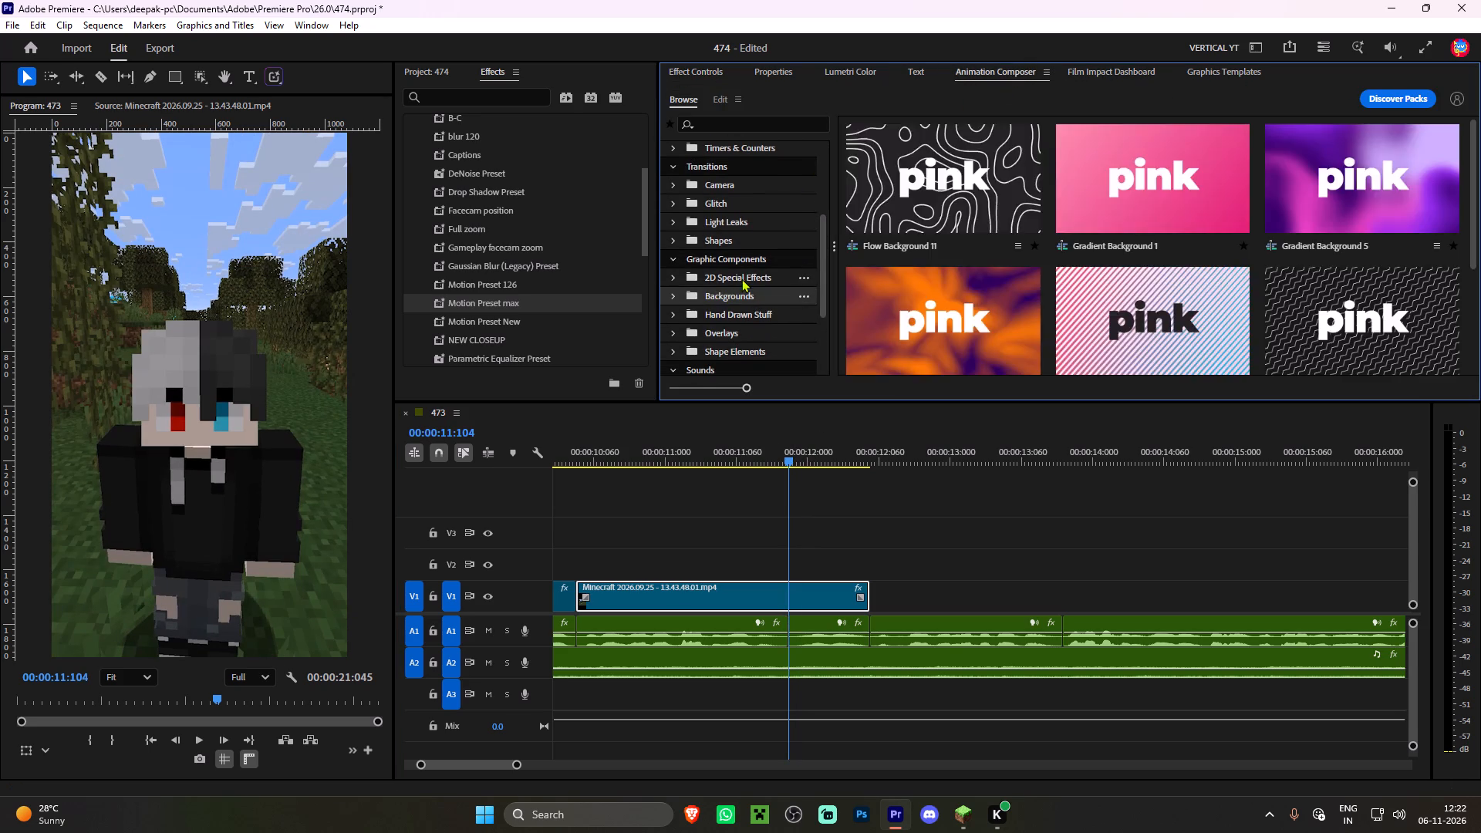
{"action": "scroll", "coordinate": [919, 319], "scroll_direction": "down", "scroll_amount": 5}
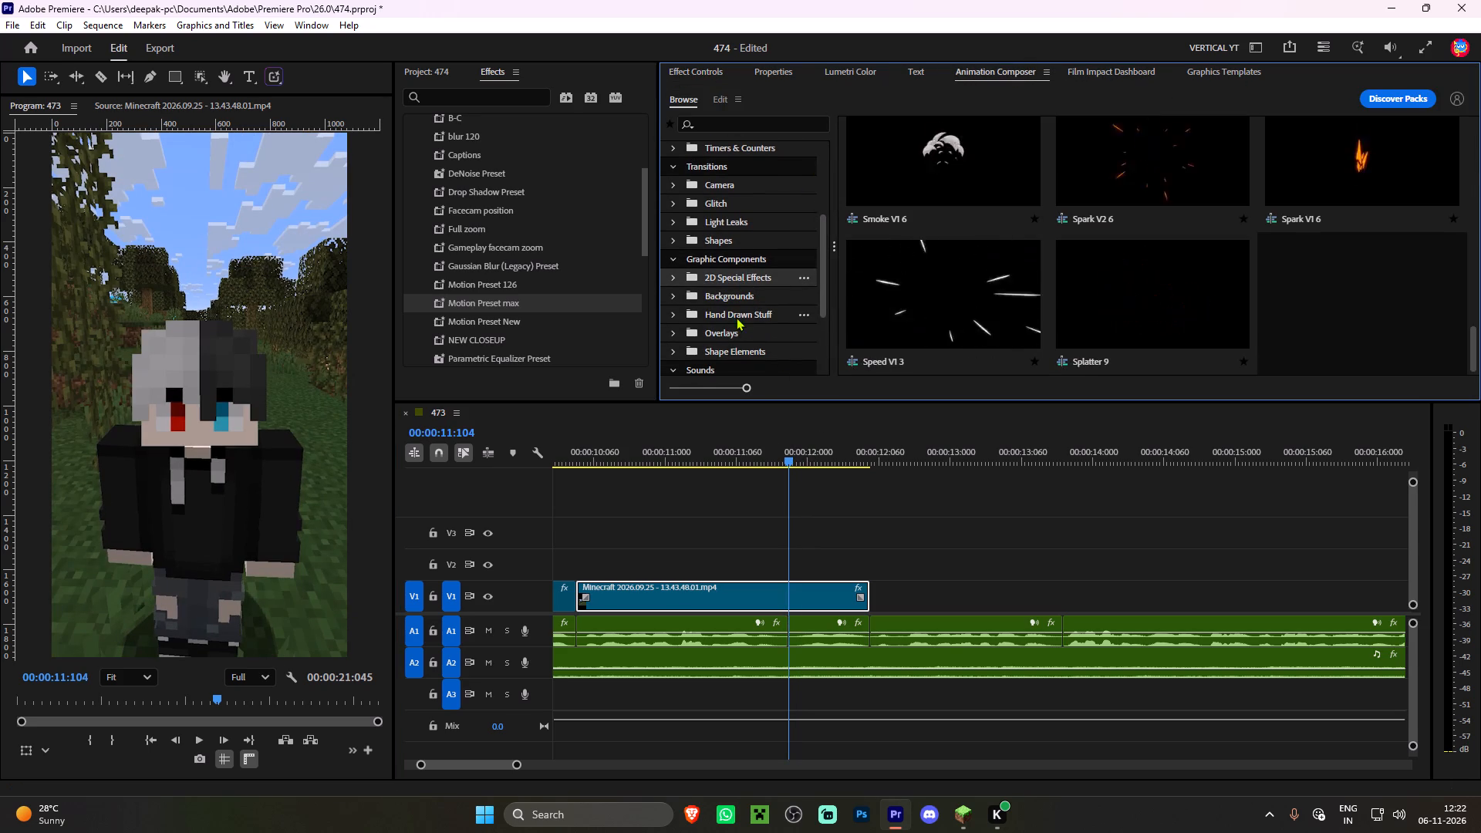
{"action": "left_click", "coordinate": [736, 317]}
{"action": "scroll", "coordinate": [1145, 305], "scroll_direction": "down", "scroll_amount": 6}
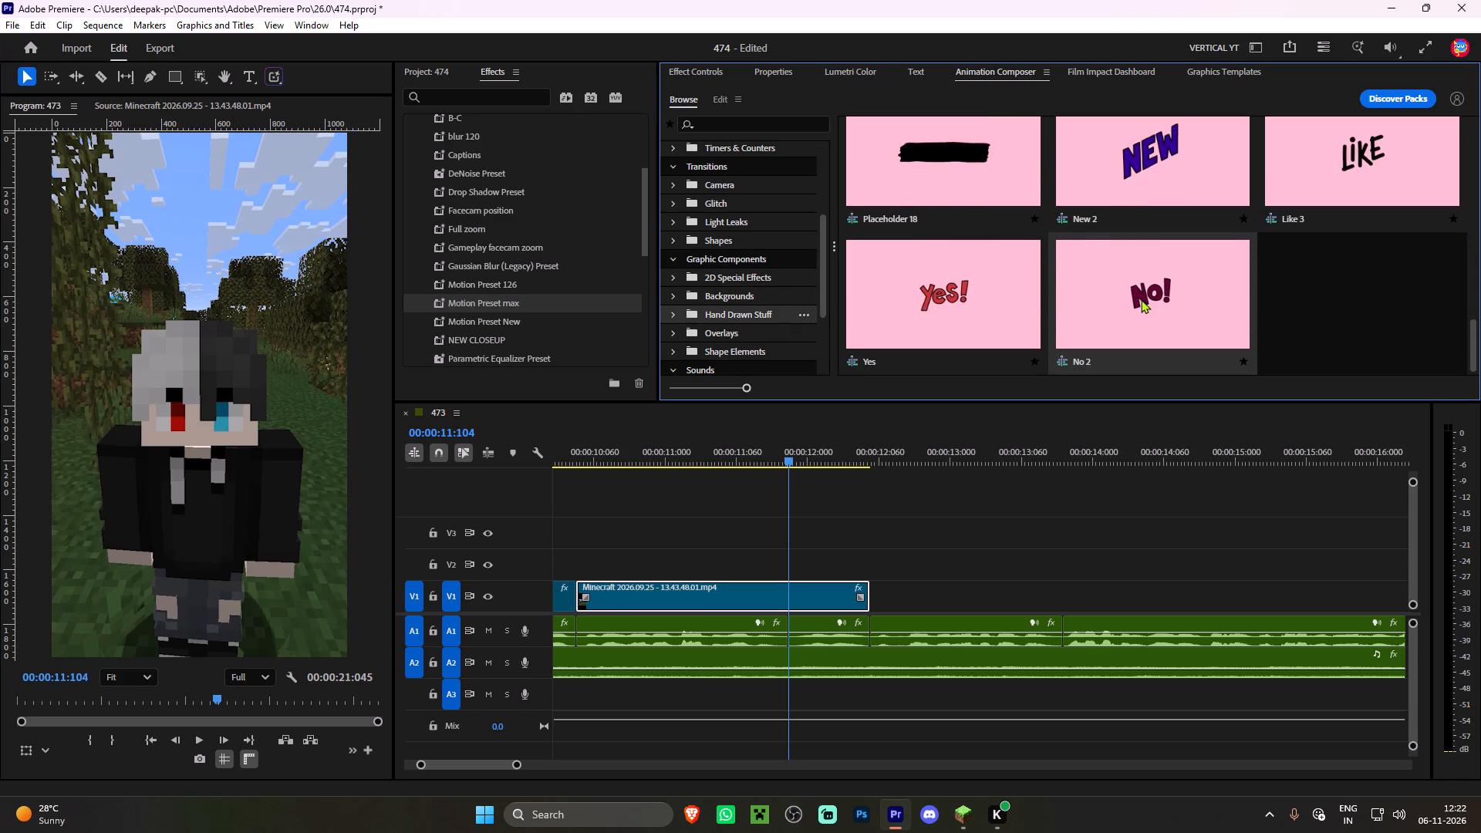
{"action": "double_click", "coordinate": [1141, 299]}
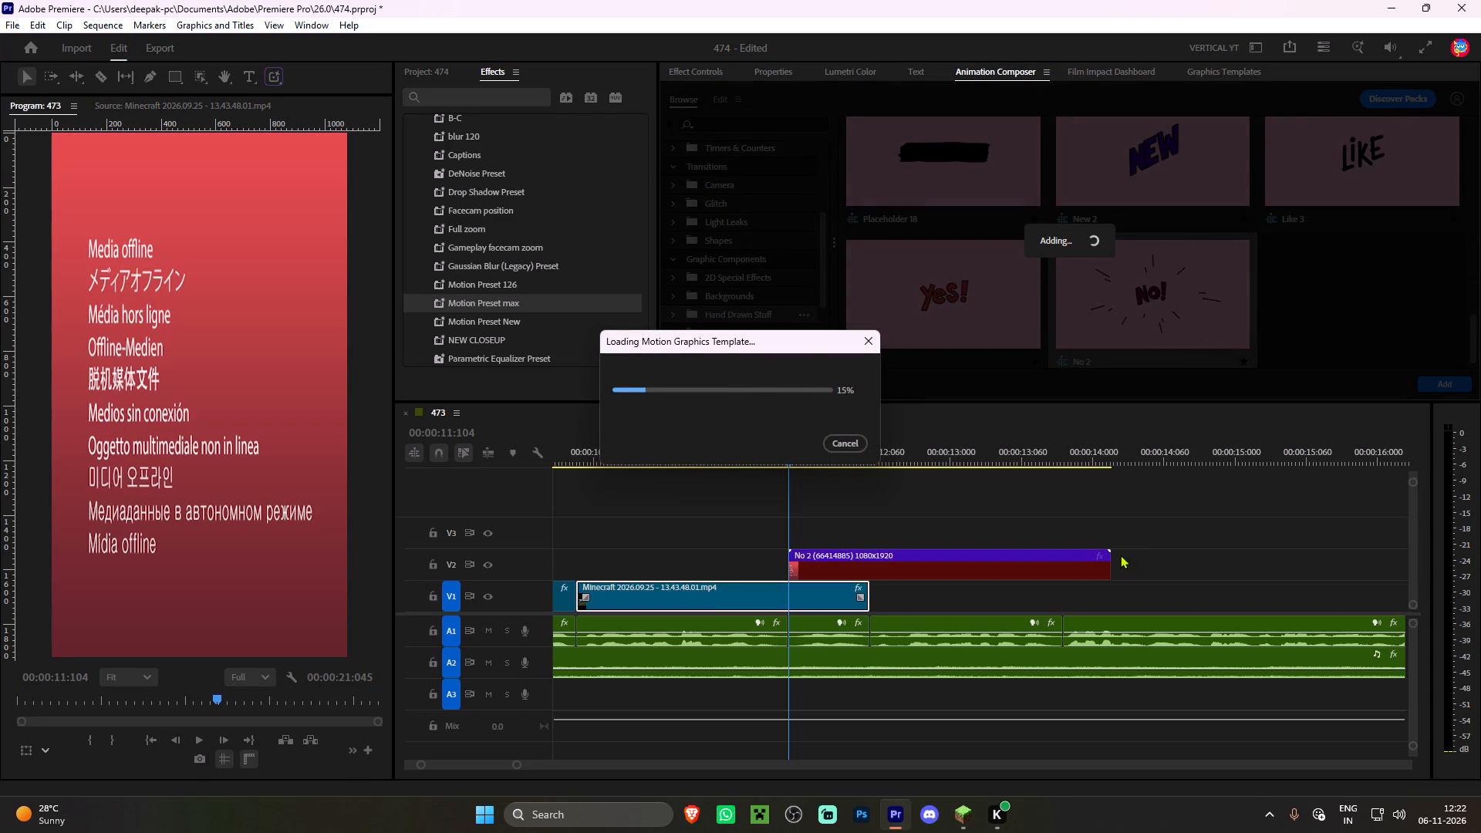
{"action": "left_click_drag", "start_coordinate": [1115, 558], "coordinate": [874, 568]}
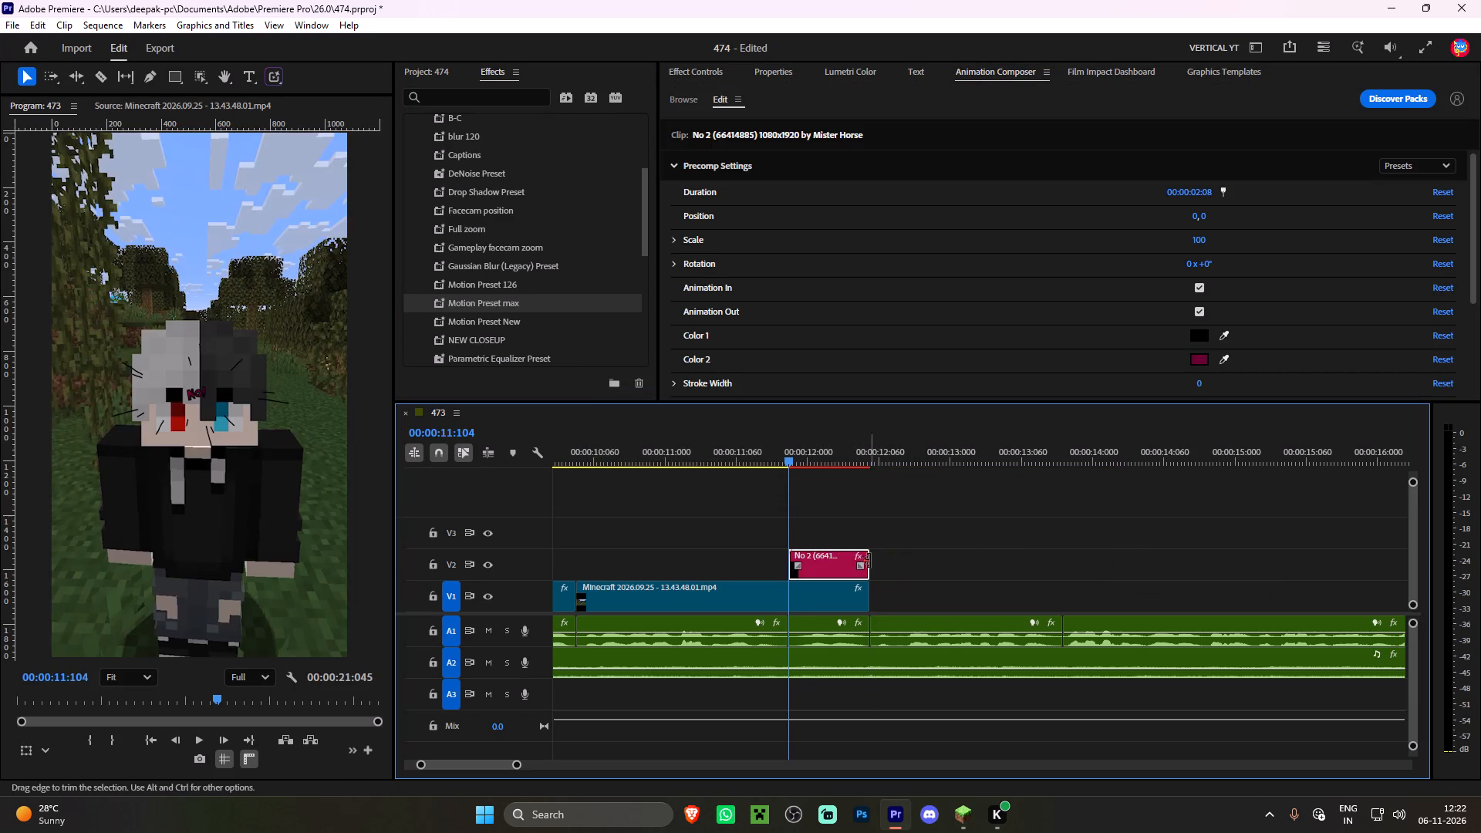
Play the No 2 graphic and set its Motion scale to 163.
{"action": "key", "text": "space"}
{"action": "key", "text": "space"}
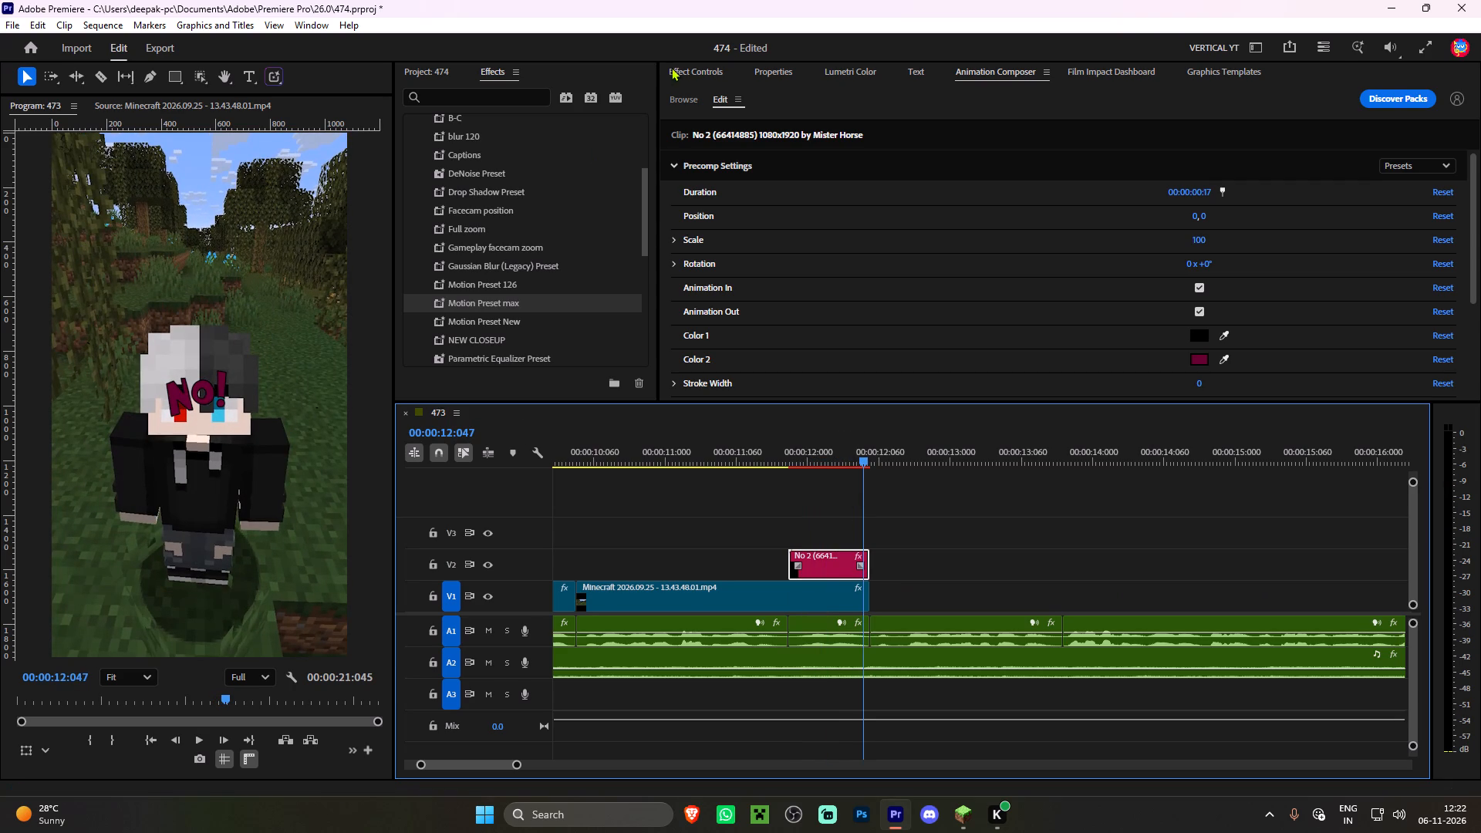
{"action": "left_click", "coordinate": [686, 71]}
{"action": "left_click_drag", "start_coordinate": [876, 199], "coordinate": [1048, 236]}
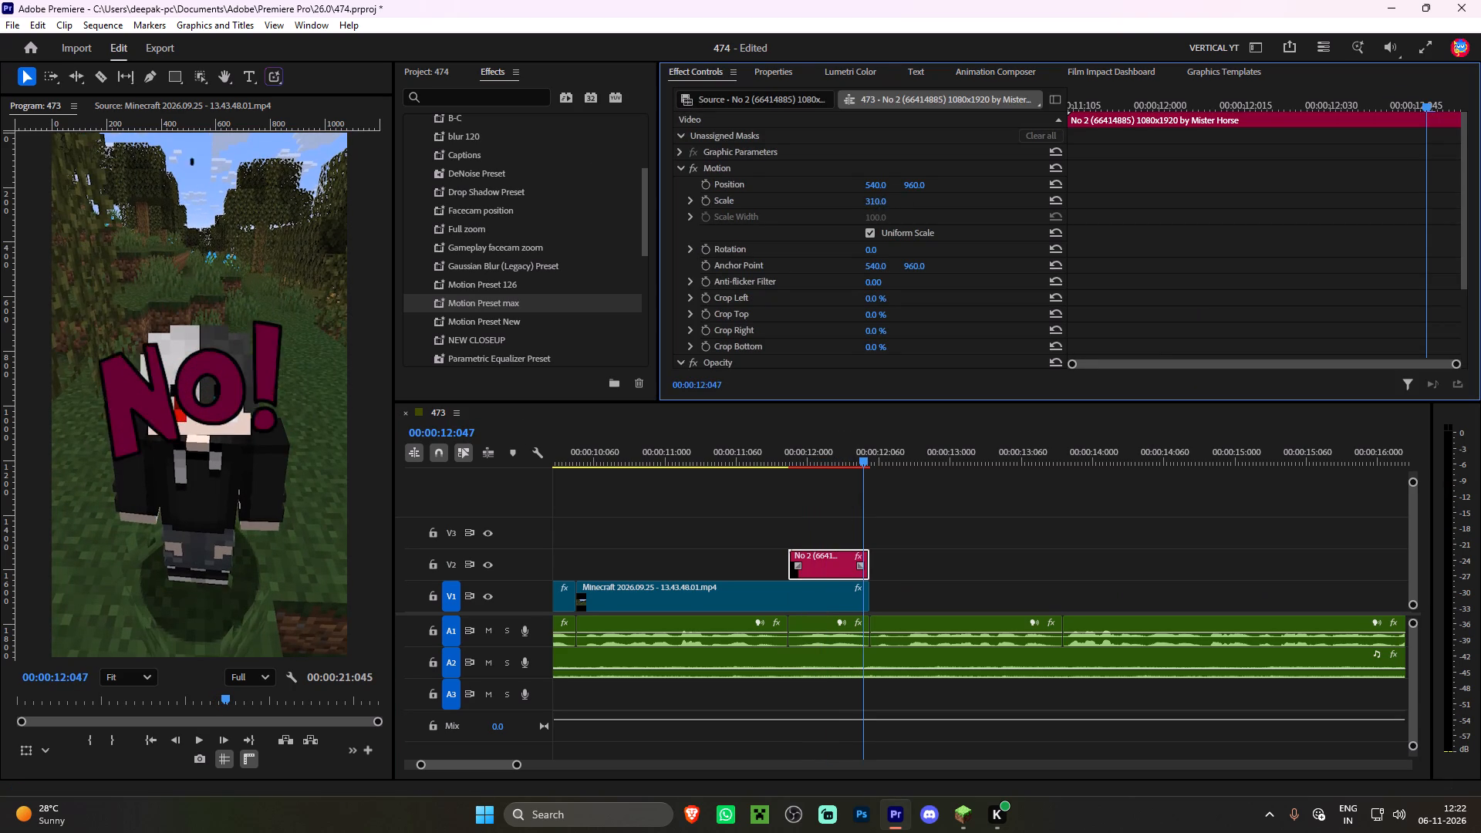
{"action": "left_click_drag", "start_coordinate": [1048, 236], "coordinate": [935, 247]}
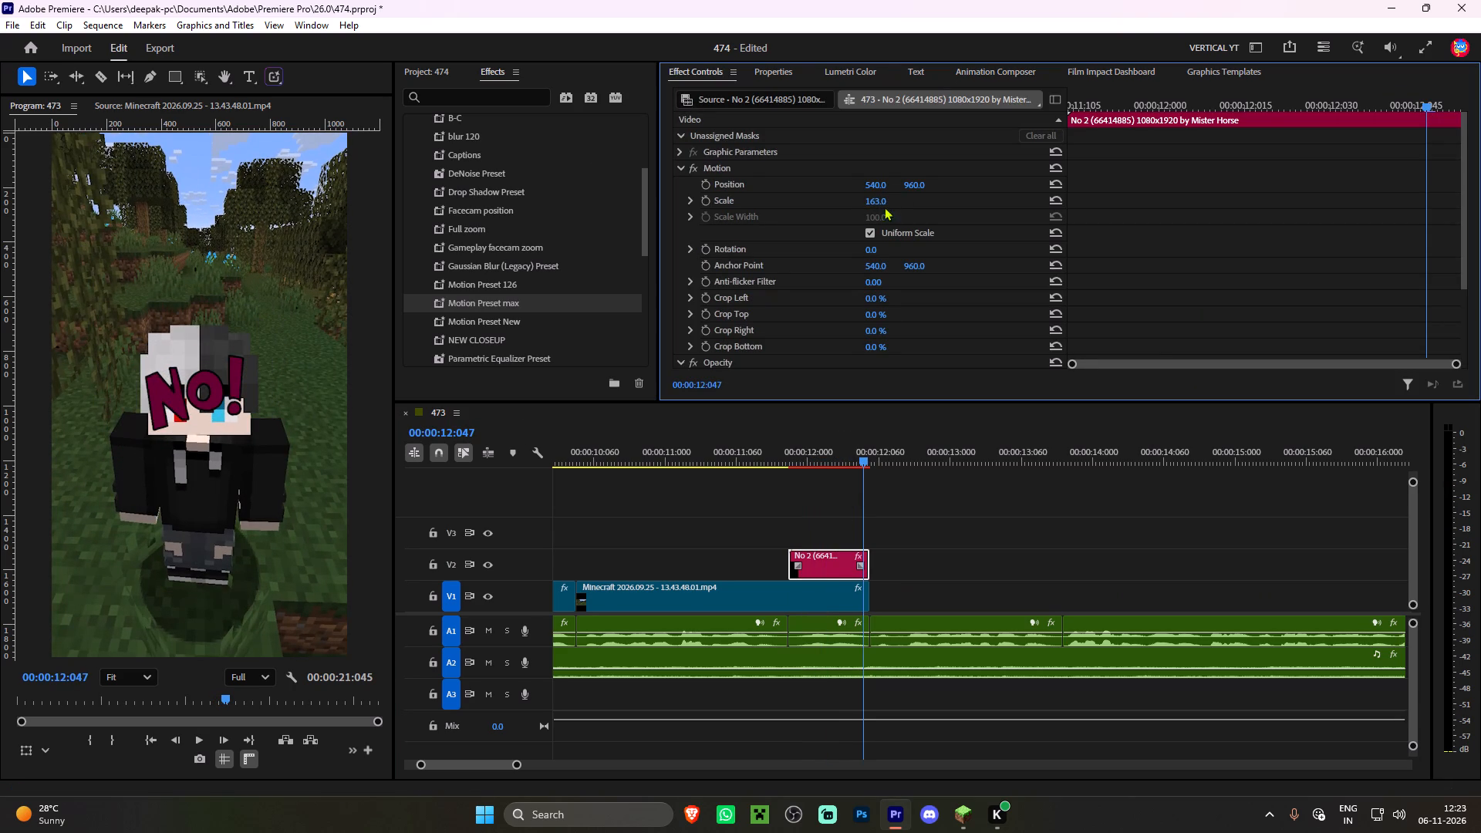
Move the No 2 graphic from V2 up to V3, keeping its timing, and play it.
{"action": "left_click", "coordinate": [815, 548]}
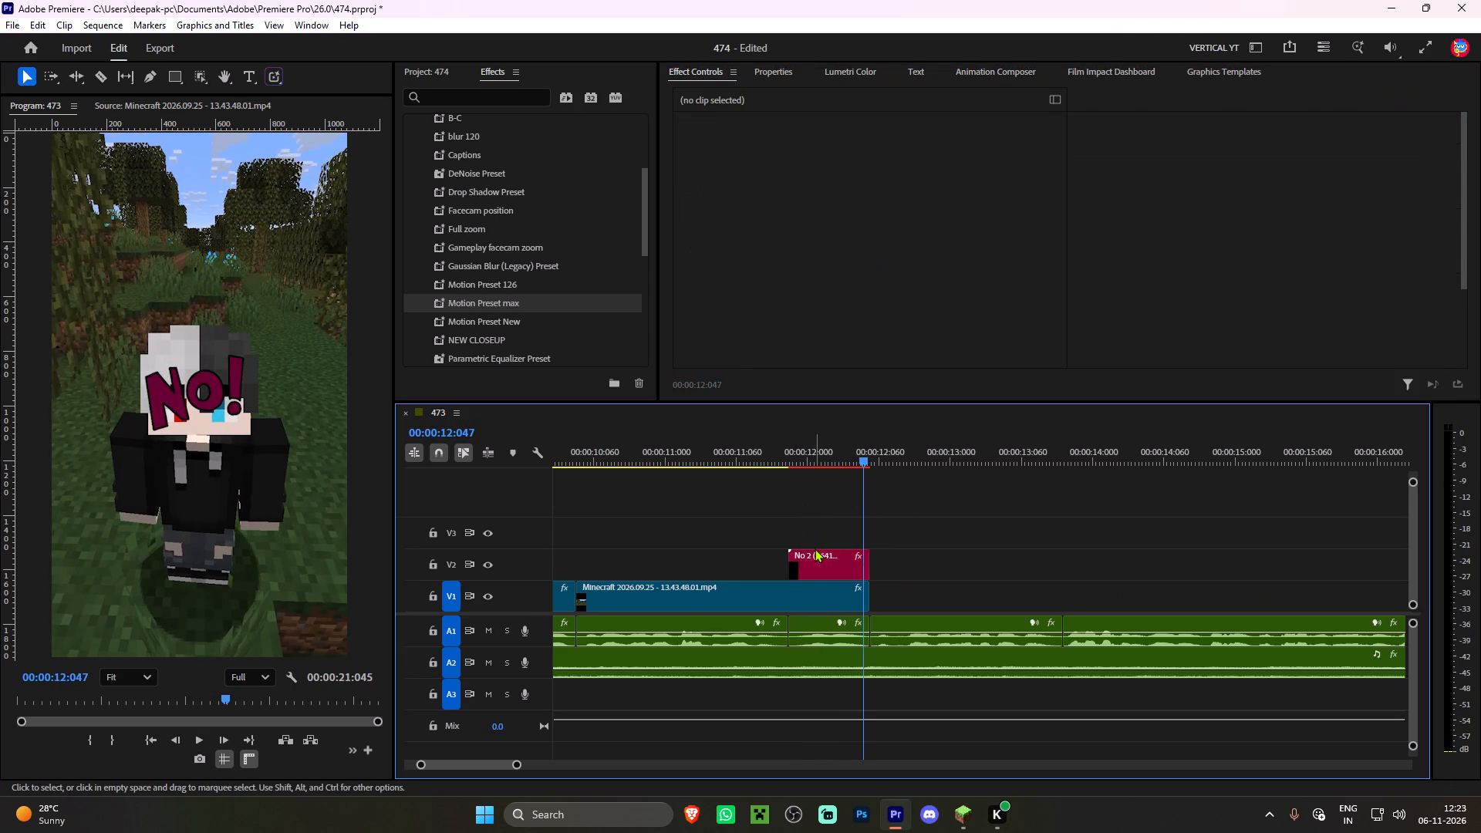
{"action": "left_click_drag", "start_coordinate": [815, 556], "coordinate": [812, 535]}
{"action": "left_click", "coordinate": [899, 530]}
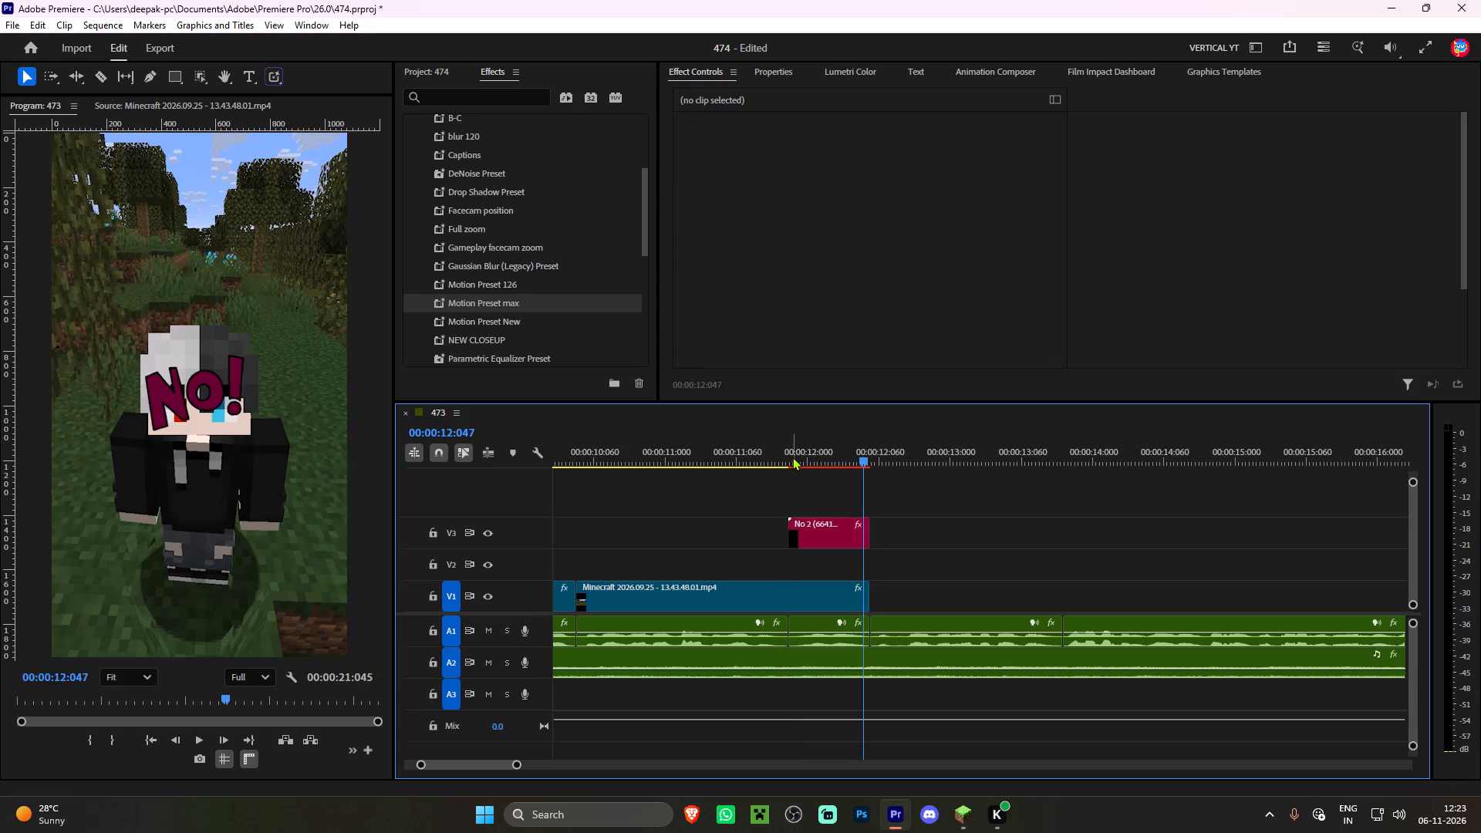
{"action": "left_click_drag", "start_coordinate": [791, 456], "coordinate": [784, 455], "text": "shift"}
{"action": "key", "text": "space"}
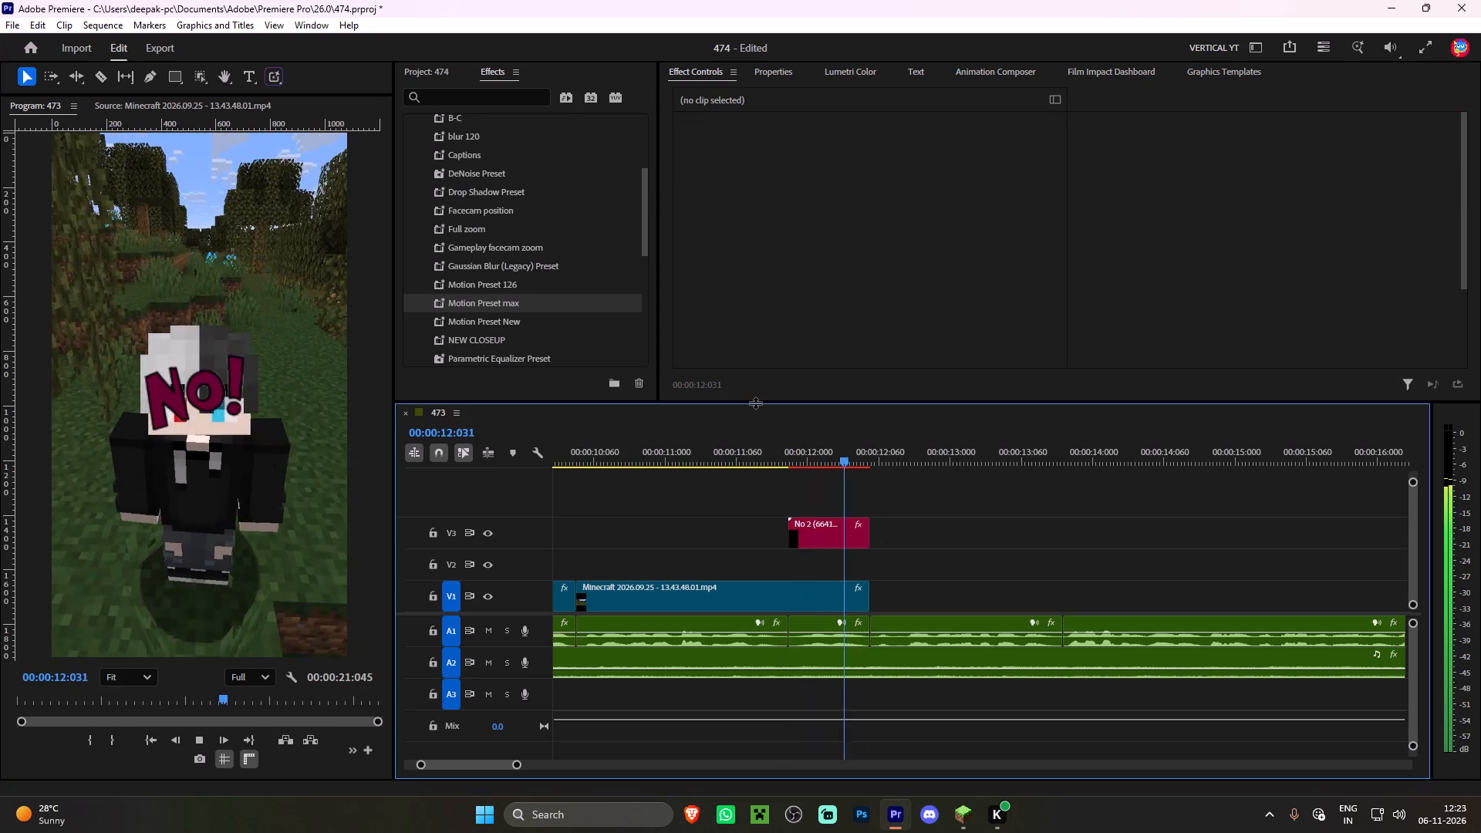
{"action": "key", "text": "space"}
Draw a rectangle shape starting at 00:00:11:104 and shift it so it covers the whole vertical frame.
{"action": "left_click_drag", "start_coordinate": [778, 454], "coordinate": [782, 455]}
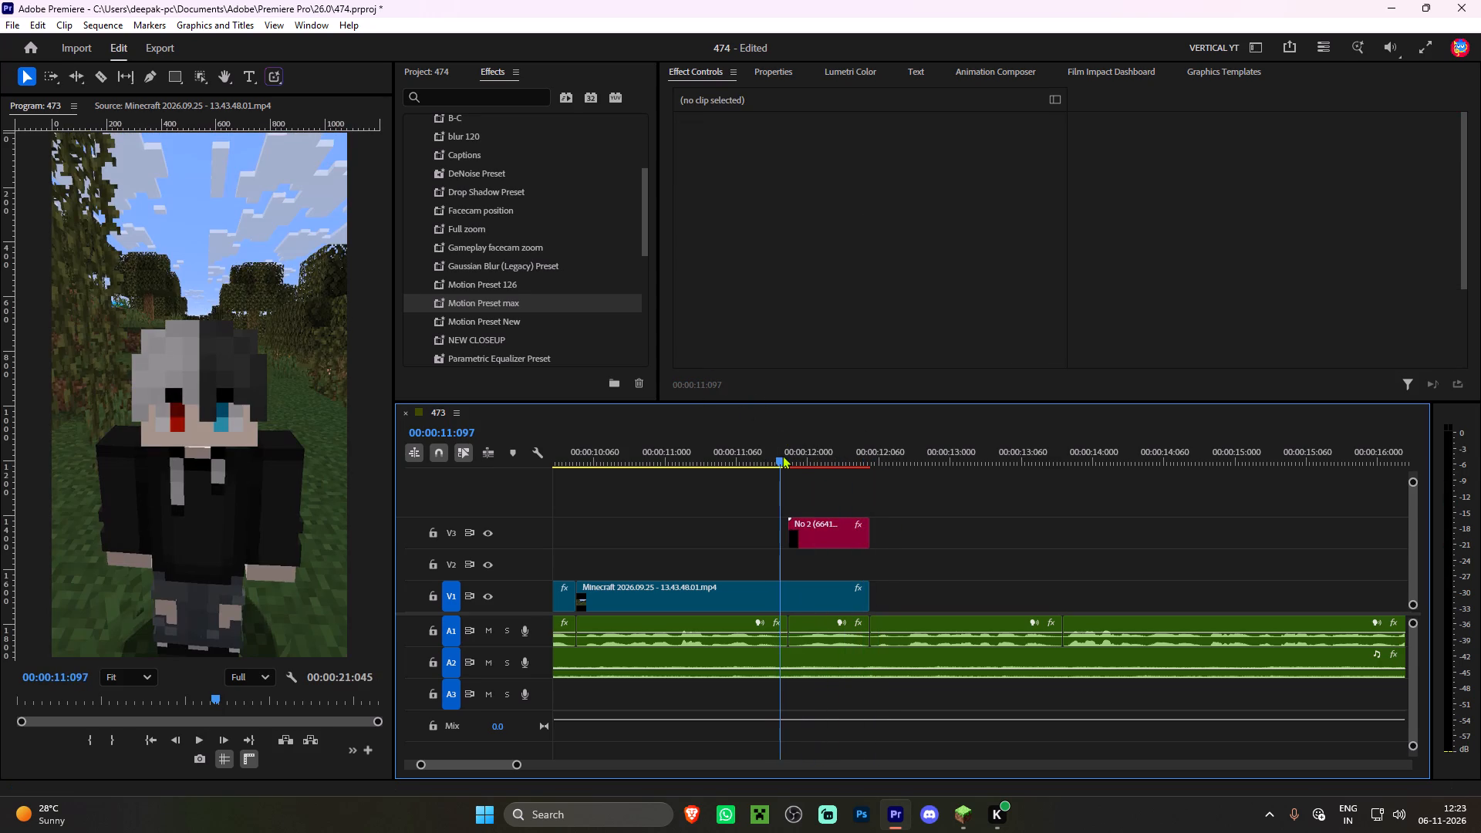
{"action": "left_click_drag", "start_coordinate": [782, 455], "coordinate": [788, 455]}
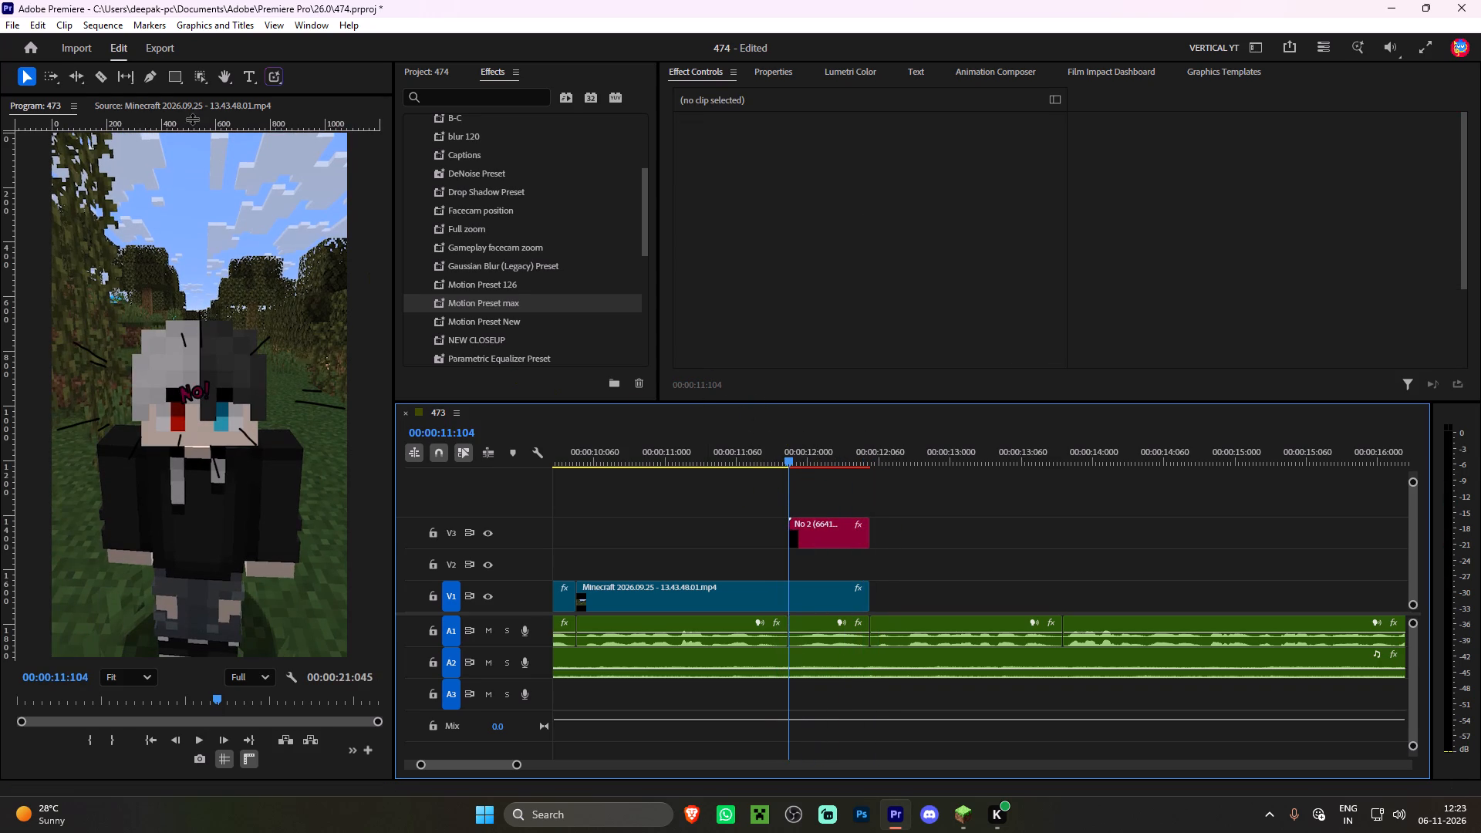
{"action": "left_click", "coordinate": [174, 72]}
{"action": "left_click_drag", "start_coordinate": [32, 130], "coordinate": [195, 285]}
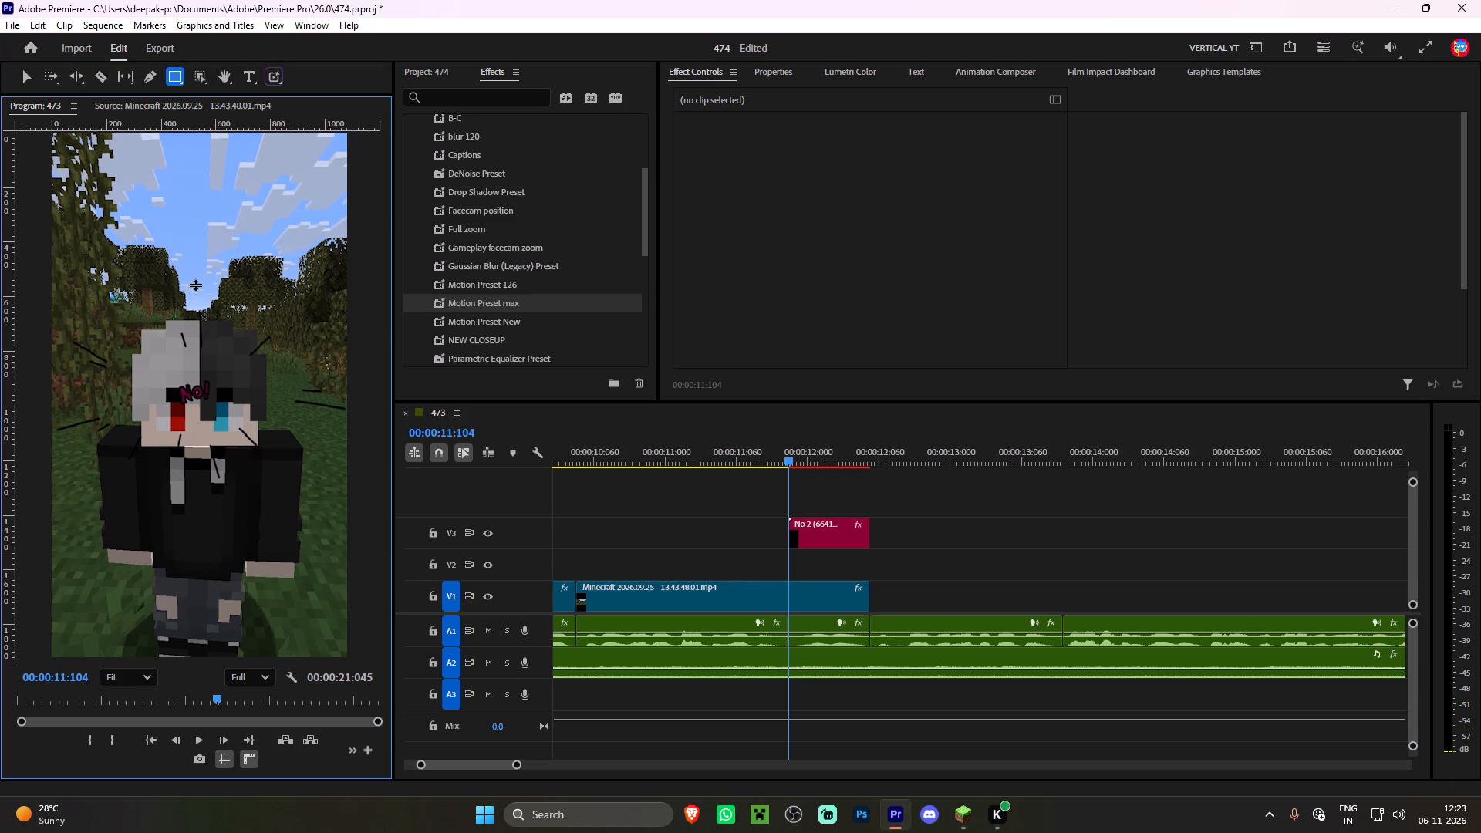
{"action": "left_click_drag", "start_coordinate": [195, 285], "coordinate": [368, 352]}
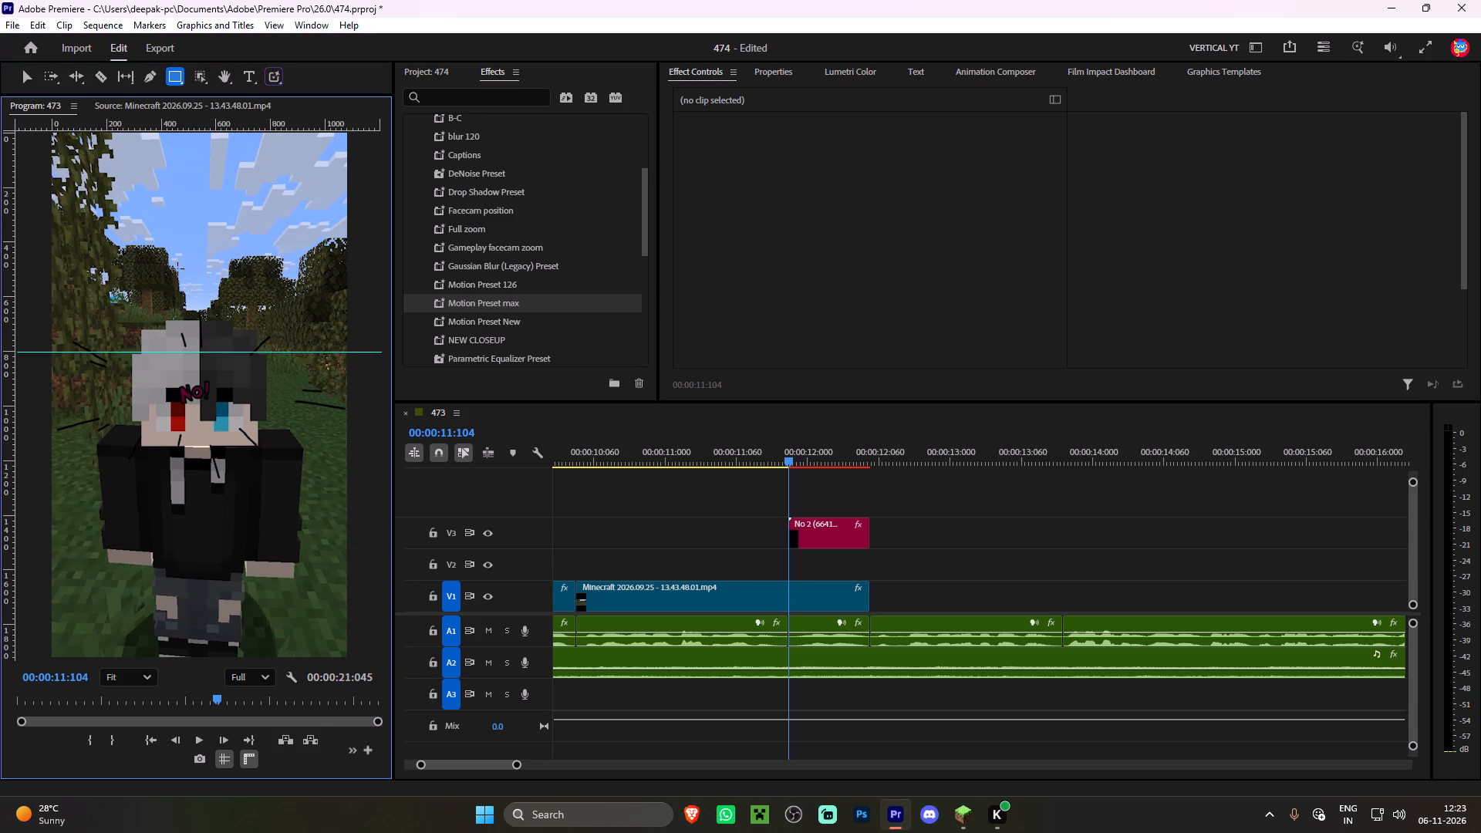
{"action": "left_click", "coordinate": [174, 74]}
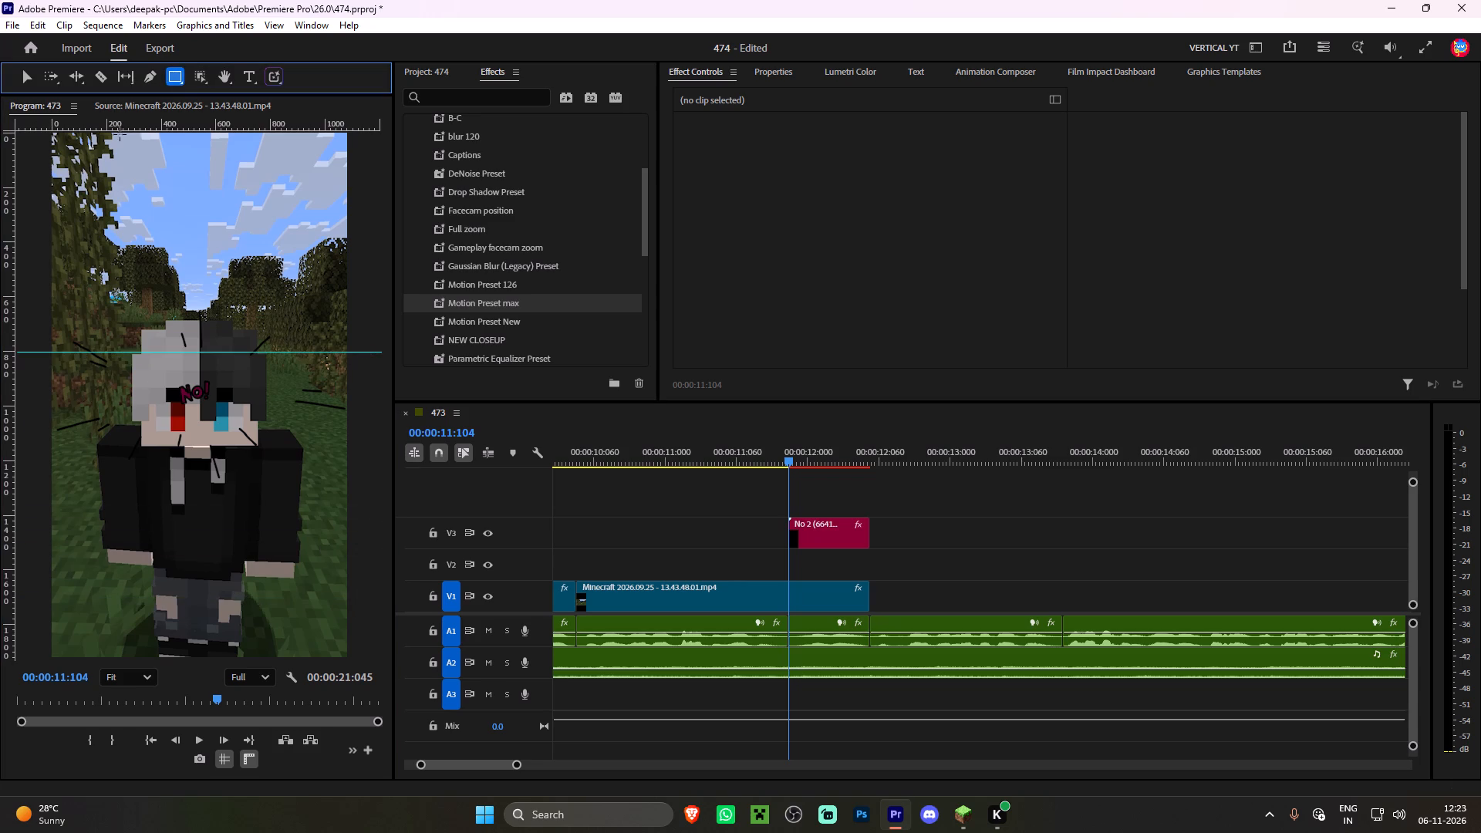
{"action": "left_click", "coordinate": [60, 143]}
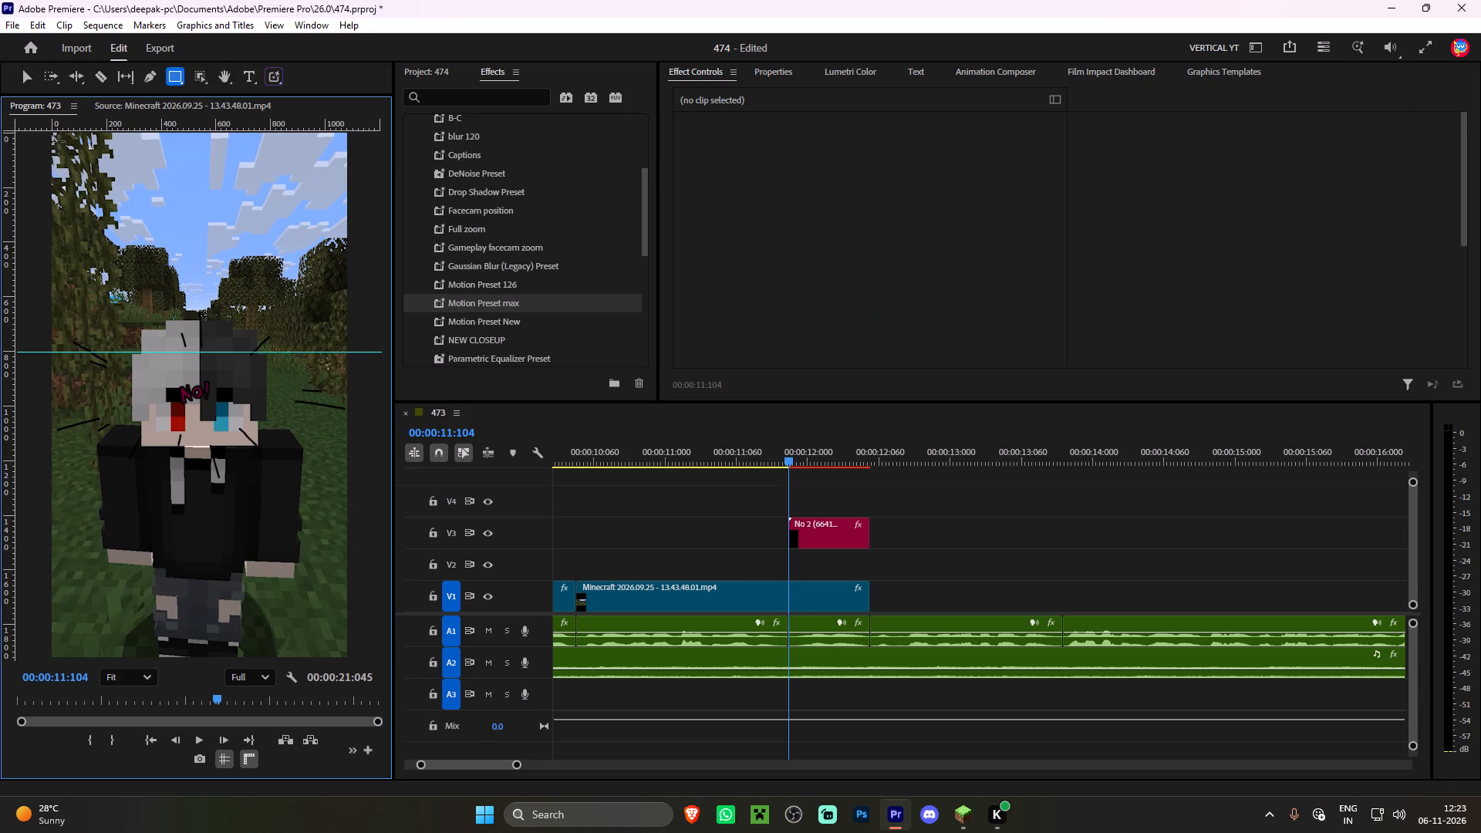
{"action": "left_click_drag", "start_coordinate": [53, 136], "coordinate": [544, 820]}
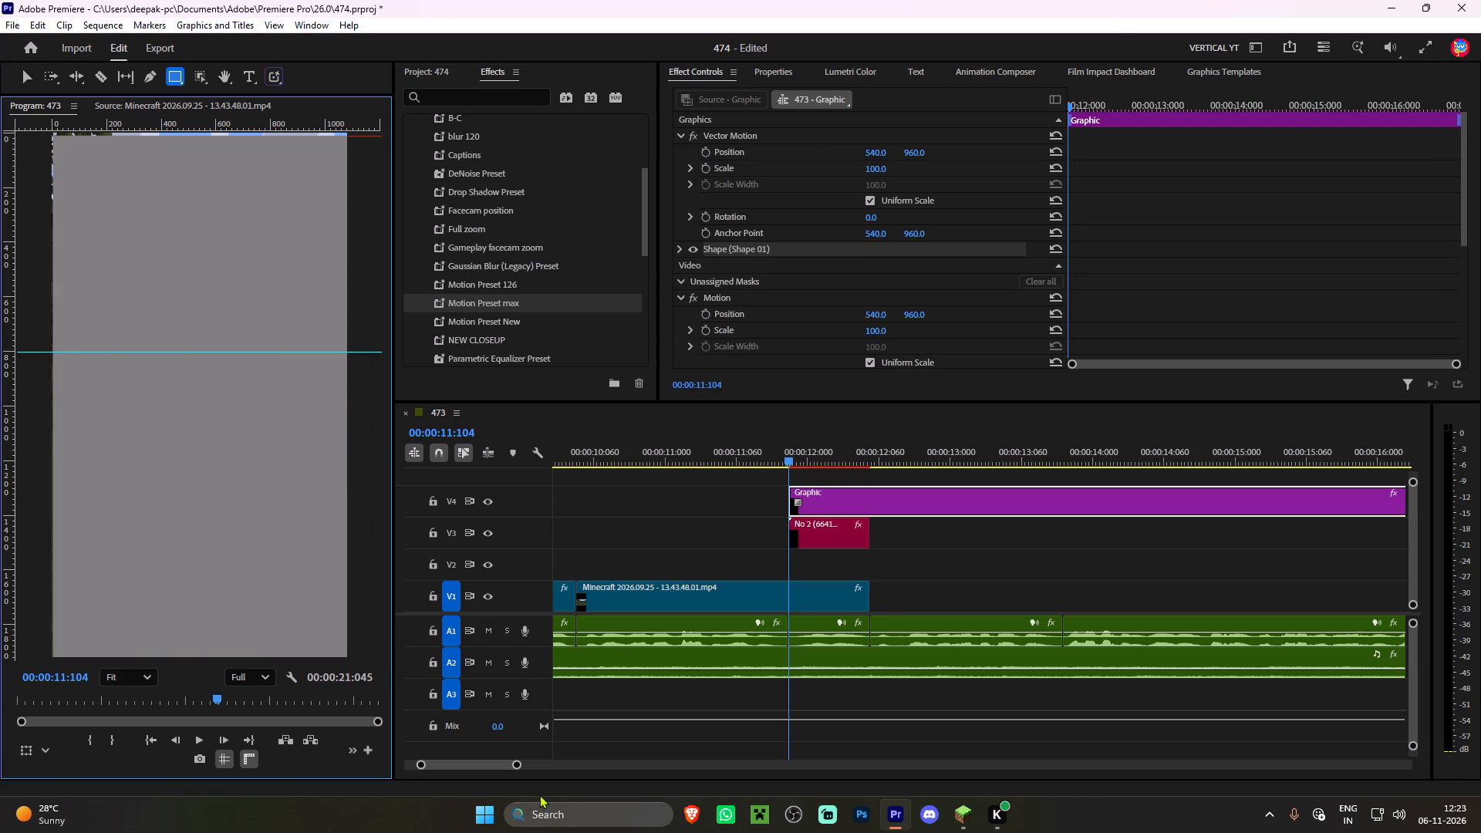
{"action": "left_click", "coordinate": [25, 76]}
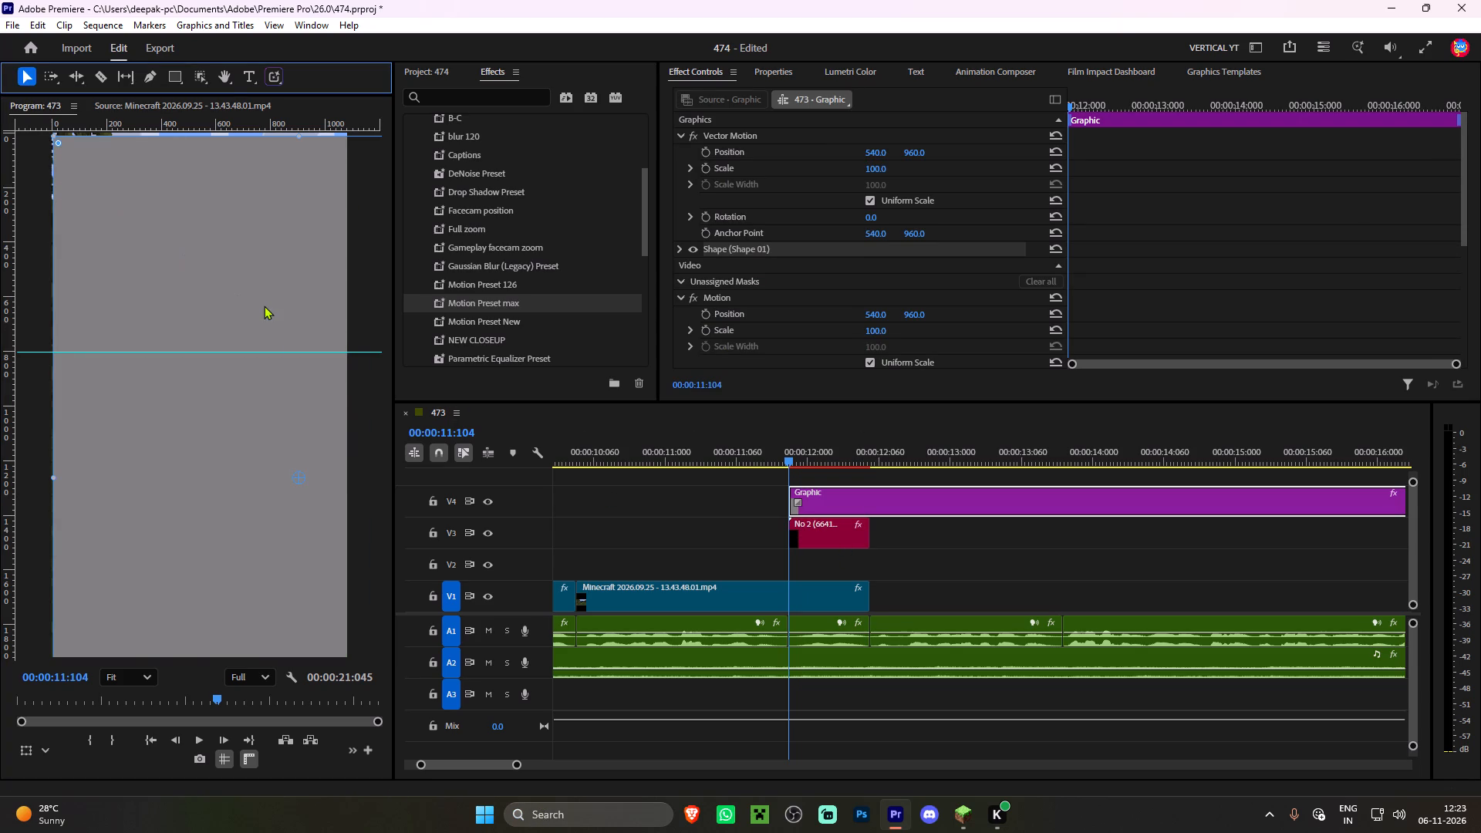
{"action": "left_click_drag", "start_coordinate": [265, 307], "coordinate": [248, 289]}
Set the rectangle's fill colour to red, FF0000.
{"action": "left_click", "coordinate": [774, 67]}
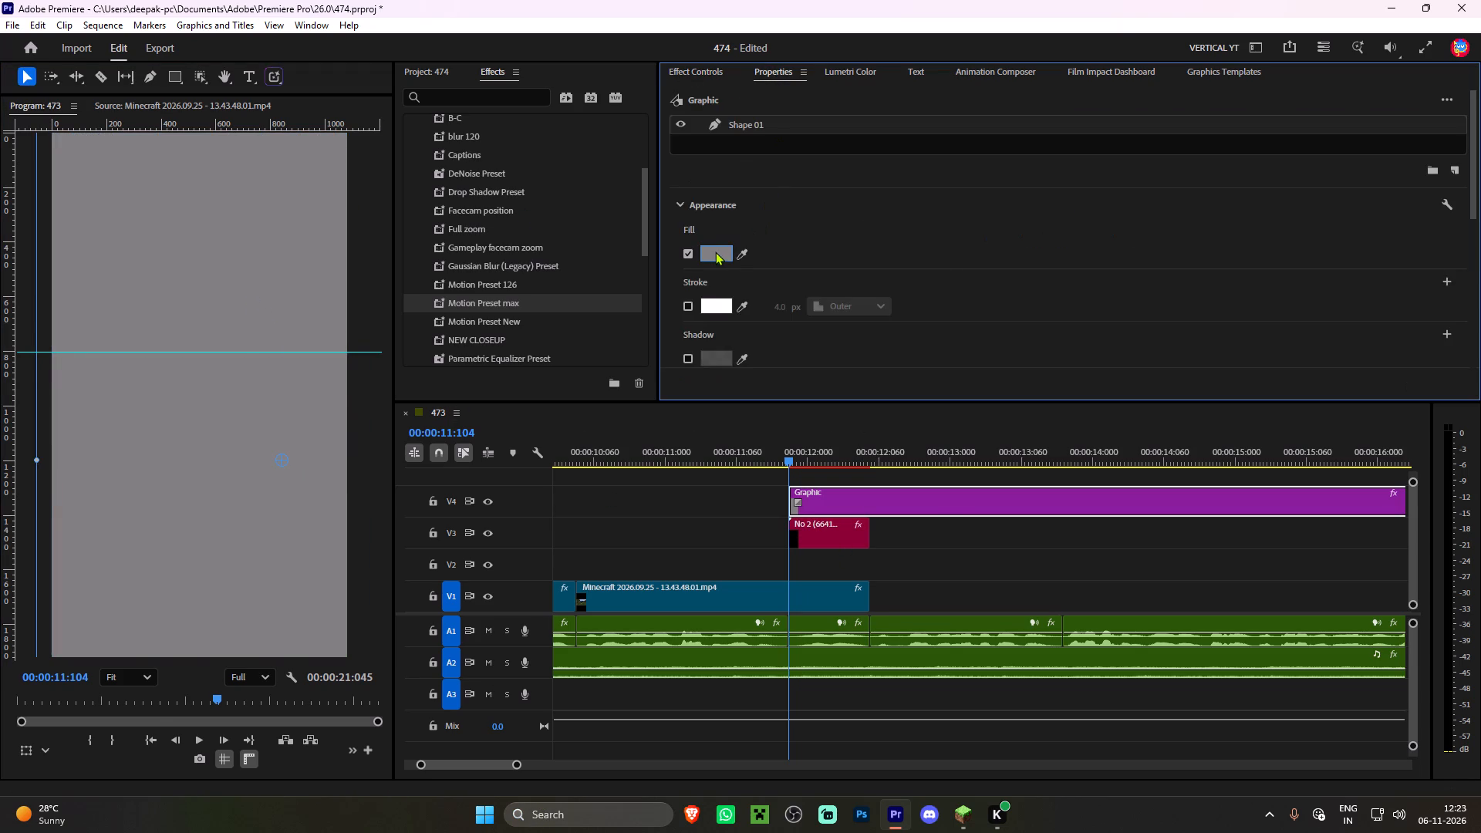
{"action": "left_click", "coordinate": [715, 250]}
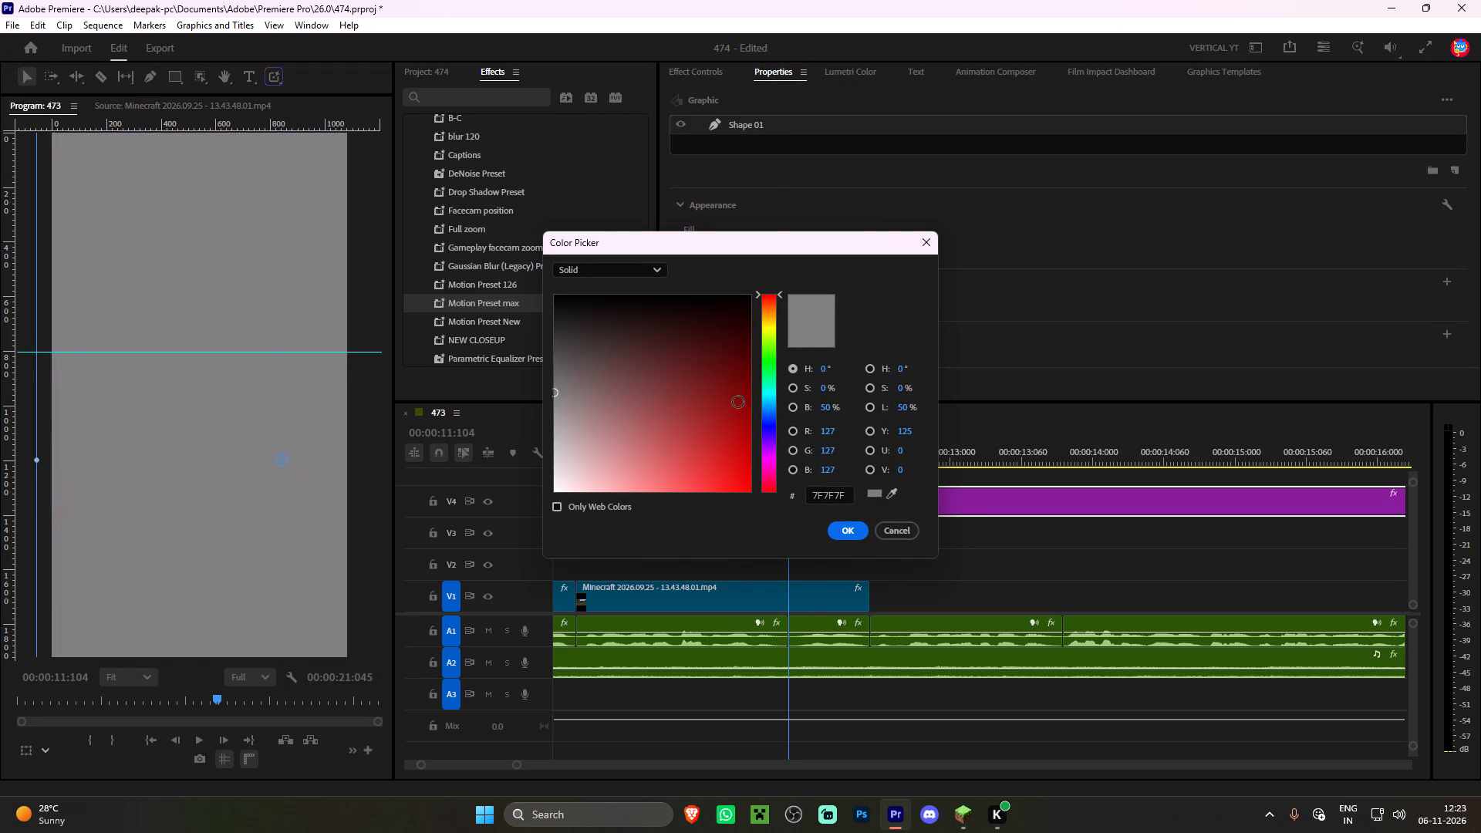
{"action": "left_click_drag", "start_coordinate": [739, 454], "coordinate": [789, 524]}
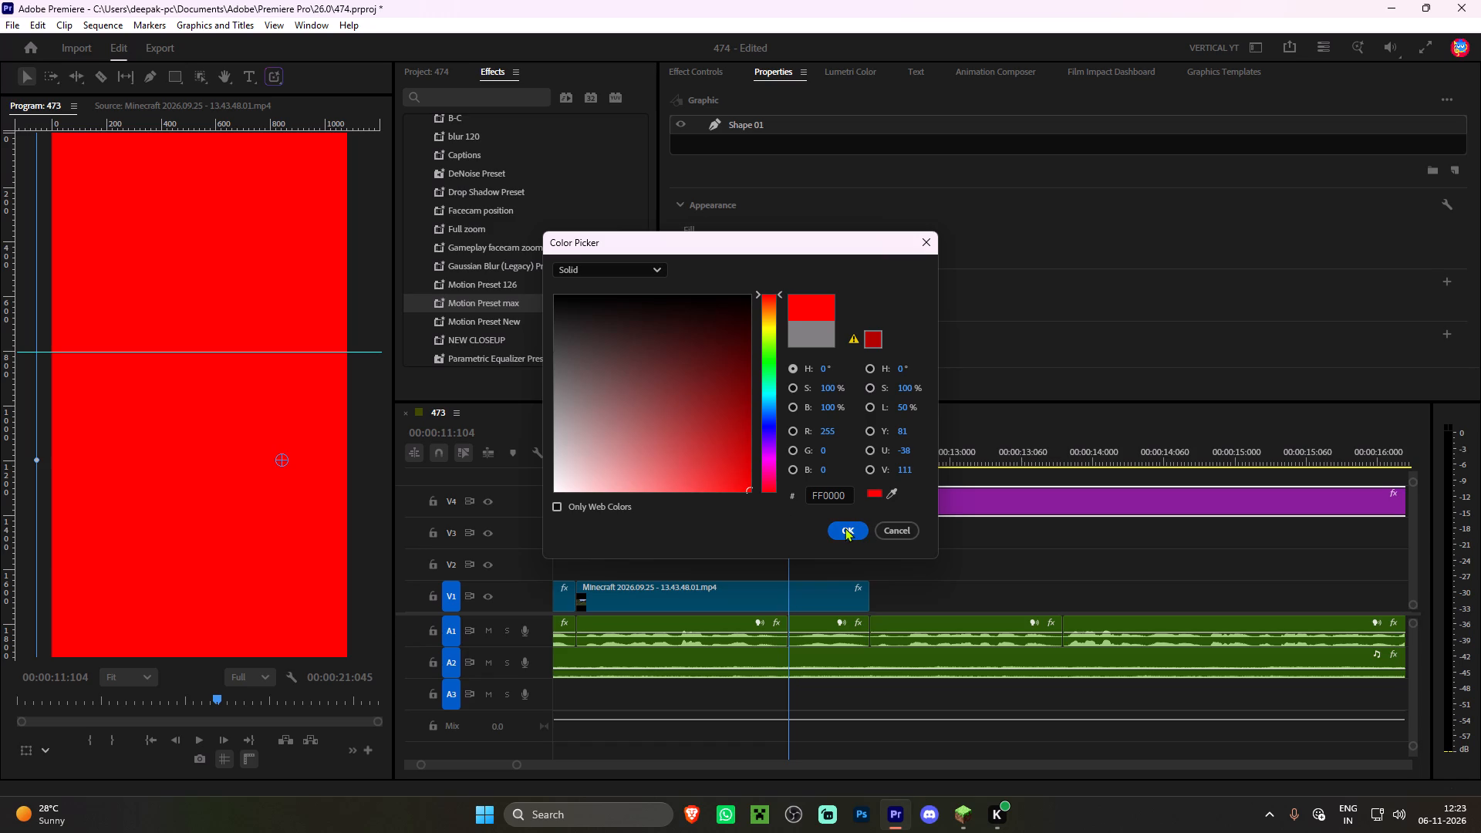
{"action": "left_click", "coordinate": [845, 528]}
Move the red rectangle graphic to V2 beneath the No 2 graphic and trim its end to 00:00:12:053.
{"action": "left_click_drag", "start_coordinate": [870, 500], "coordinate": [875, 562]}
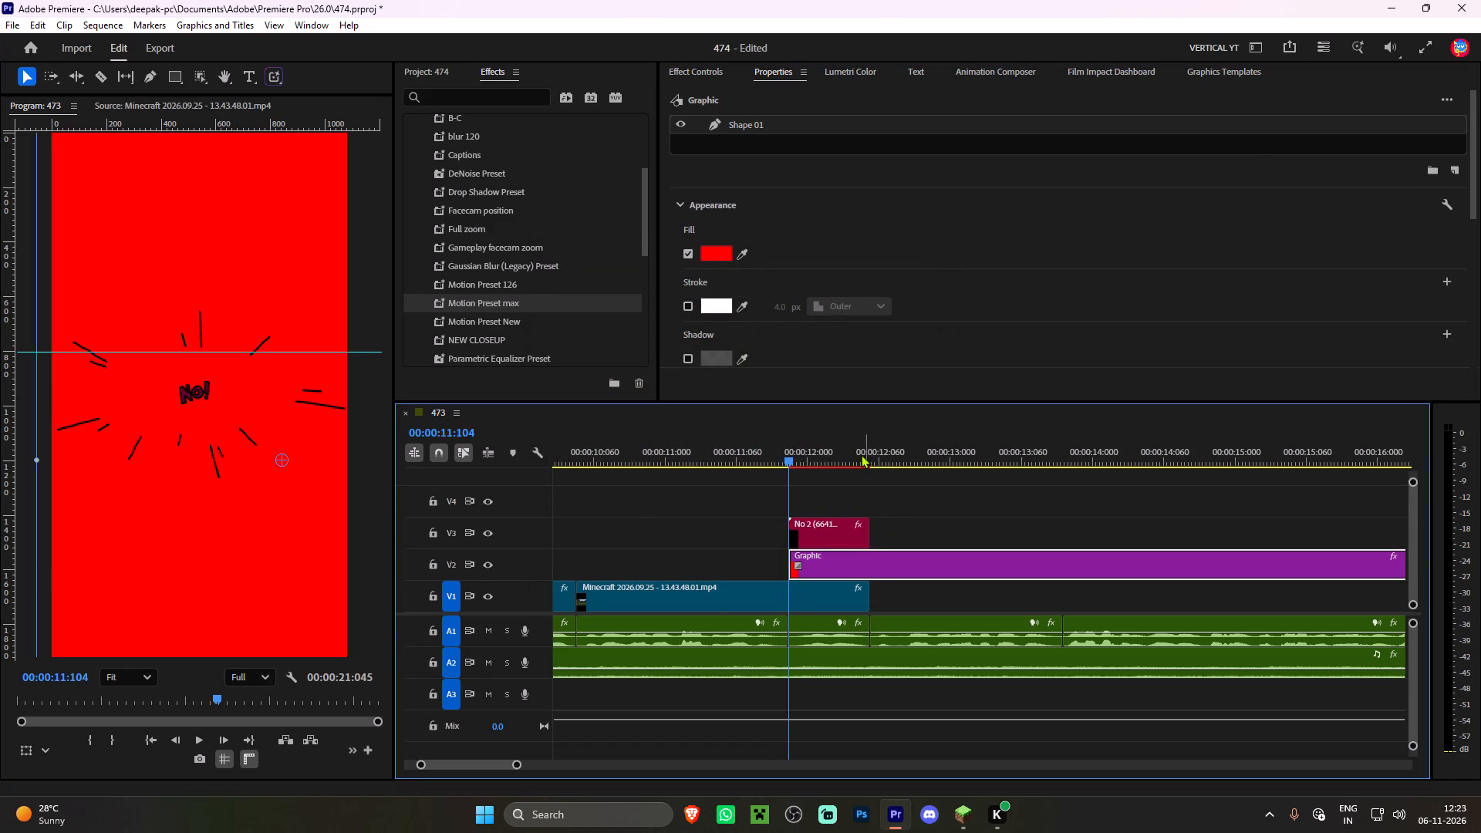
{"action": "left_click_drag", "start_coordinate": [859, 450], "coordinate": [870, 456]}
{"action": "scroll", "coordinate": [924, 525], "scroll_direction": "down", "scroll_amount": 8, "text": "alt"}
{"action": "left_click", "coordinate": [1182, 559]}
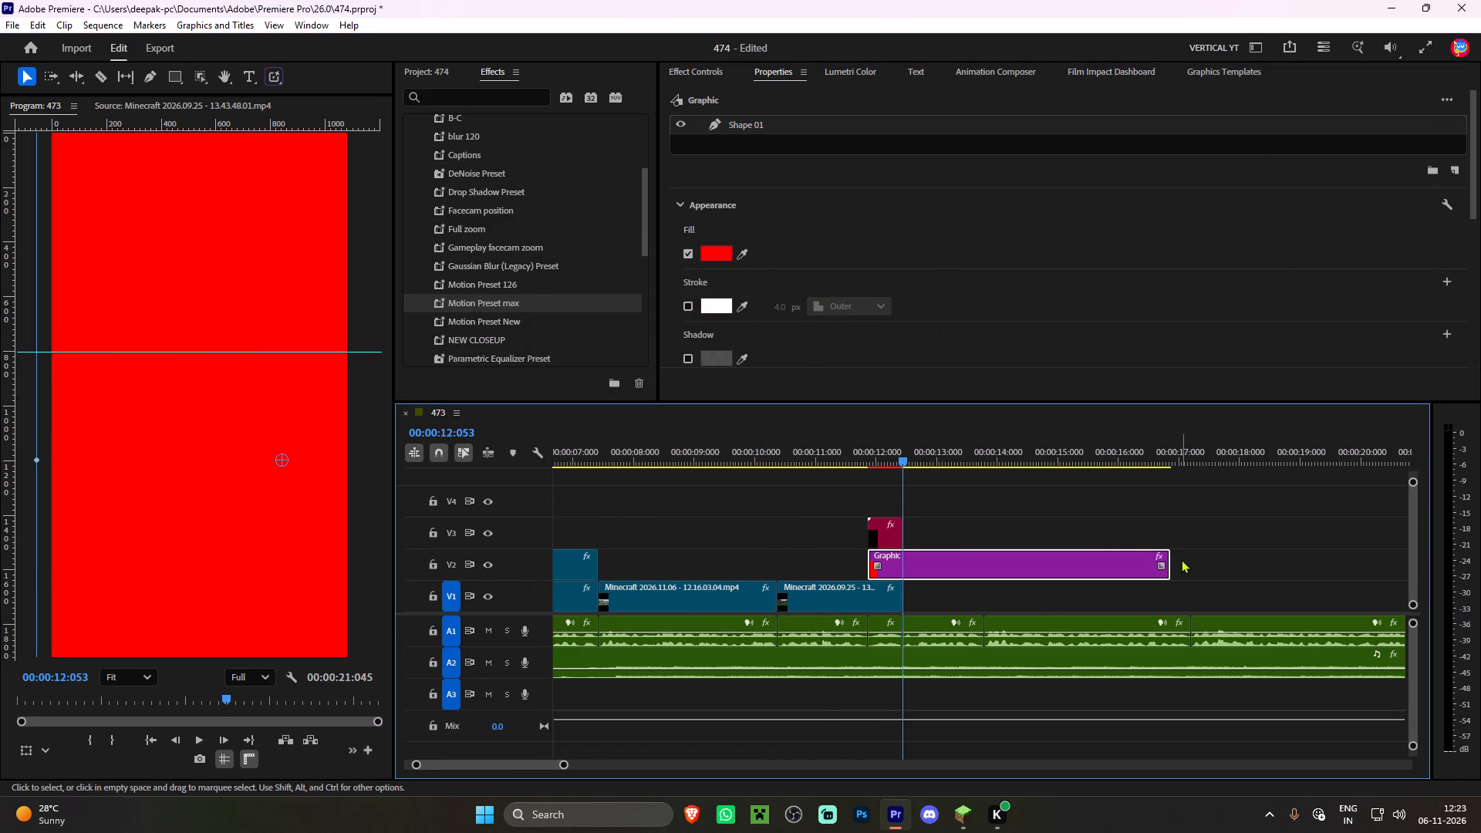
{"action": "left_click_drag", "start_coordinate": [1171, 559], "coordinate": [907, 570]}
{"action": "scroll", "coordinate": [891, 558], "scroll_direction": "up", "scroll_amount": 12, "text": "alt"}
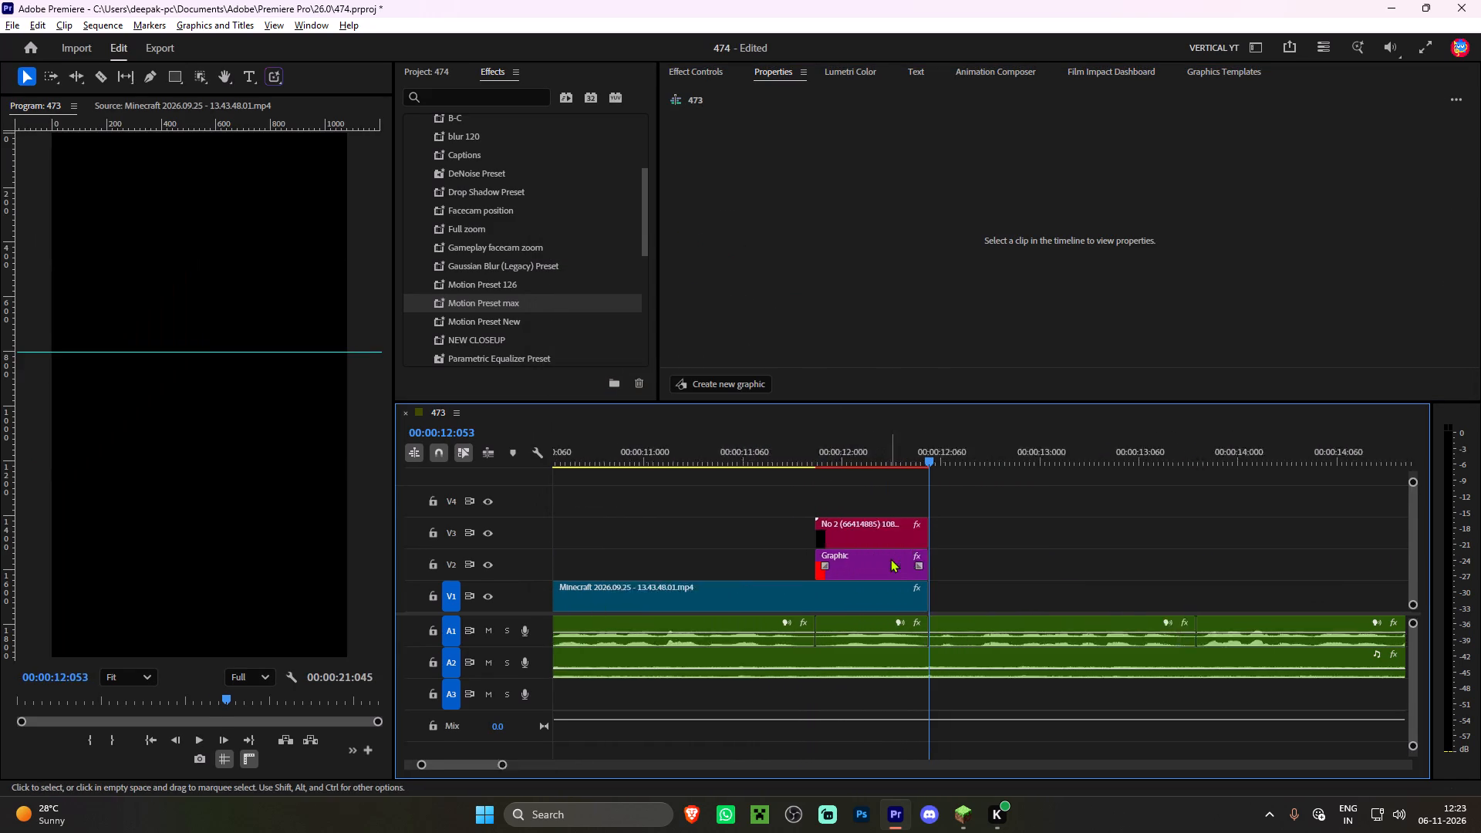
Lower the red rectangle shape's own opacity to 6% and play the No! section.
{"action": "left_click_drag", "start_coordinate": [867, 462], "coordinate": [852, 461]}
{"action": "left_click", "coordinate": [859, 460]}
{"action": "left_click", "coordinate": [868, 548]}
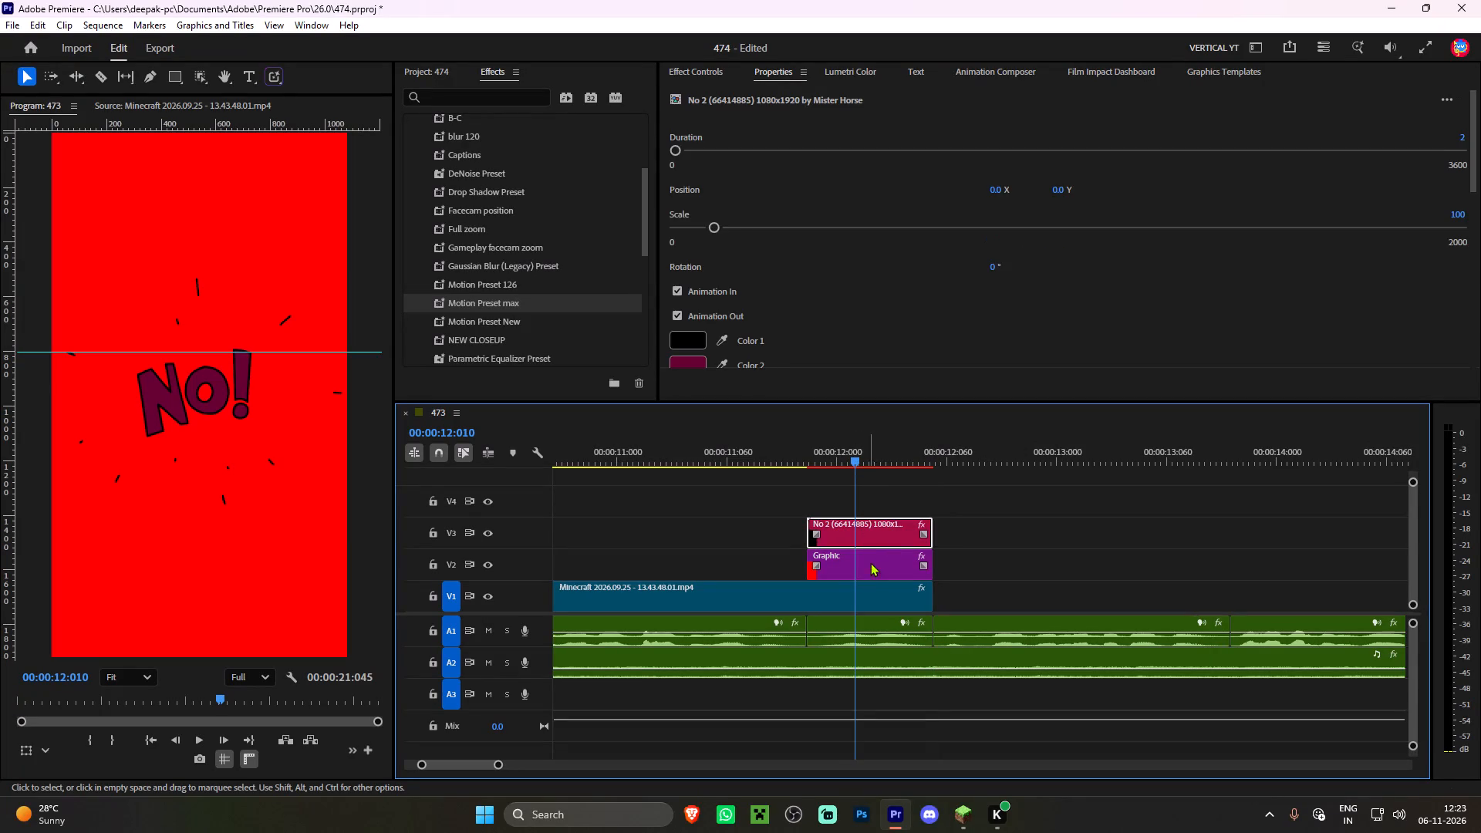
{"action": "left_click", "coordinate": [866, 580]}
{"action": "left_click", "coordinate": [757, 127]}
{"action": "scroll", "coordinate": [916, 258], "scroll_direction": "down", "scroll_amount": 5}
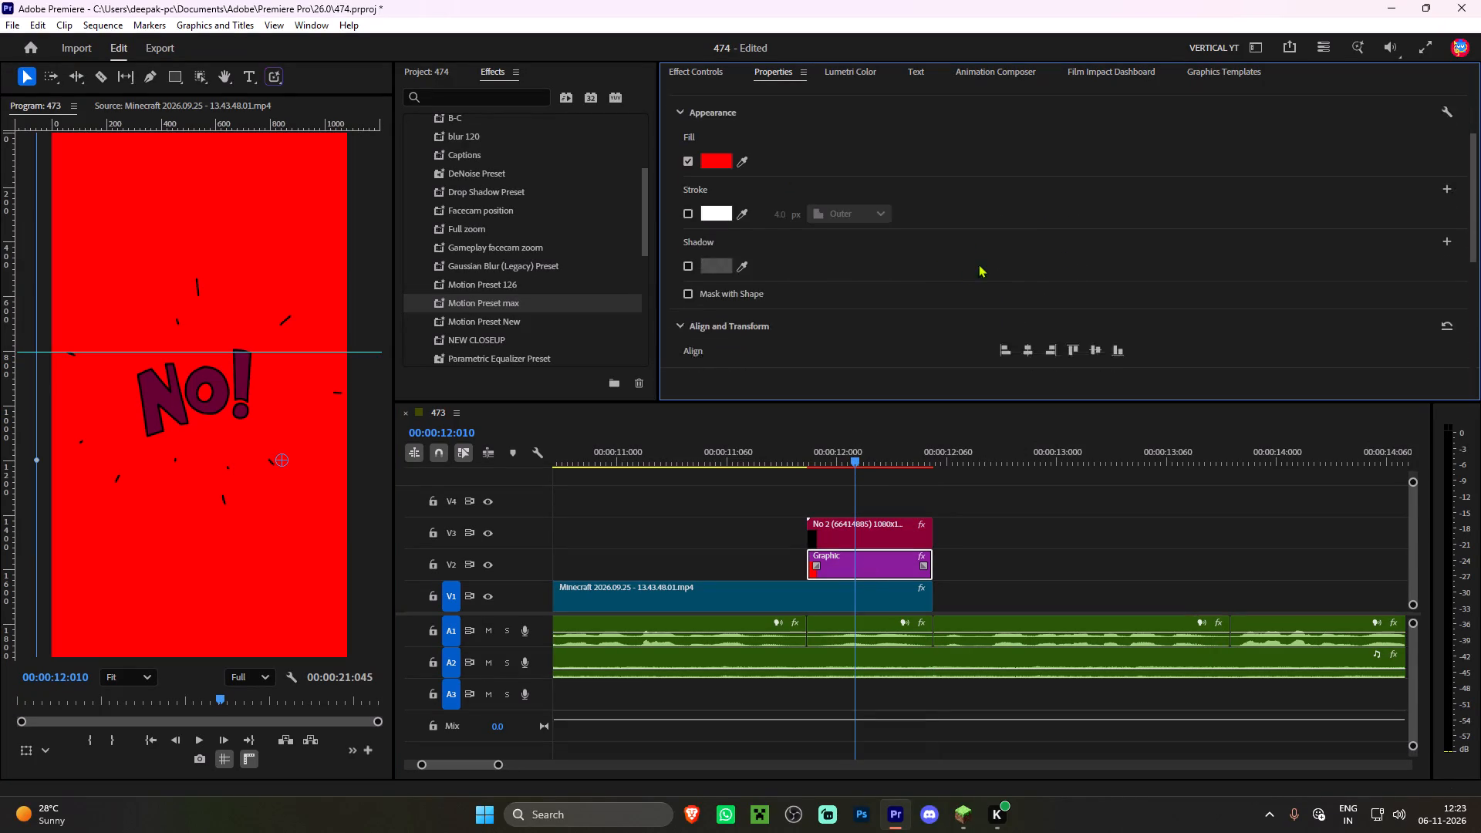
{"action": "scroll", "coordinate": [978, 264], "scroll_direction": "down", "scroll_amount": 15}
{"action": "left_click_drag", "start_coordinate": [996, 255], "coordinate": [979, 255]}
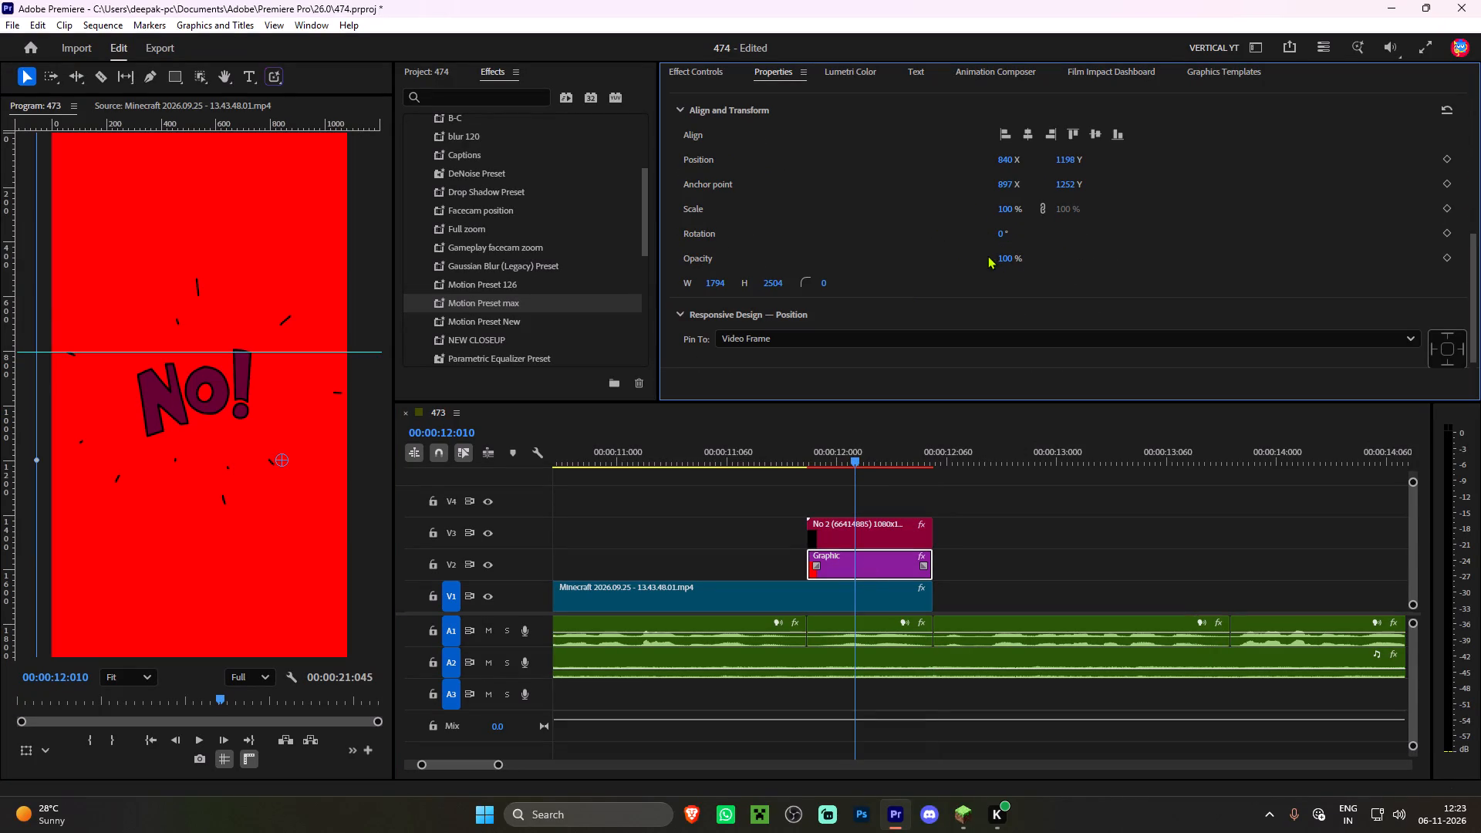
{"action": "left_click_drag", "start_coordinate": [1004, 257], "coordinate": [908, 265]}
{"action": "left_click", "coordinate": [794, 449]}
{"action": "key", "text": "space"}
{"action": "key", "text": "space"}
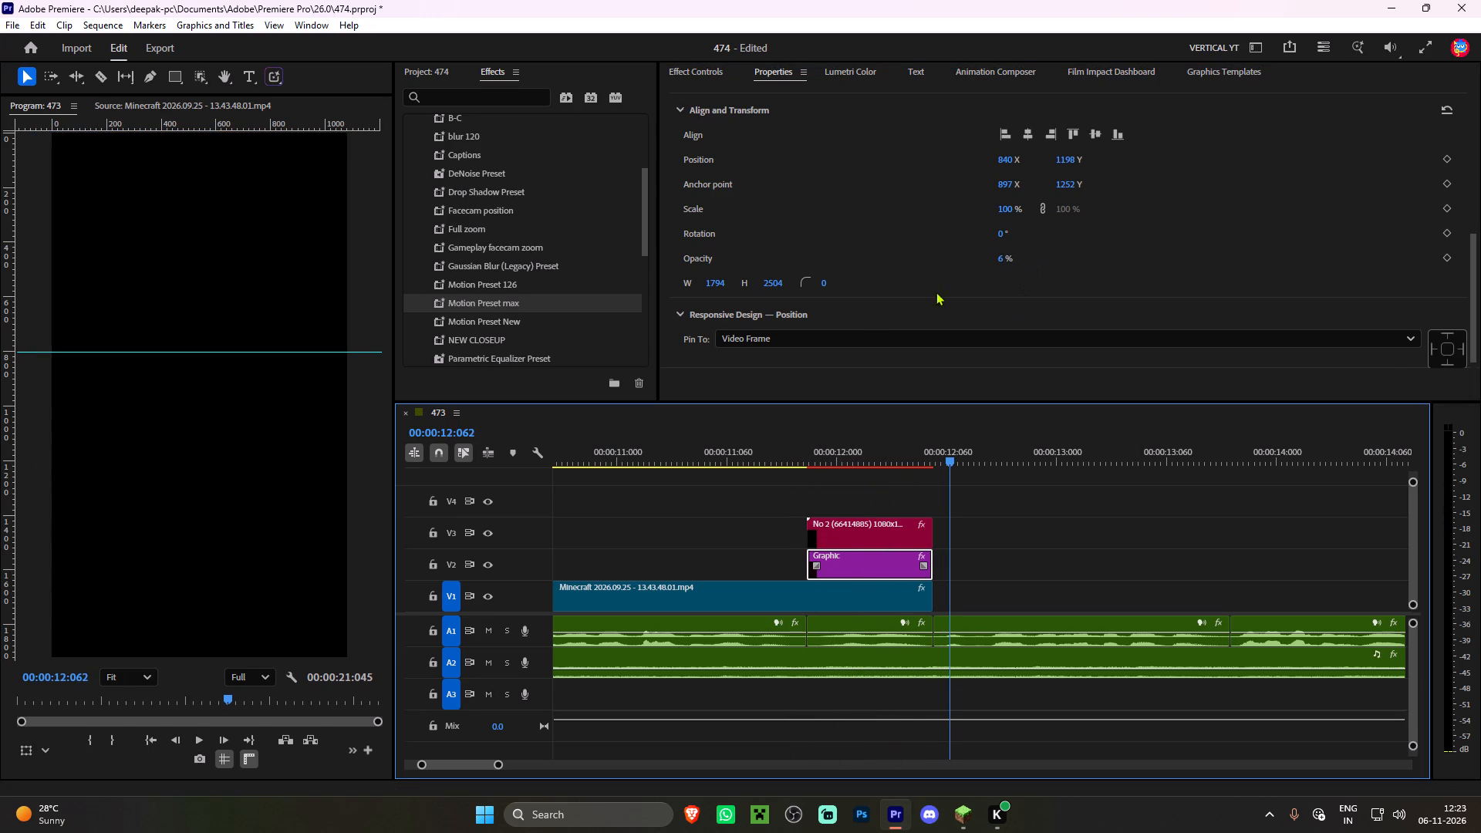
Fine-tune the rectangle shape's opacity so it tints the gameplay red, checking the frame at 00:00:11:104.
{"action": "left_click_drag", "start_coordinate": [1000, 259], "coordinate": [995, 260]}
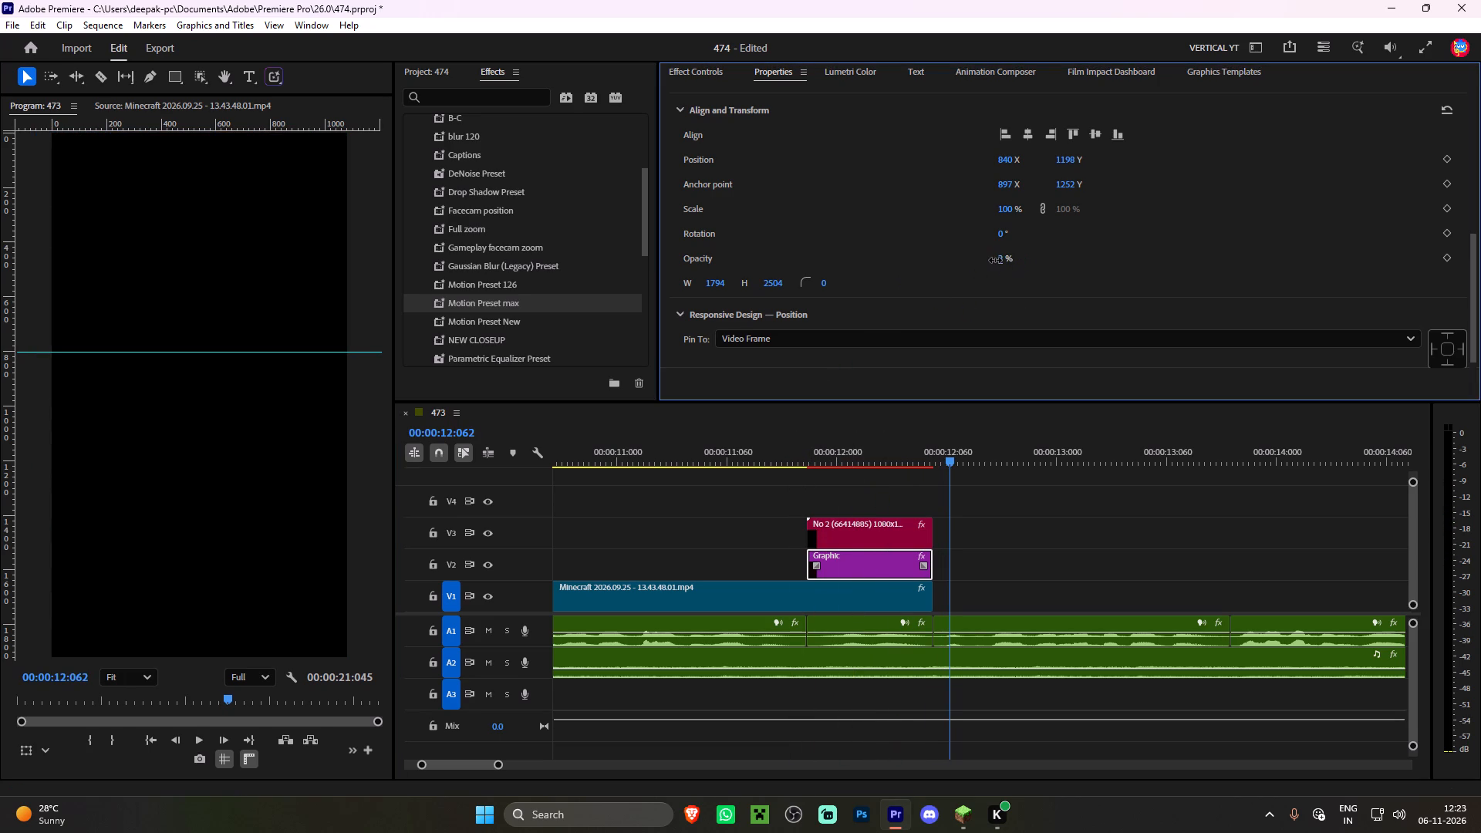
{"action": "left_click_drag", "start_coordinate": [995, 260], "coordinate": [993, 265]}
{"action": "left_click", "coordinate": [859, 492]}
{"action": "left_click_drag", "start_coordinate": [842, 448], "coordinate": [810, 448]}
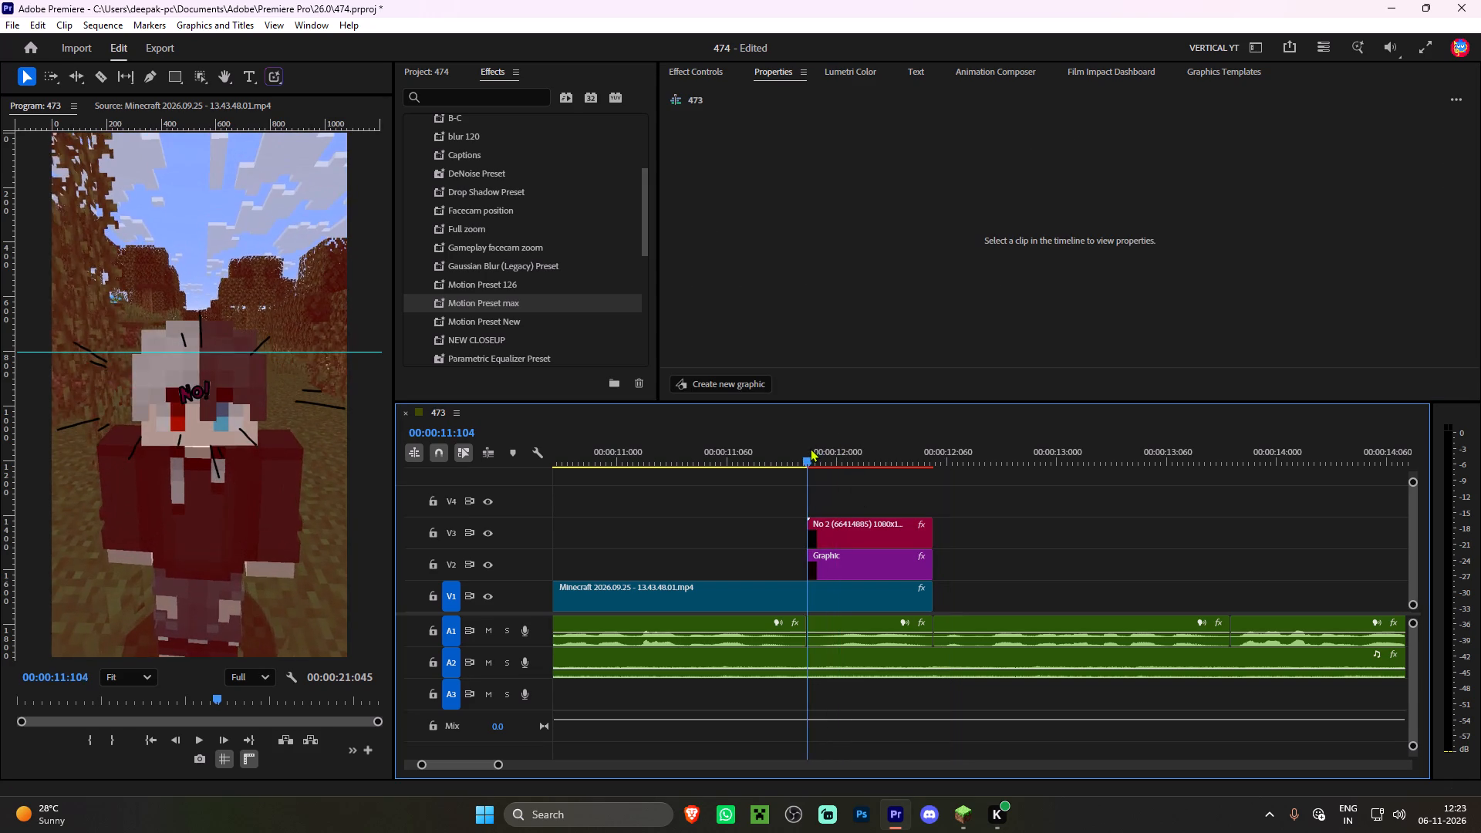
Set the red rectangle graphic's clip opacity to 29% and play the section from just before it.
{"action": "left_click_drag", "start_coordinate": [810, 448], "coordinate": [819, 449]}
{"action": "left_click", "coordinate": [855, 551]}
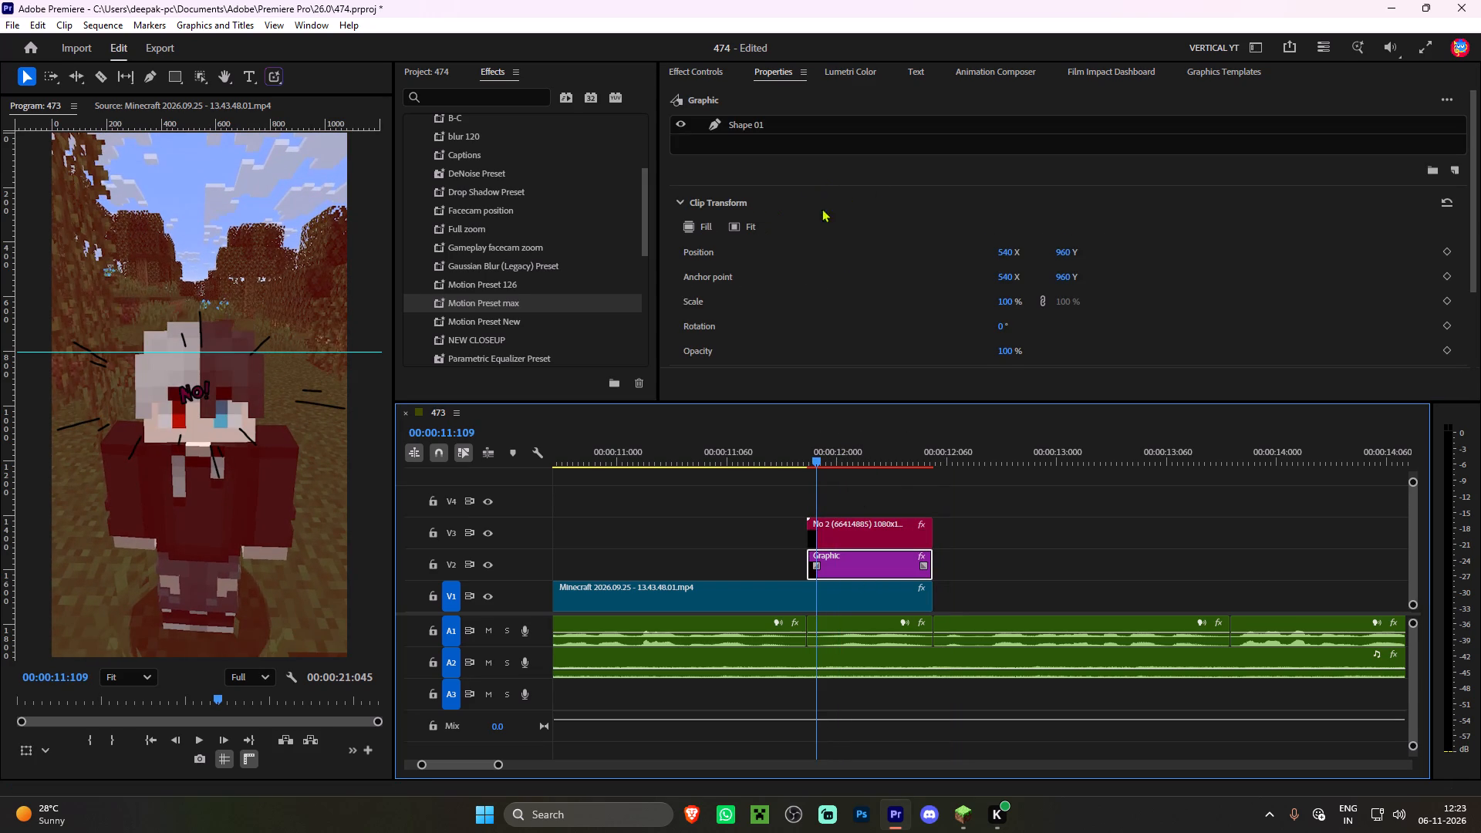
{"action": "left_click_drag", "start_coordinate": [1008, 351], "coordinate": [956, 354]}
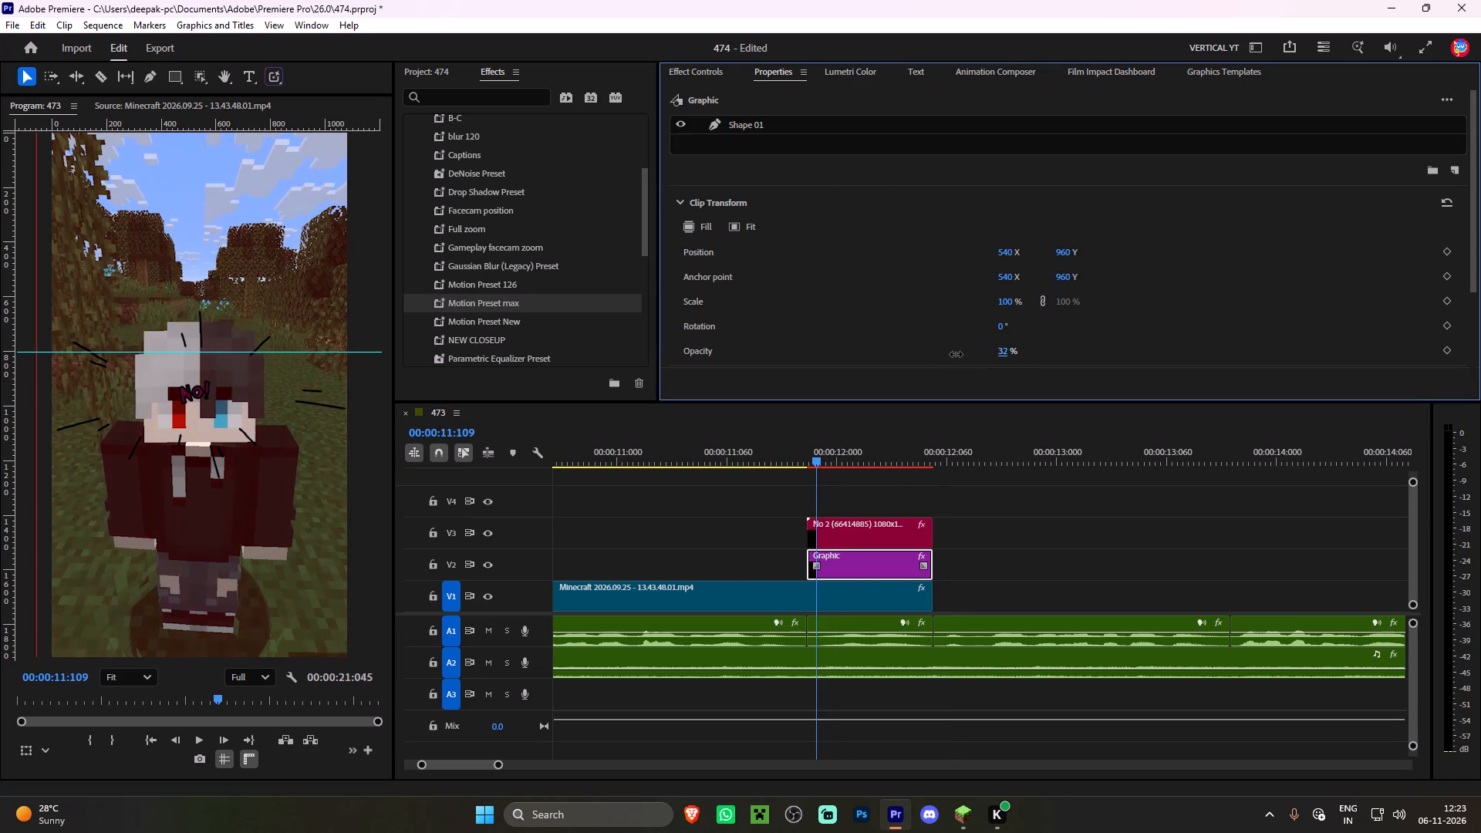
{"action": "left_click_drag", "start_coordinate": [956, 354], "coordinate": [956, 355]}
{"action": "left_click", "coordinate": [773, 459]}
{"action": "left_click", "coordinate": [744, 453]}
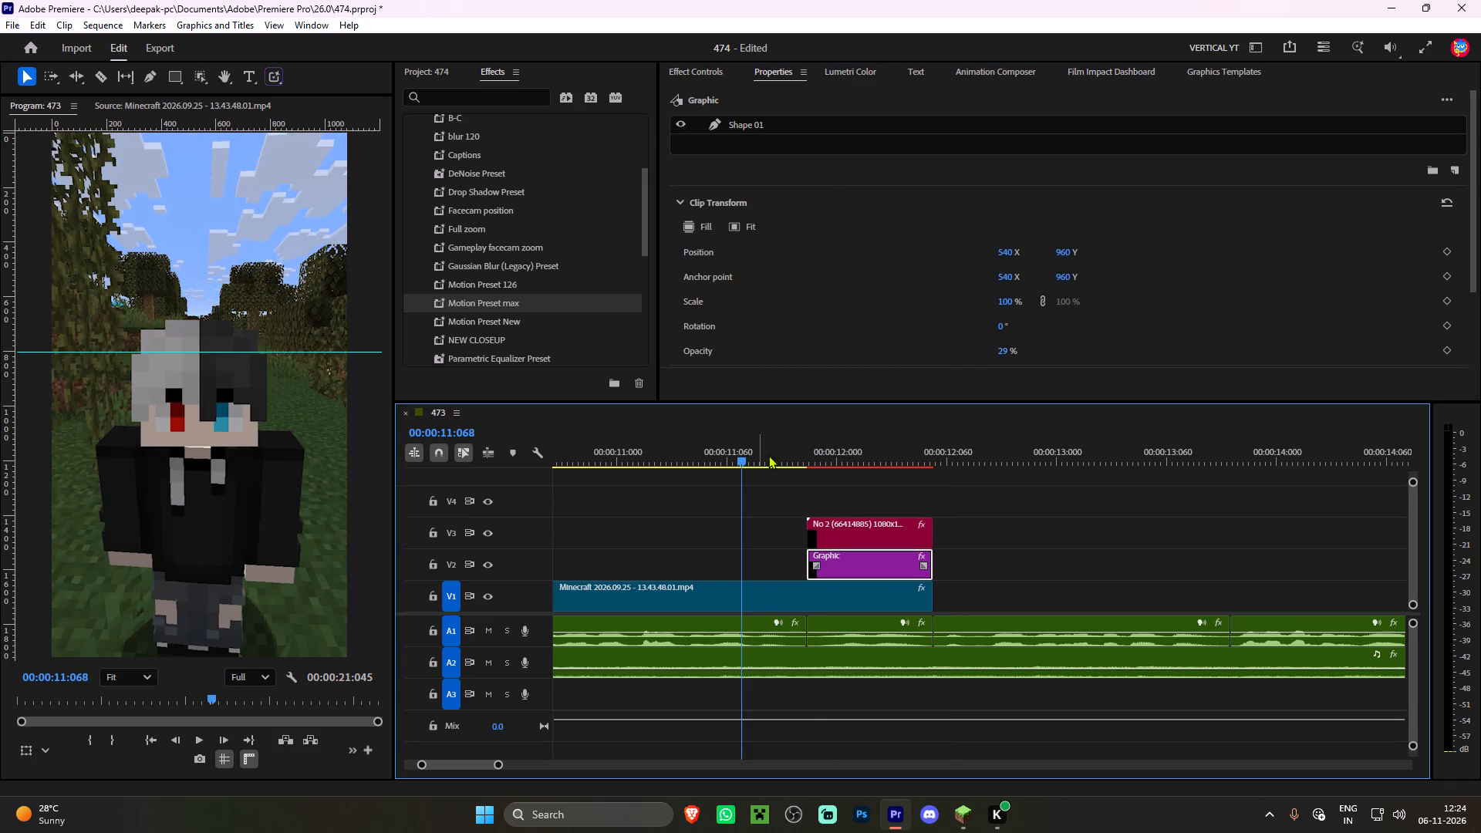
{"action": "key", "text": "space"}
{"action": "key", "text": "space"}
Remove the horizontal guide from the program preview and replay the No! moment.
{"action": "left_click_drag", "start_coordinate": [317, 352], "coordinate": [298, 162]}
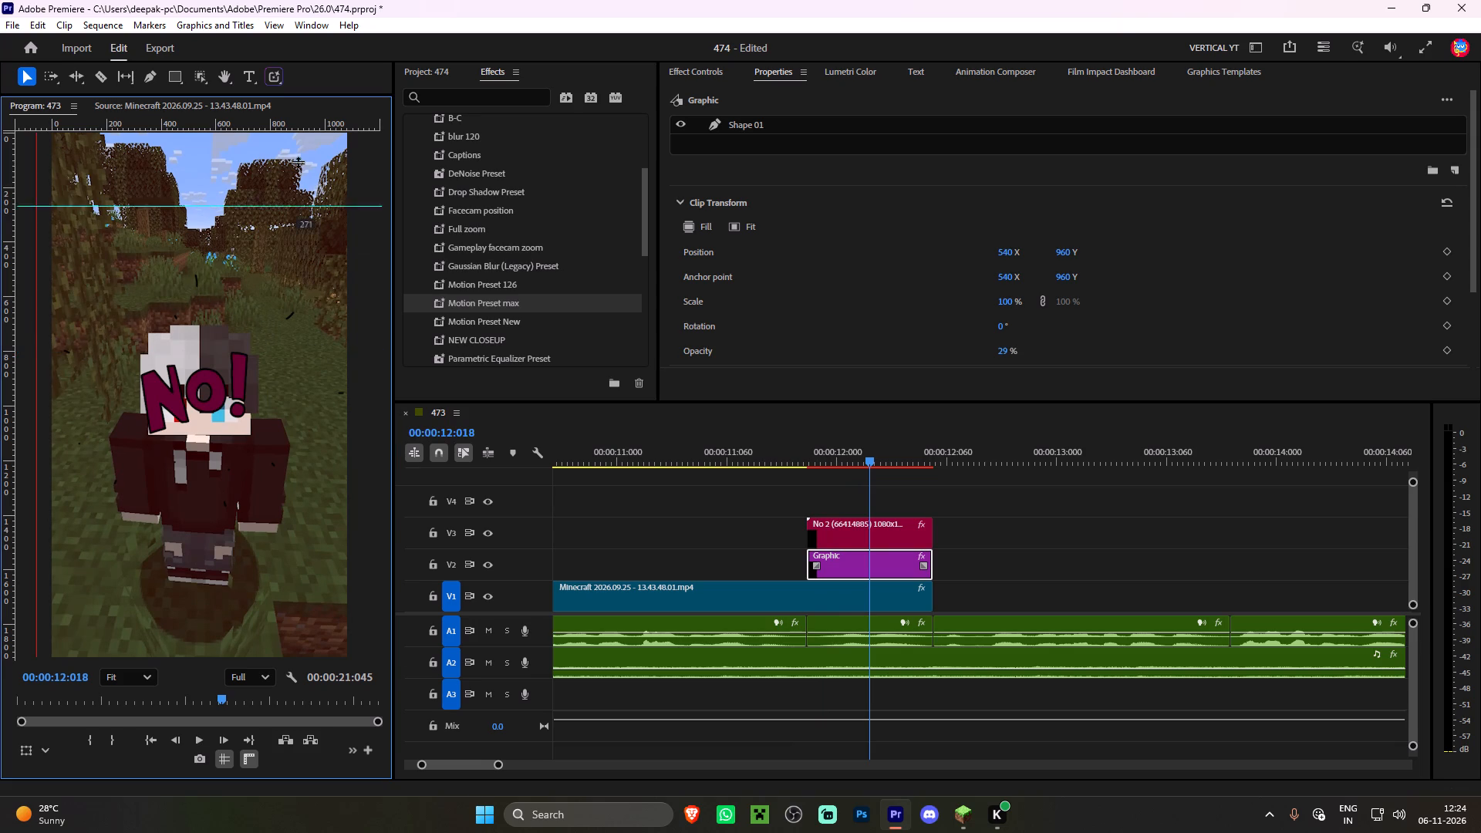
{"action": "left_click_drag", "start_coordinate": [298, 162], "coordinate": [284, 96]}
{"action": "left_click", "coordinate": [752, 455]}
{"action": "key", "text": "space"}
{"action": "scroll", "coordinate": [763, 481], "scroll_direction": "down", "scroll_amount": 5, "text": "alt"}
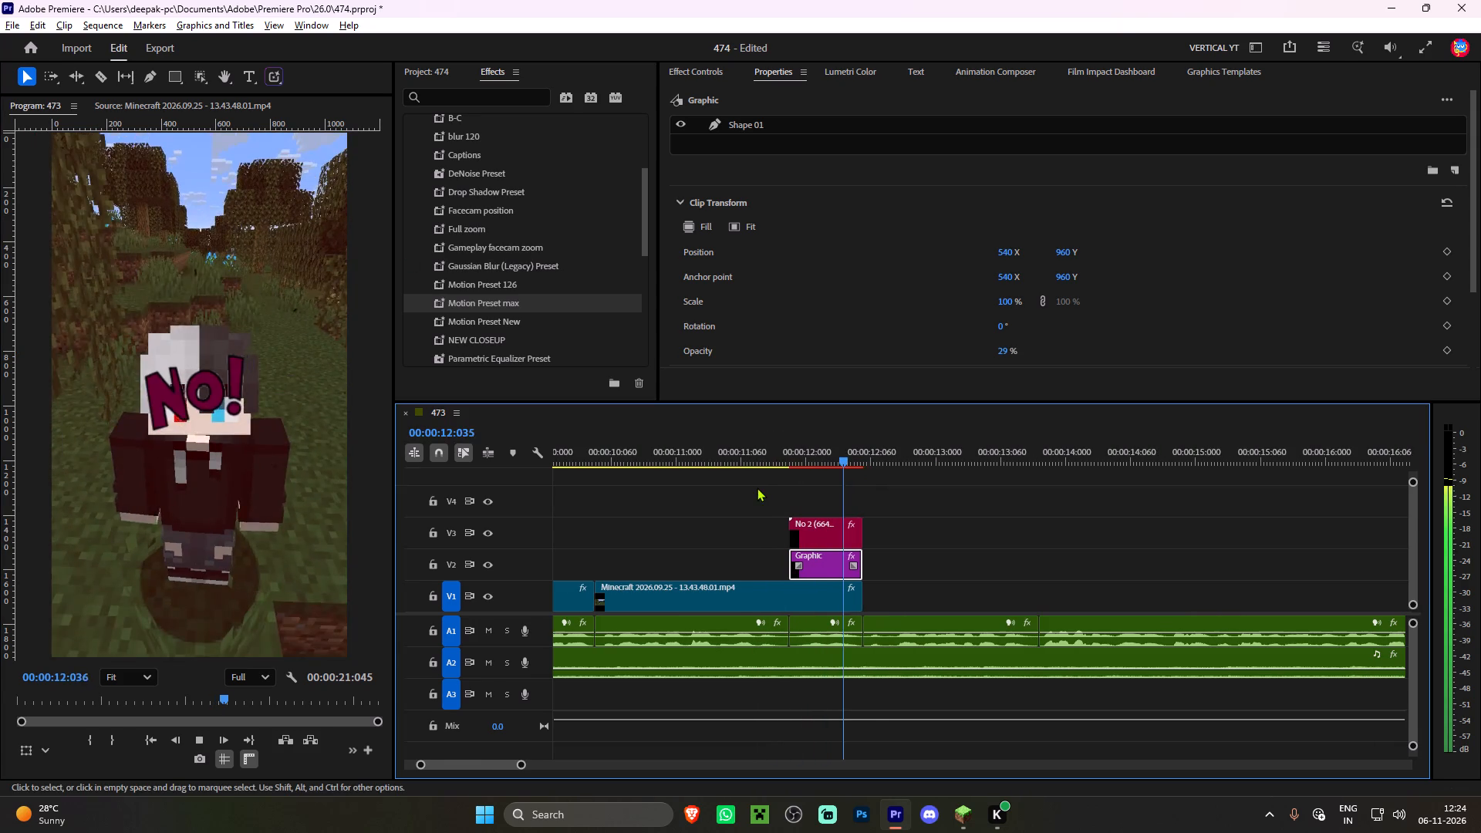
{"action": "key", "text": "space"}
{"action": "key", "text": "space"}
{"action": "scroll", "coordinate": [761, 487], "scroll_direction": "down", "scroll_amount": 1, "text": "alt"}
Import applepay.mp3 from the Videos SFX folder and place it on A3 starting at 00:00:11:104.
{"action": "left_click", "coordinate": [787, 444], "text": "shift"}
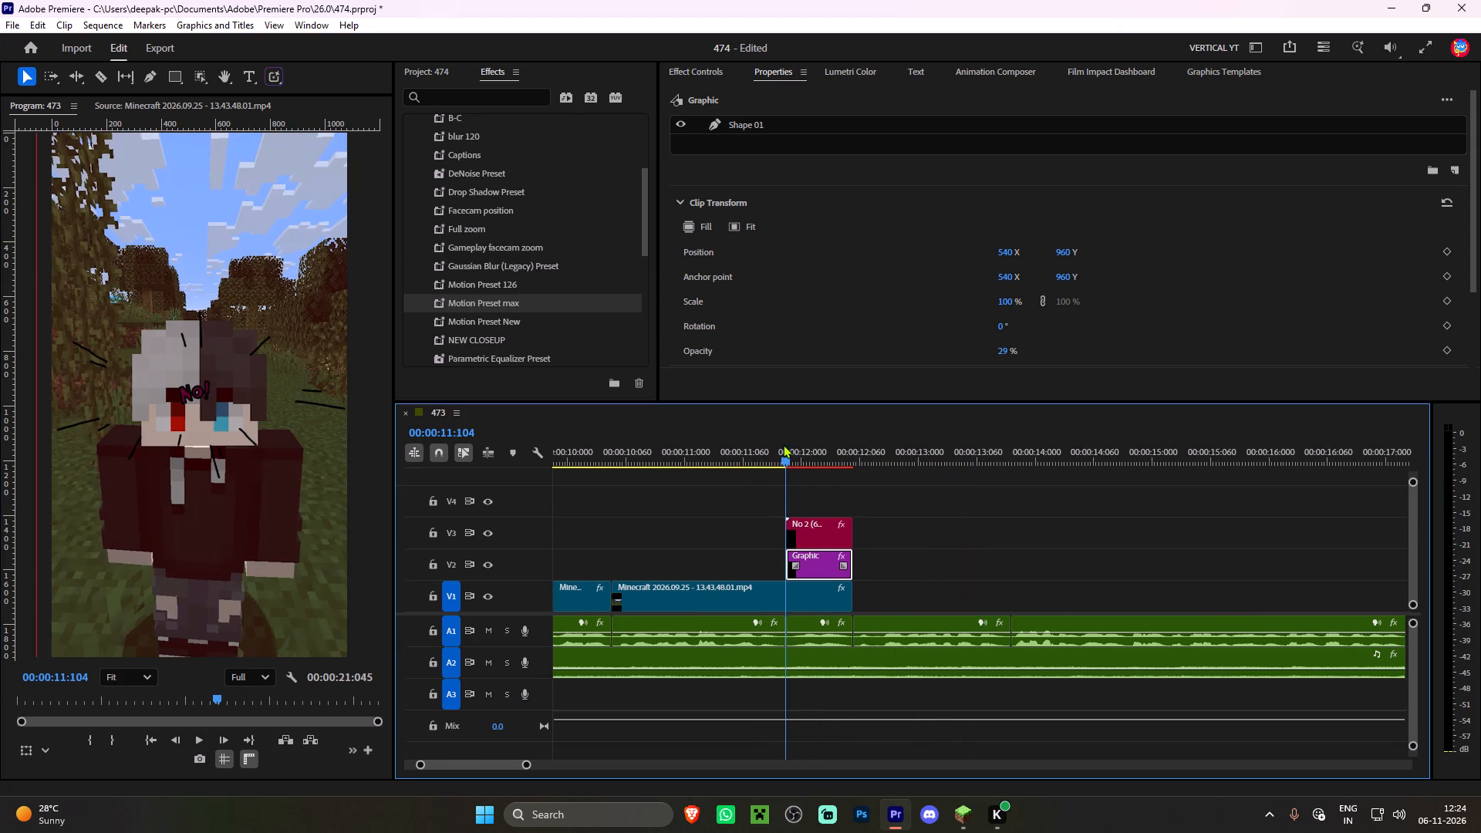
{"action": "left_click", "coordinate": [409, 66]}
{"action": "scroll", "coordinate": [588, 339], "scroll_direction": "down", "scroll_amount": 4}
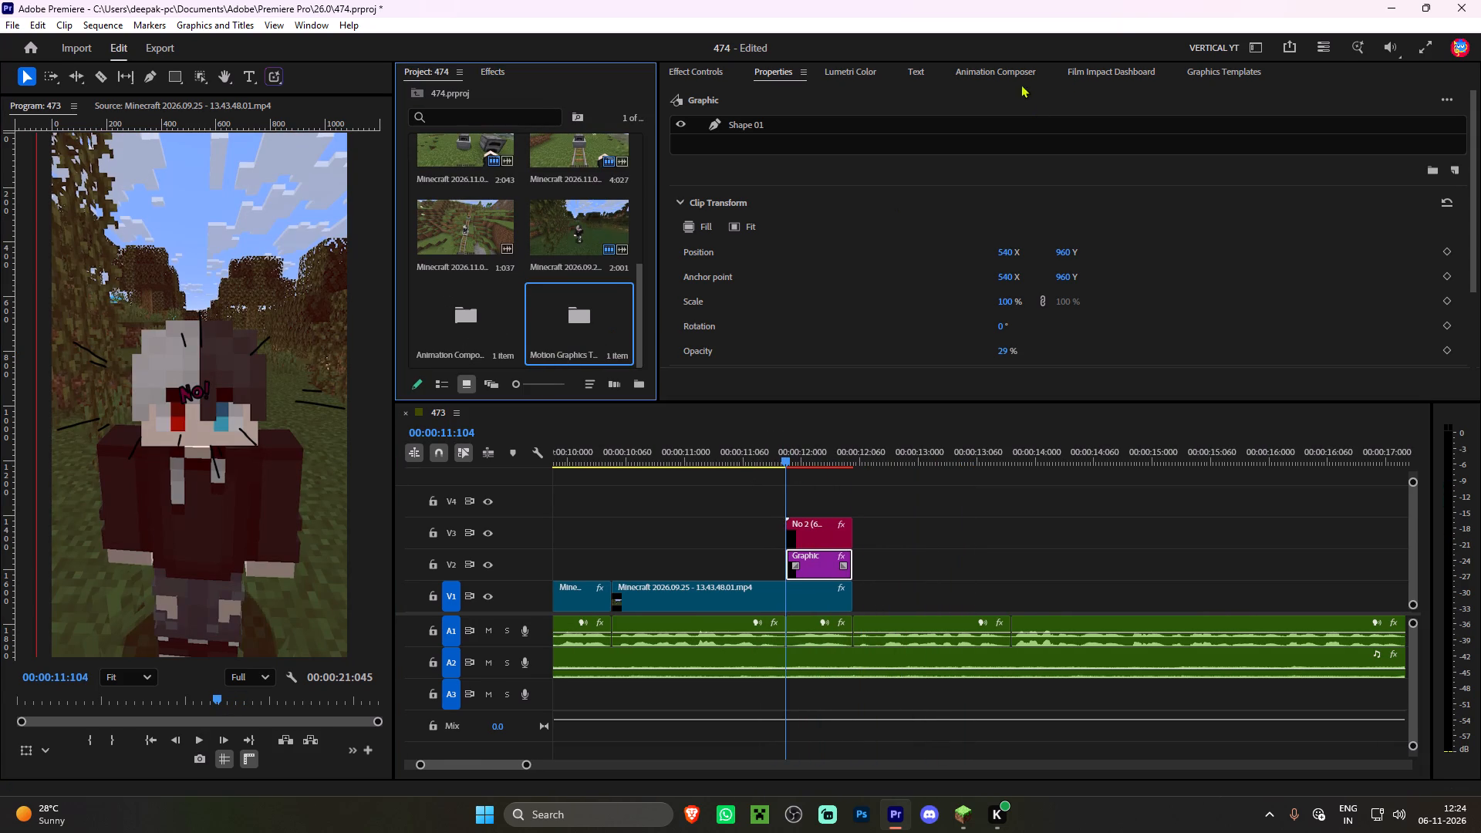
{"action": "double_click", "coordinate": [514, 363]}
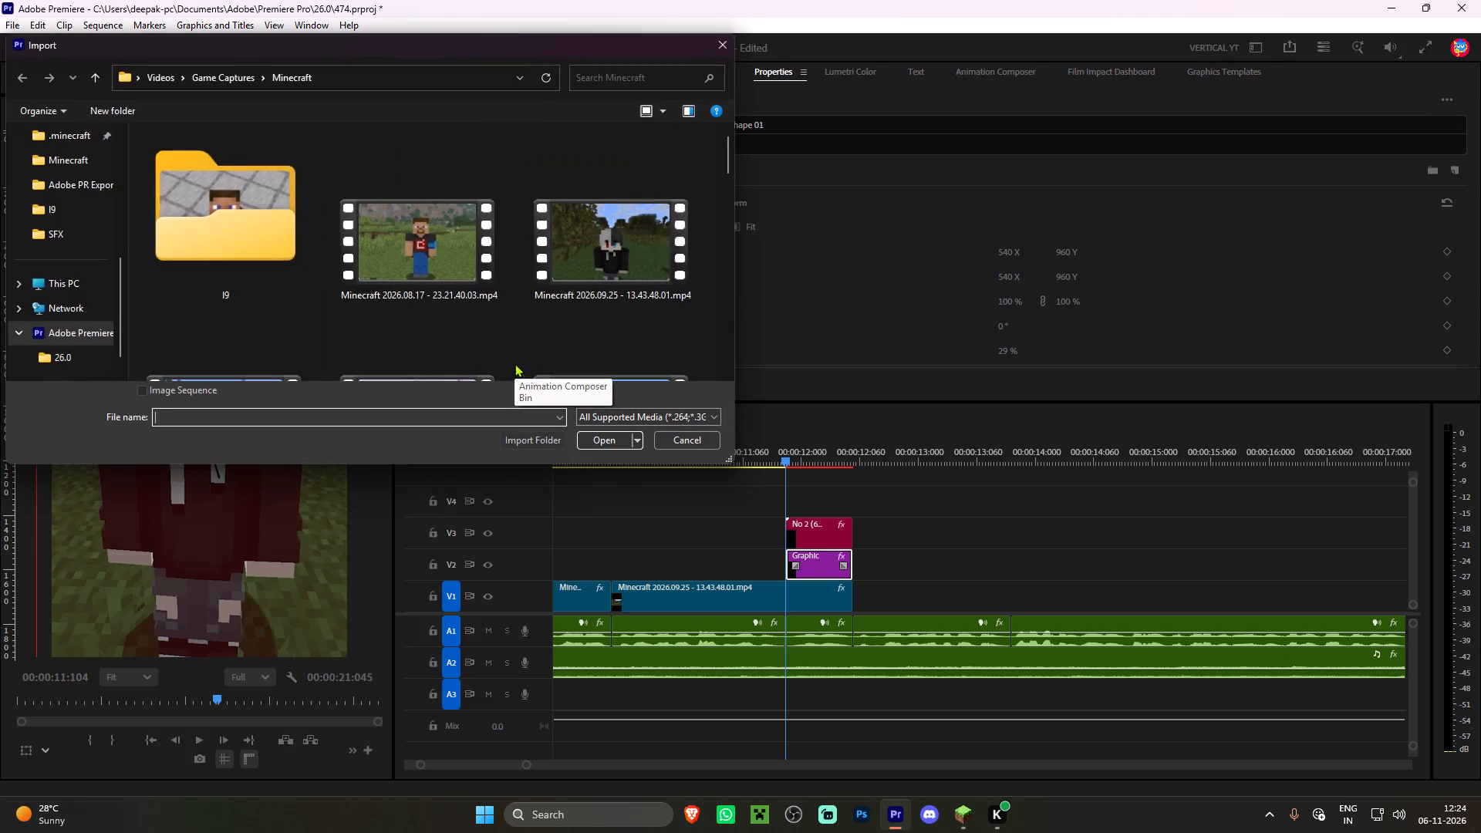
{"action": "scroll", "coordinate": [49, 278], "scroll_direction": "up", "scroll_amount": 1}
{"action": "left_click", "coordinate": [66, 260]}
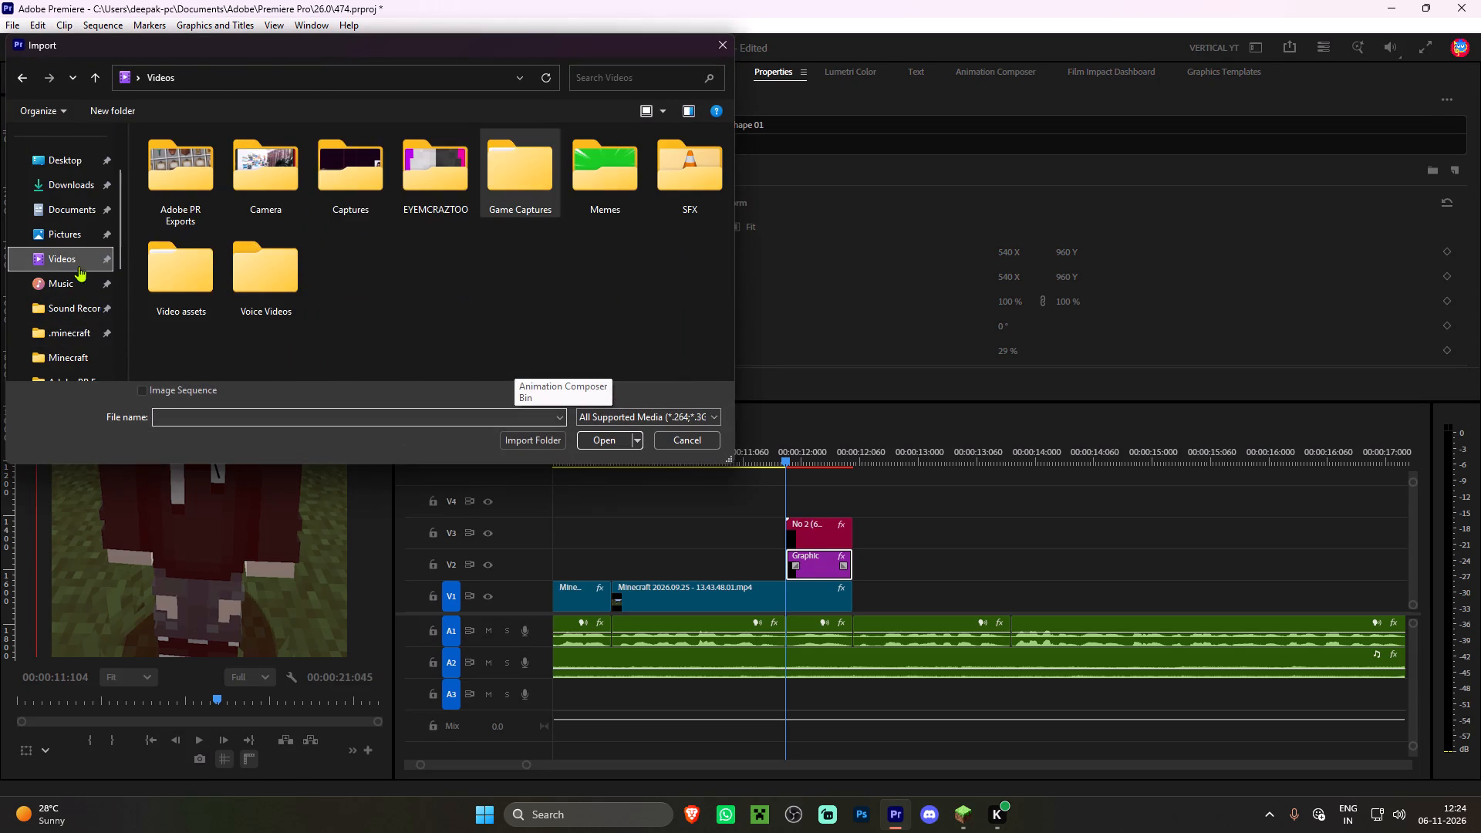
{"action": "double_click", "coordinate": [671, 184]}
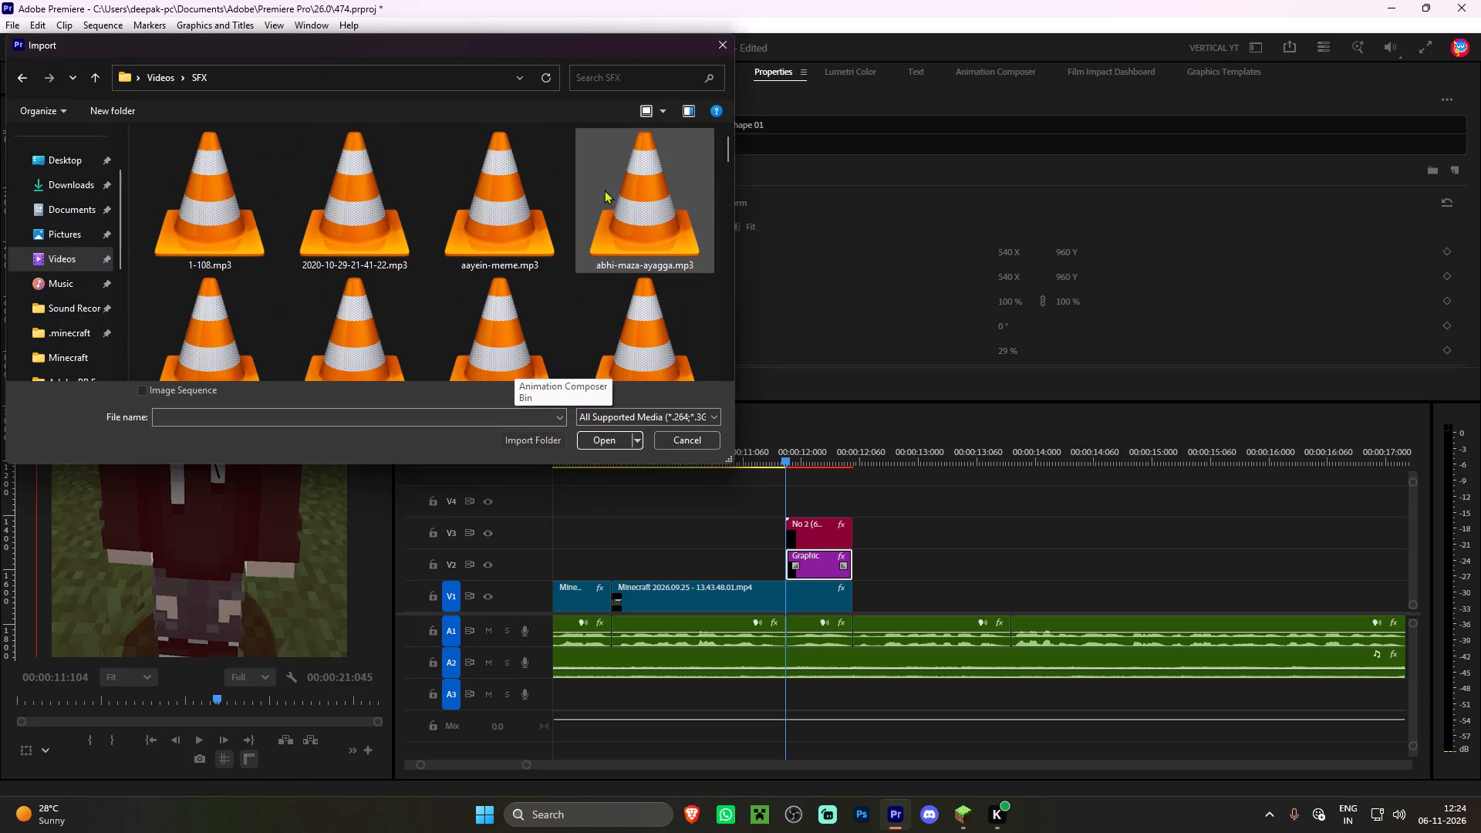
{"action": "scroll", "coordinate": [572, 229], "scroll_direction": "down", "scroll_amount": 2}
{"action": "double_click", "coordinate": [651, 185]}
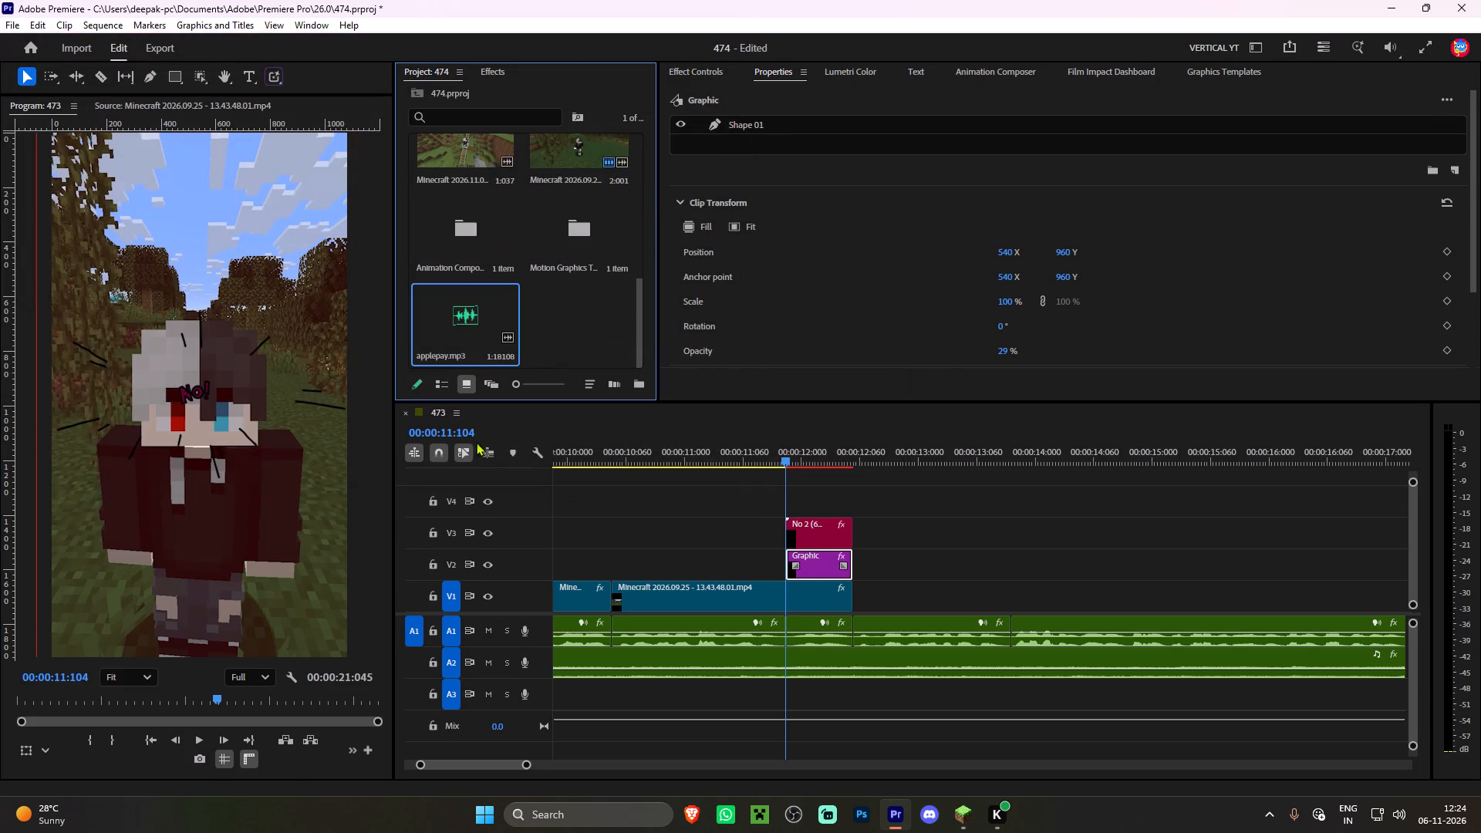
{"action": "left_click_drag", "start_coordinate": [469, 332], "coordinate": [782, 693]}
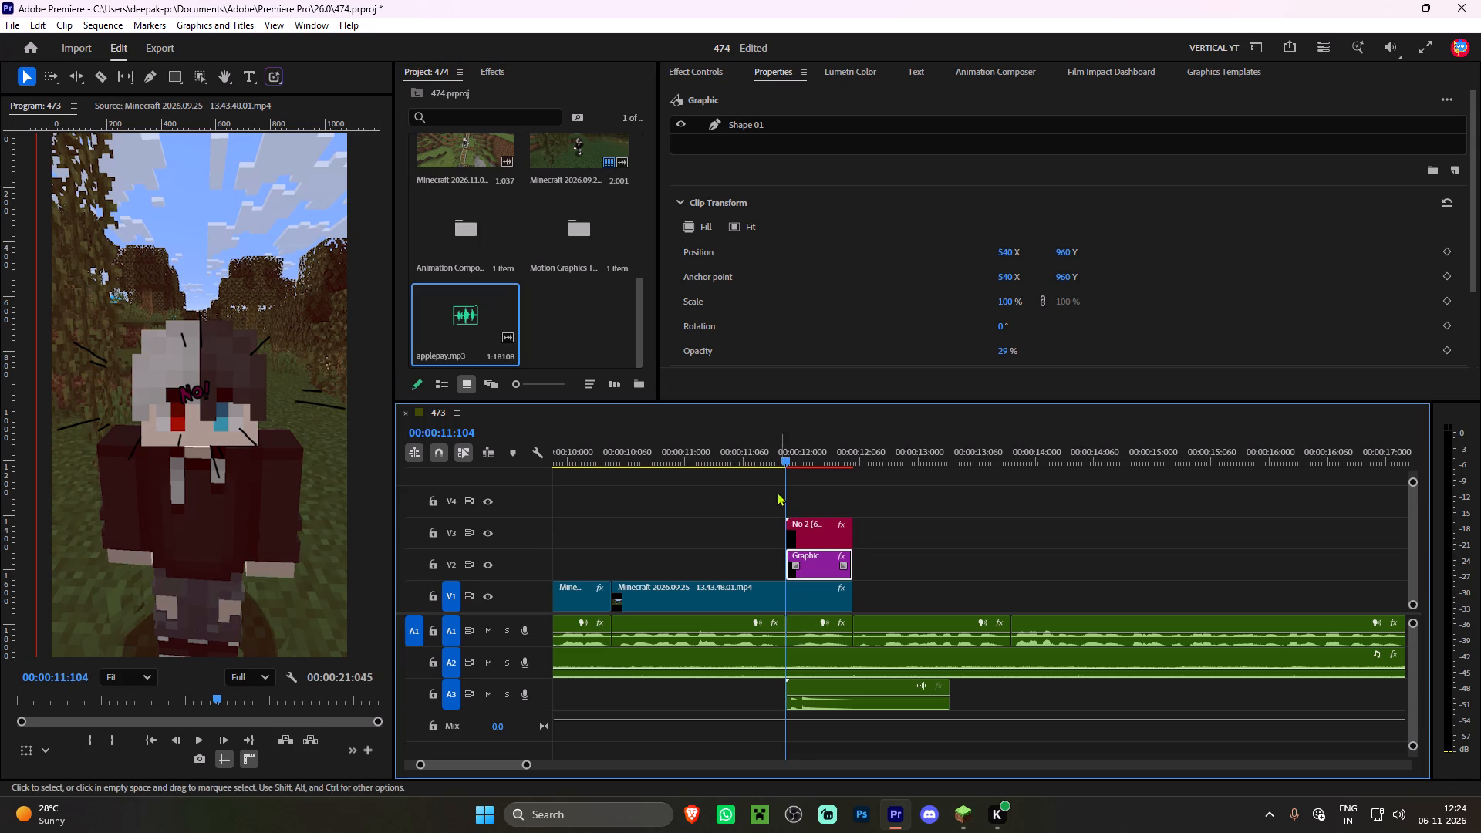
Play the applepay sound under the No! graphic and trim its end to 00:00:12:053.
{"action": "left_click", "coordinate": [774, 453]}
{"action": "key", "text": "space"}
{"action": "key", "text": "space"}
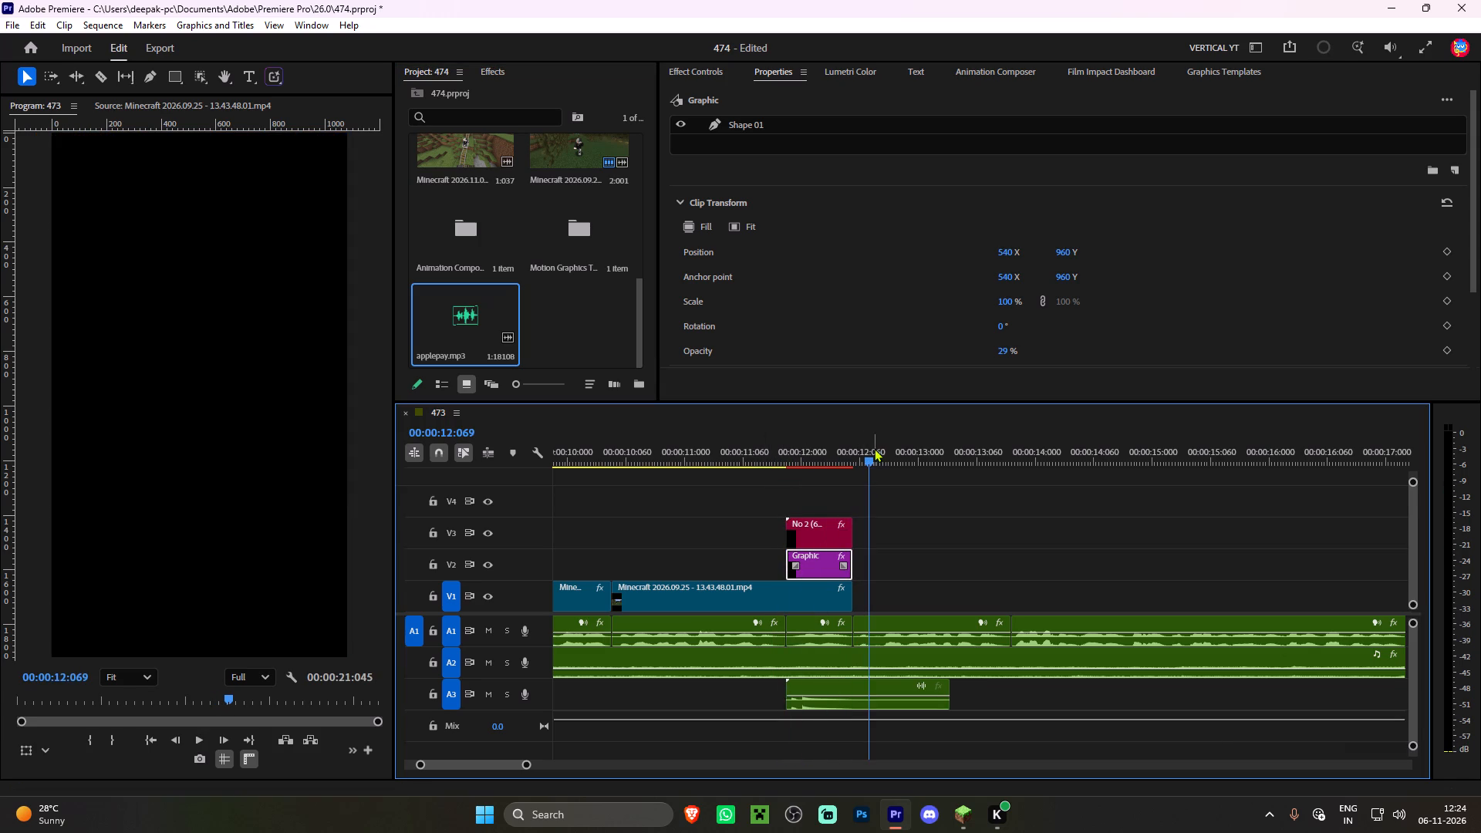
{"action": "left_click_drag", "start_coordinate": [862, 451], "coordinate": [852, 454], "text": "shift"}
{"action": "left_click", "coordinate": [847, 446], "text": "shift"}
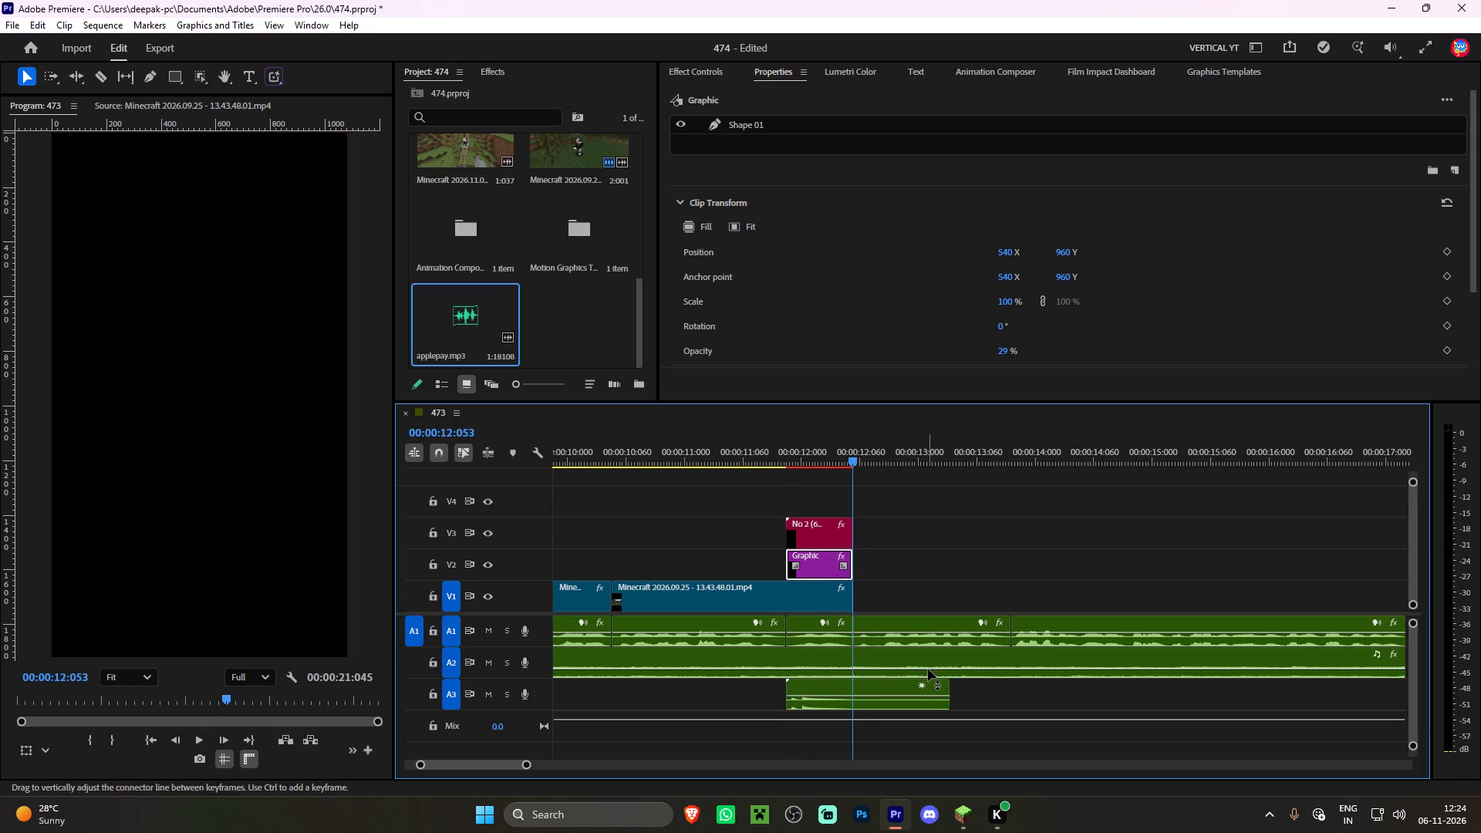
{"action": "left_click_drag", "start_coordinate": [953, 696], "coordinate": [852, 700]}
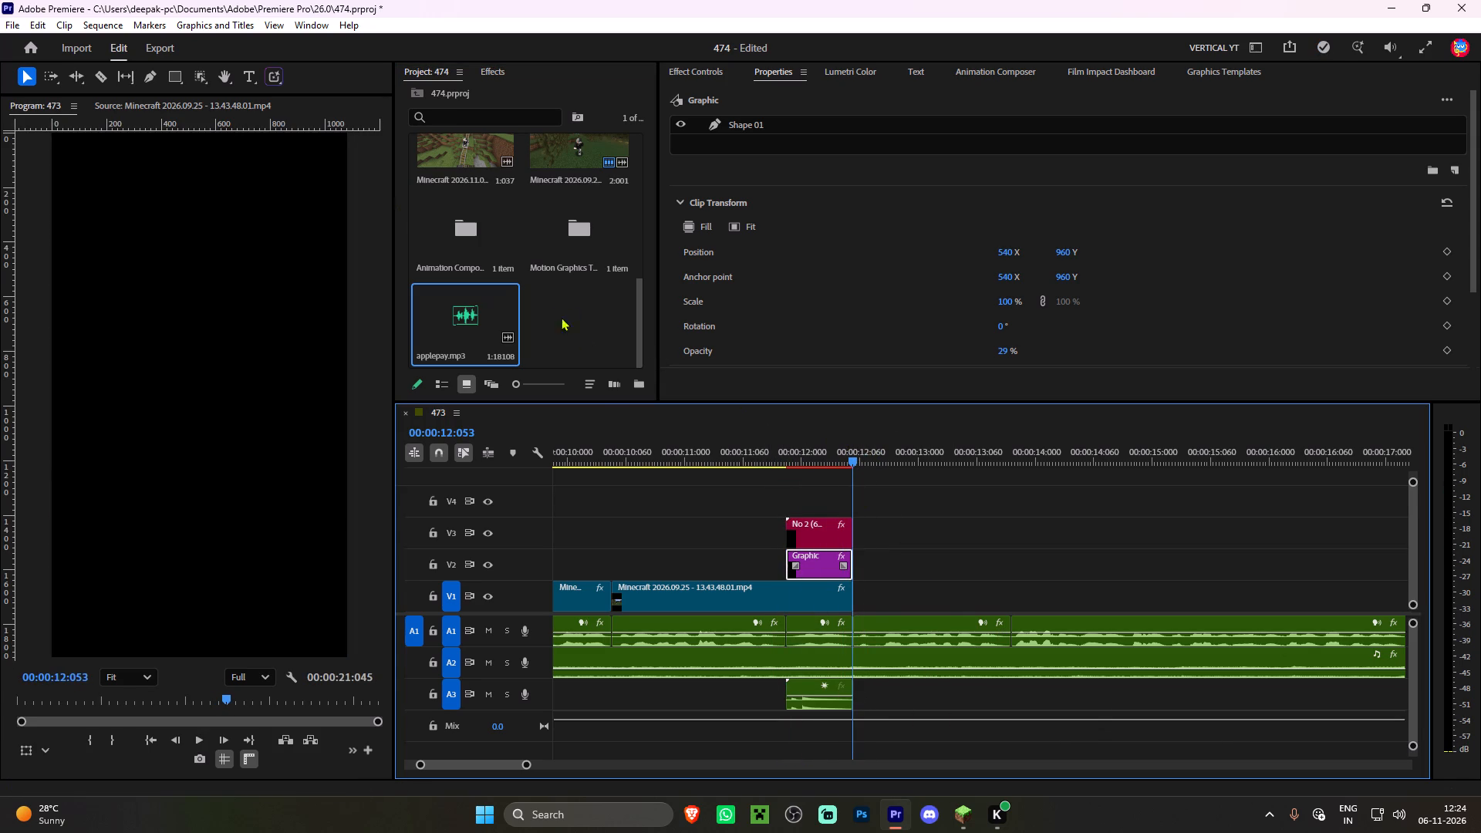
Import the capture Minecraft 2026.10.17 - 13.22.55.07.mp4 from the Game Captures Minecraft folder.
{"action": "double_click", "coordinate": [553, 311]}
{"action": "scroll", "coordinate": [430, 310], "scroll_direction": "down", "scroll_amount": 1}
{"action": "scroll", "coordinate": [30, 264], "scroll_direction": "up", "scroll_amount": 2}
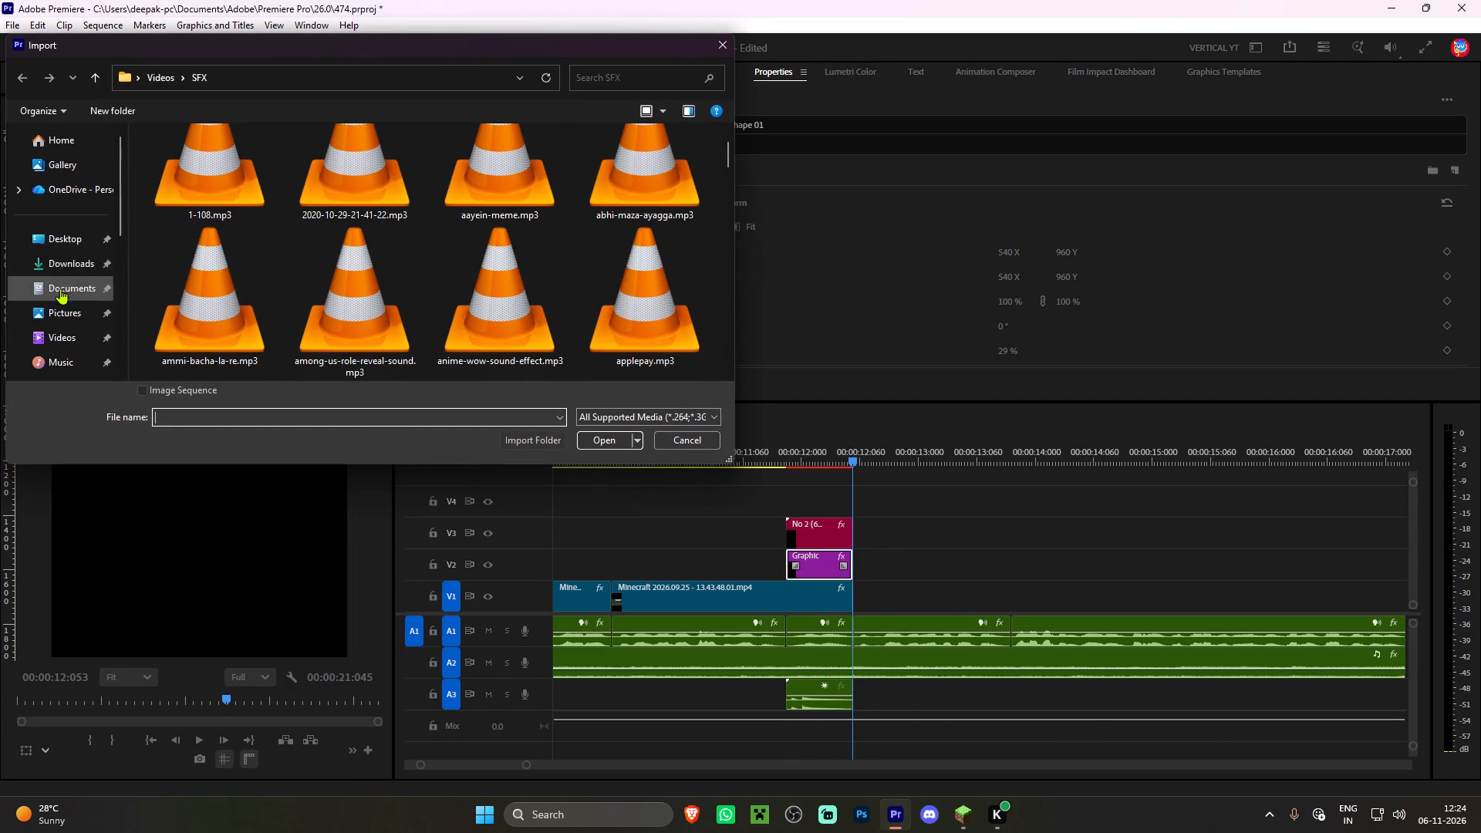
{"action": "left_click", "coordinate": [68, 336]}
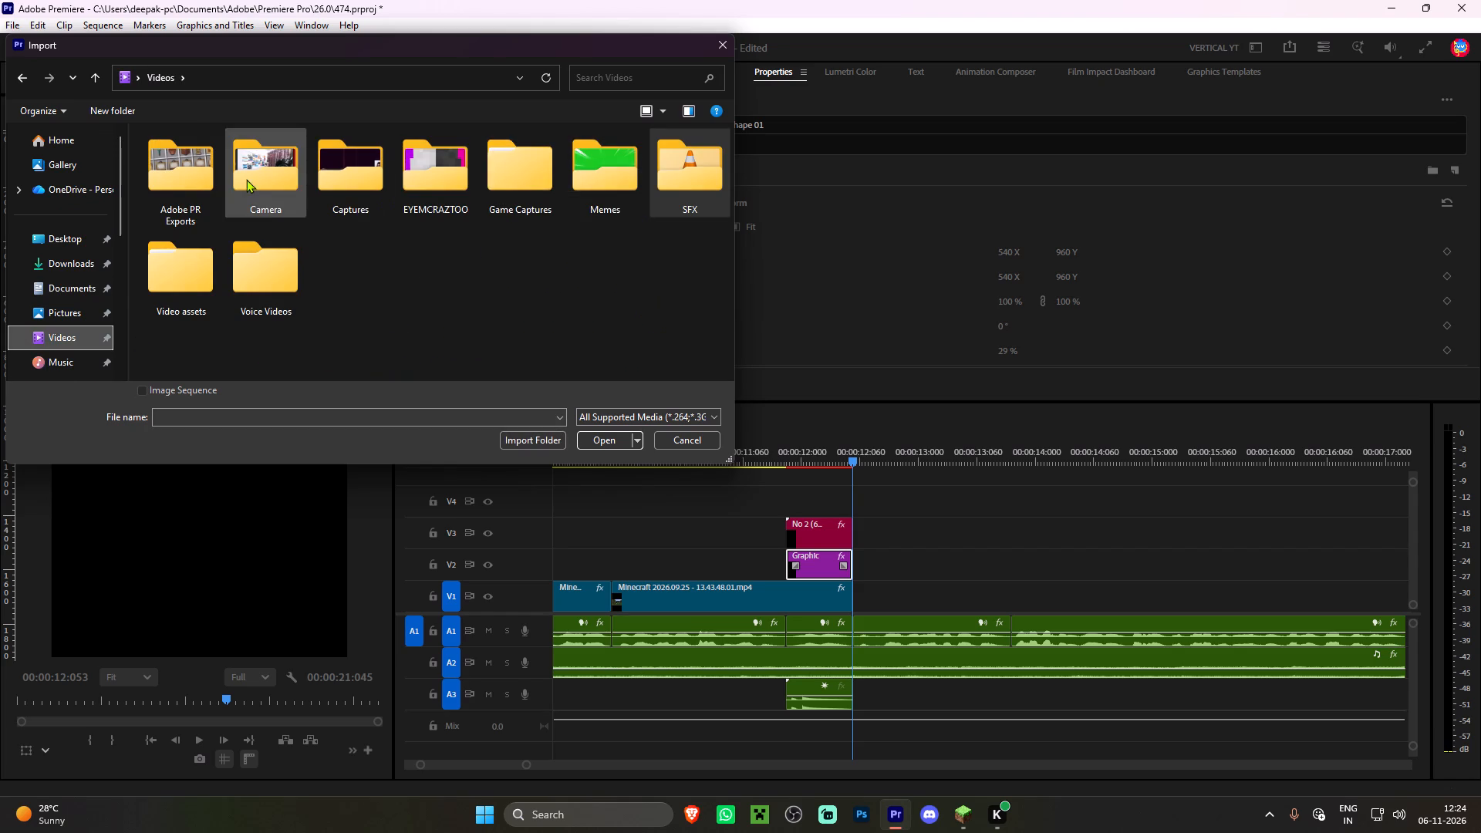
{"action": "double_click", "coordinate": [502, 180]}
{"action": "double_click", "coordinate": [265, 180]}
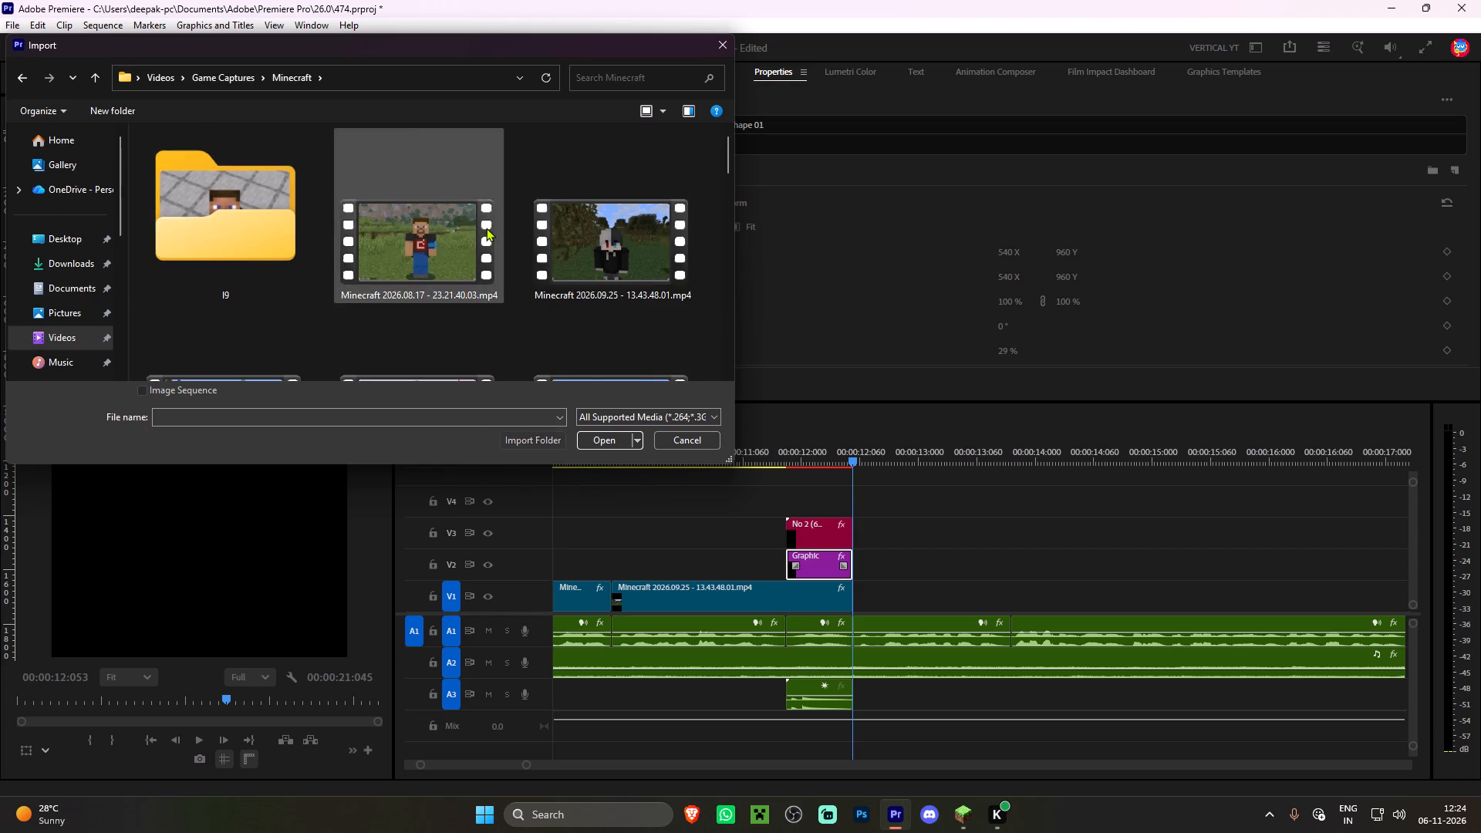
{"action": "scroll", "coordinate": [490, 241], "scroll_direction": "down", "scroll_amount": 2}
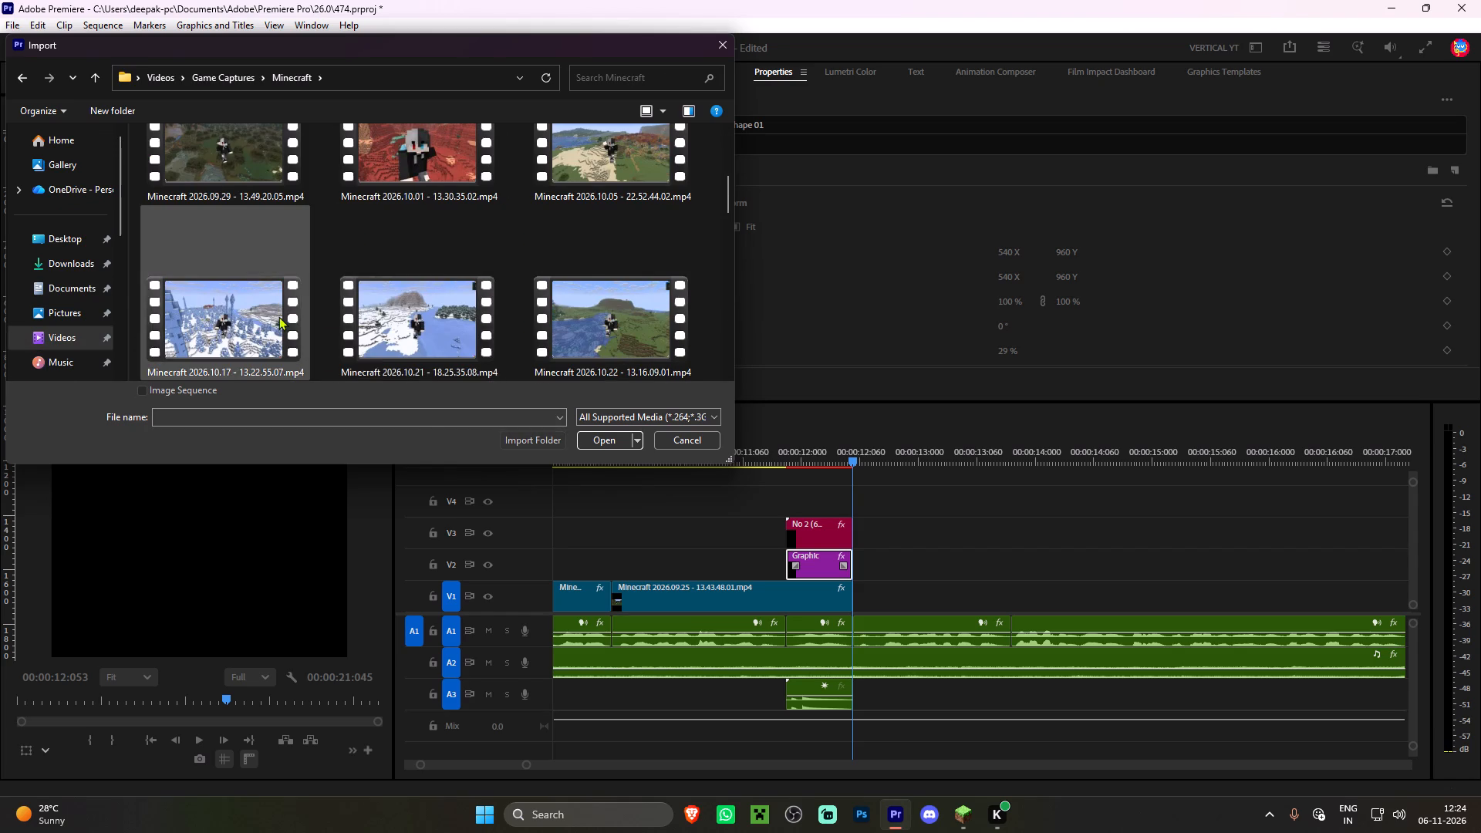
{"action": "double_click", "coordinate": [278, 316]}
Review the snowy Minecraft 2026.10.17 capture and mark a 00:00:01:117 section ending at 00:00:13:108.
{"action": "double_click", "coordinate": [558, 332]}
{"action": "key", "text": "space"}
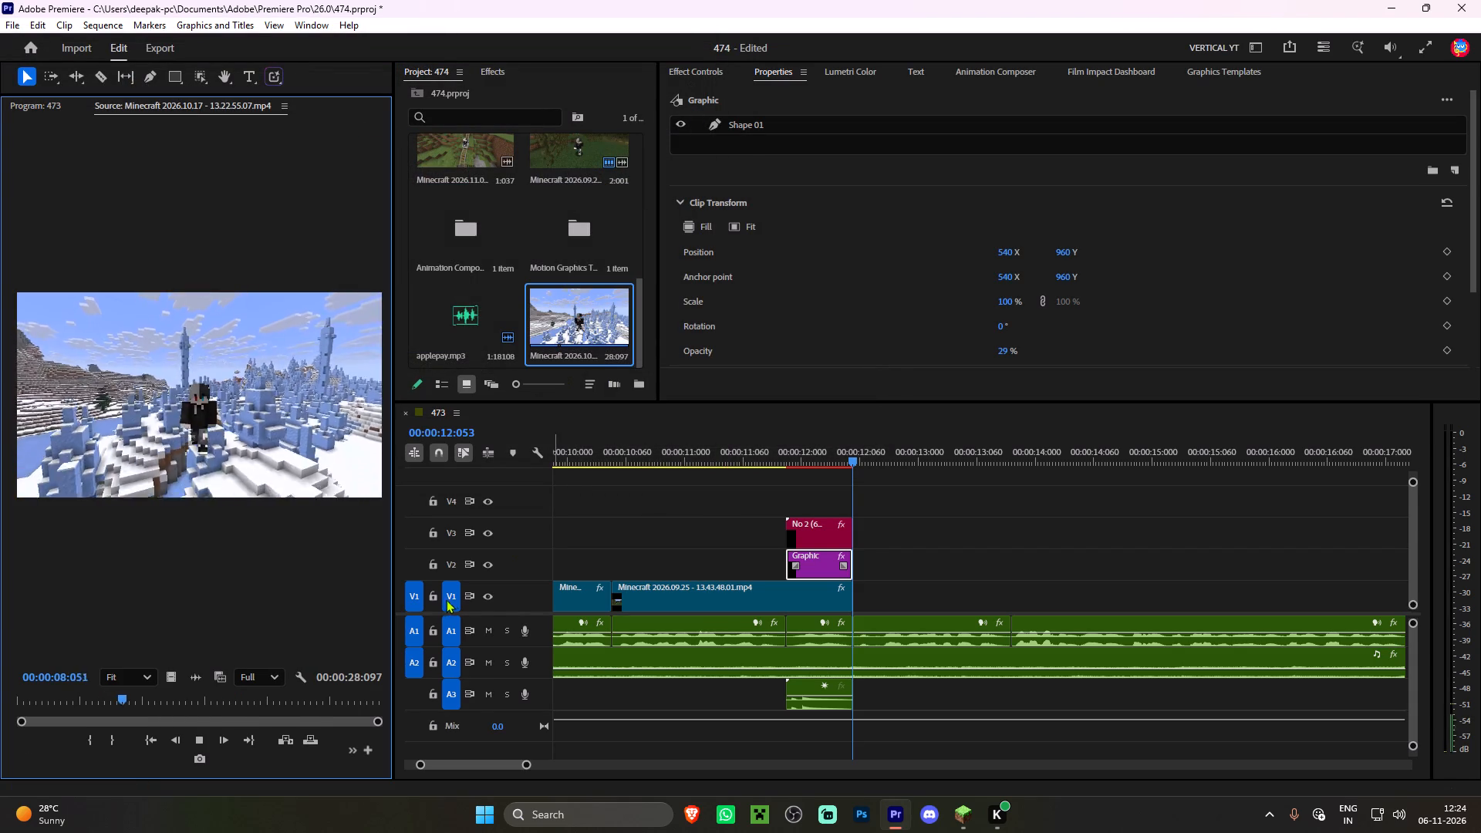
{"action": "key", "text": "space"}
{"action": "key", "text": "i"}
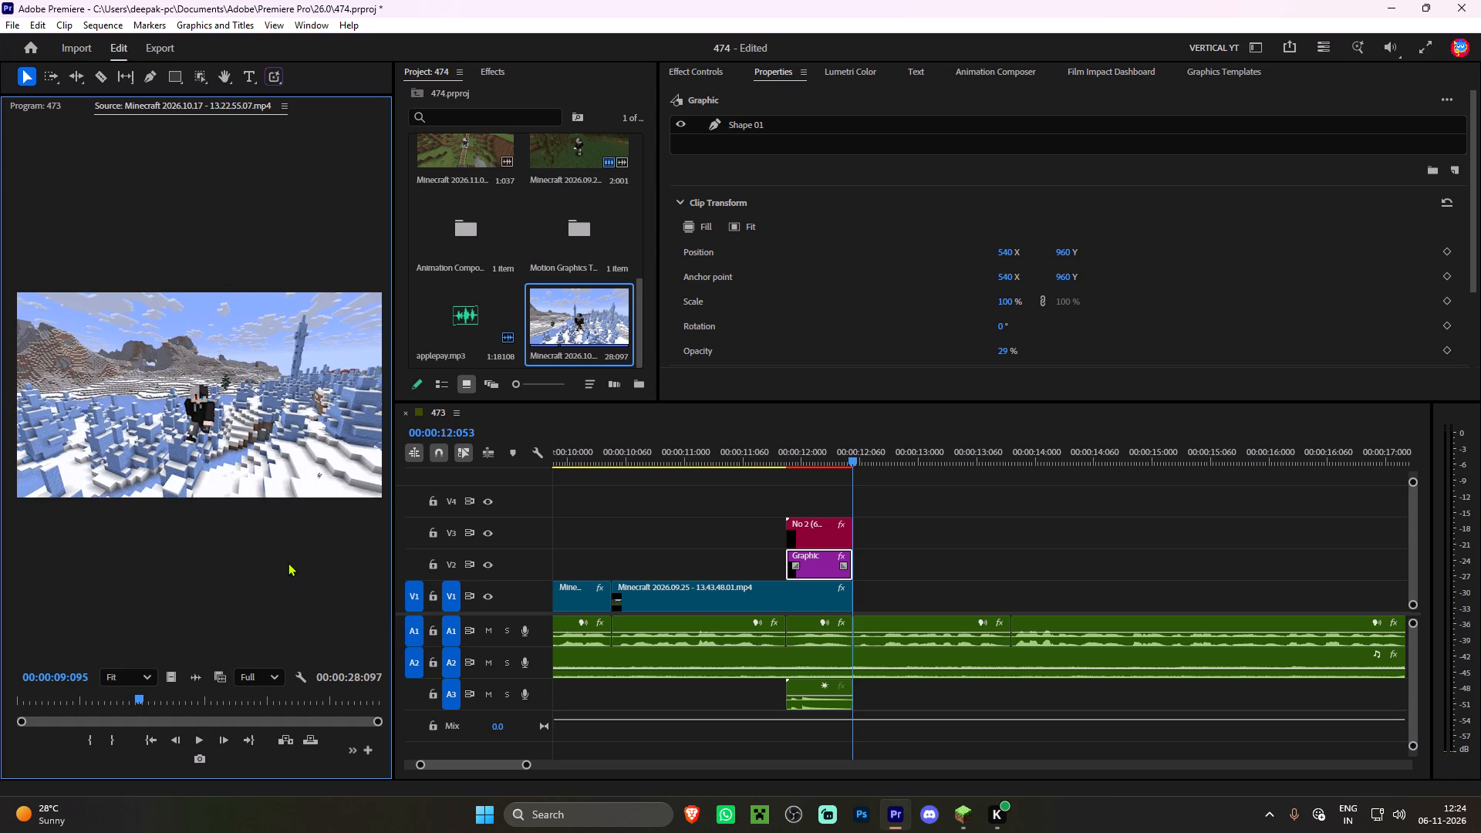
{"action": "key", "text": "space"}
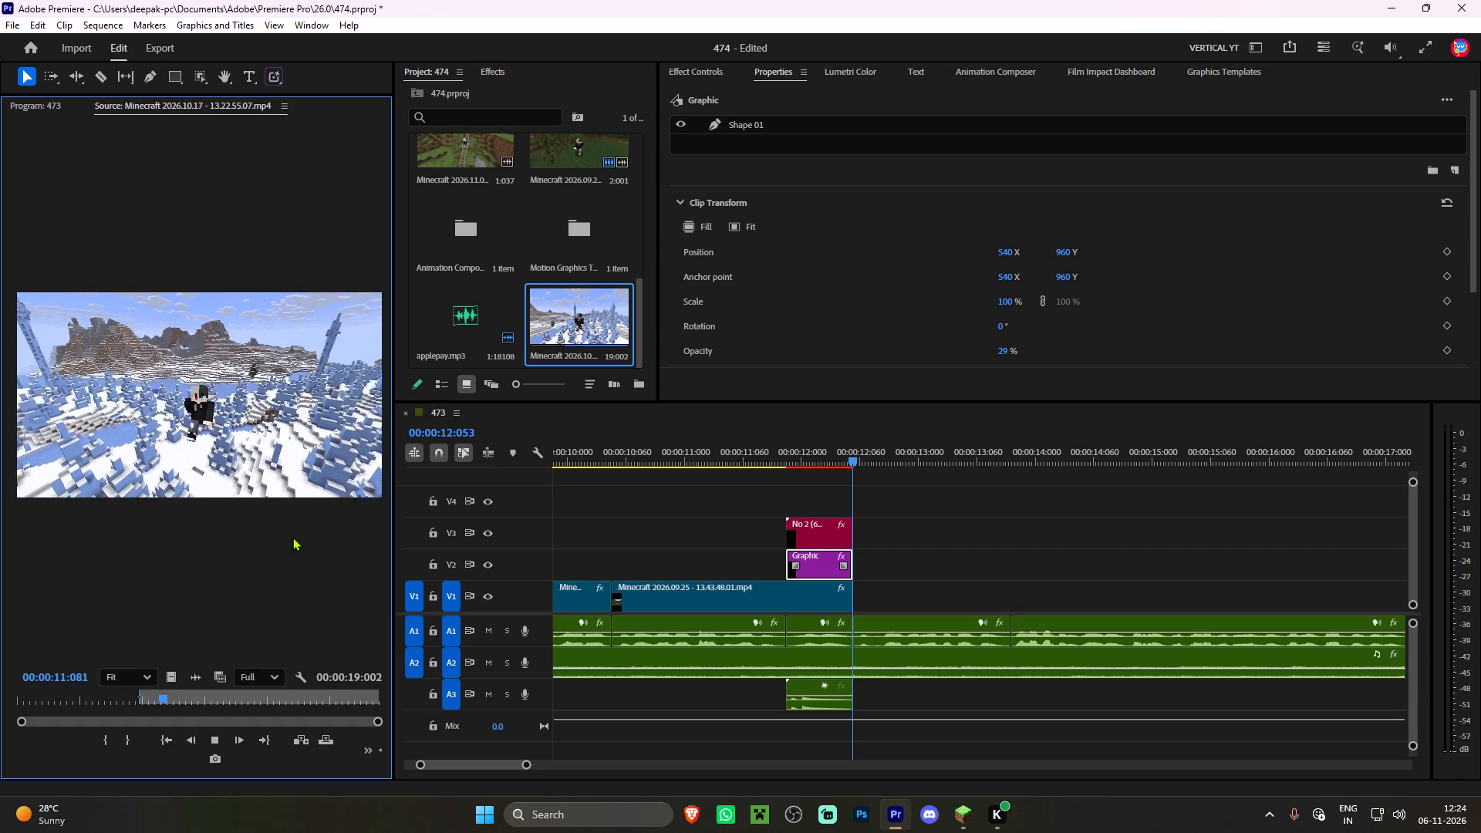
{"action": "key", "text": "space"}
{"action": "type", "text": "i"}
{"action": "key", "text": "space"}
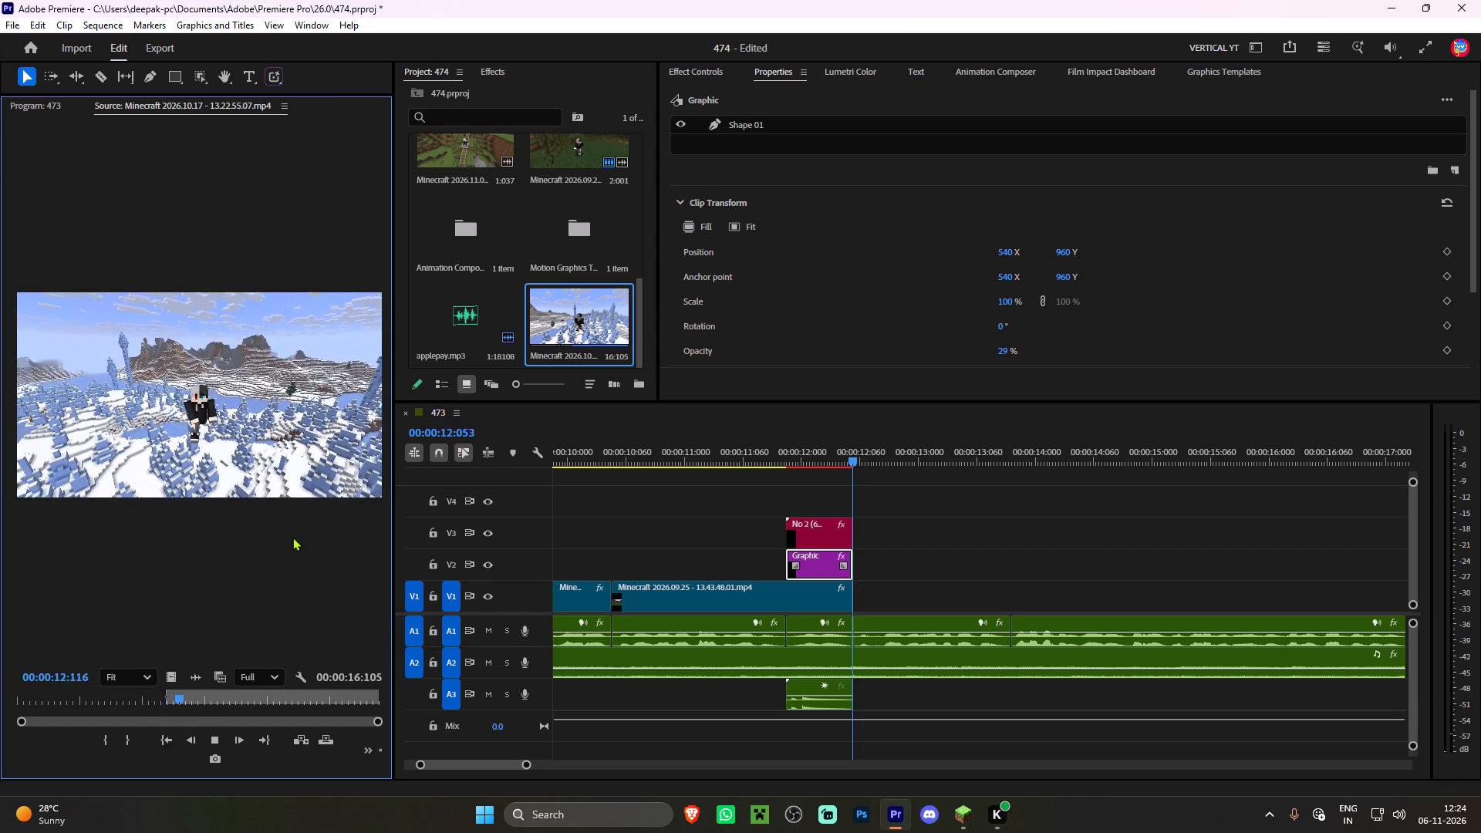
{"action": "key", "text": "space"}
{"action": "key", "text": "o"}
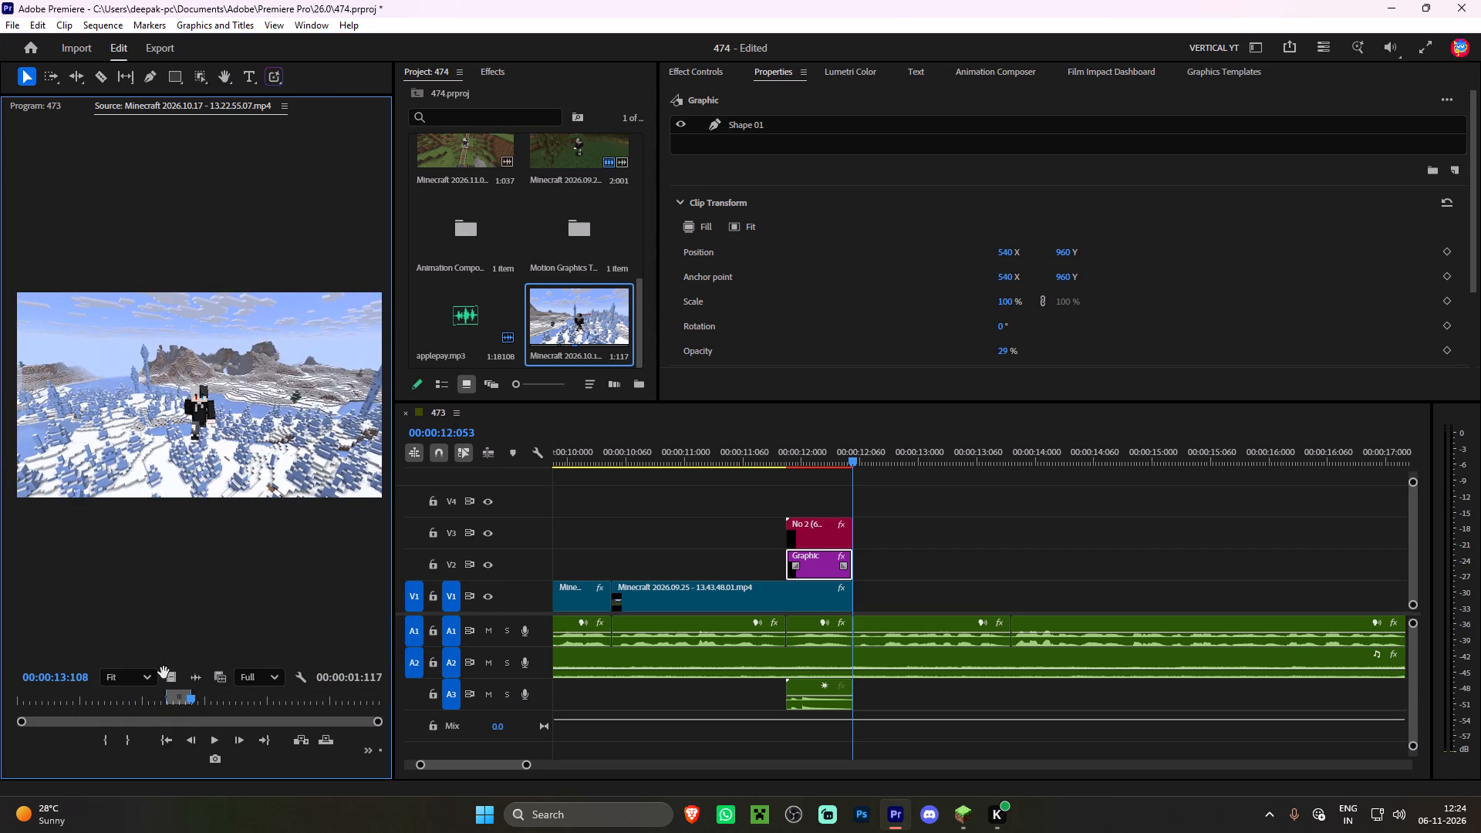
Place the marked snowy section's video on V1 at 00:00:12:053, trim its start, close the gap, and end it at the voiceover cut.
{"action": "left_click_drag", "start_coordinate": [164, 673], "coordinate": [856, 593]}
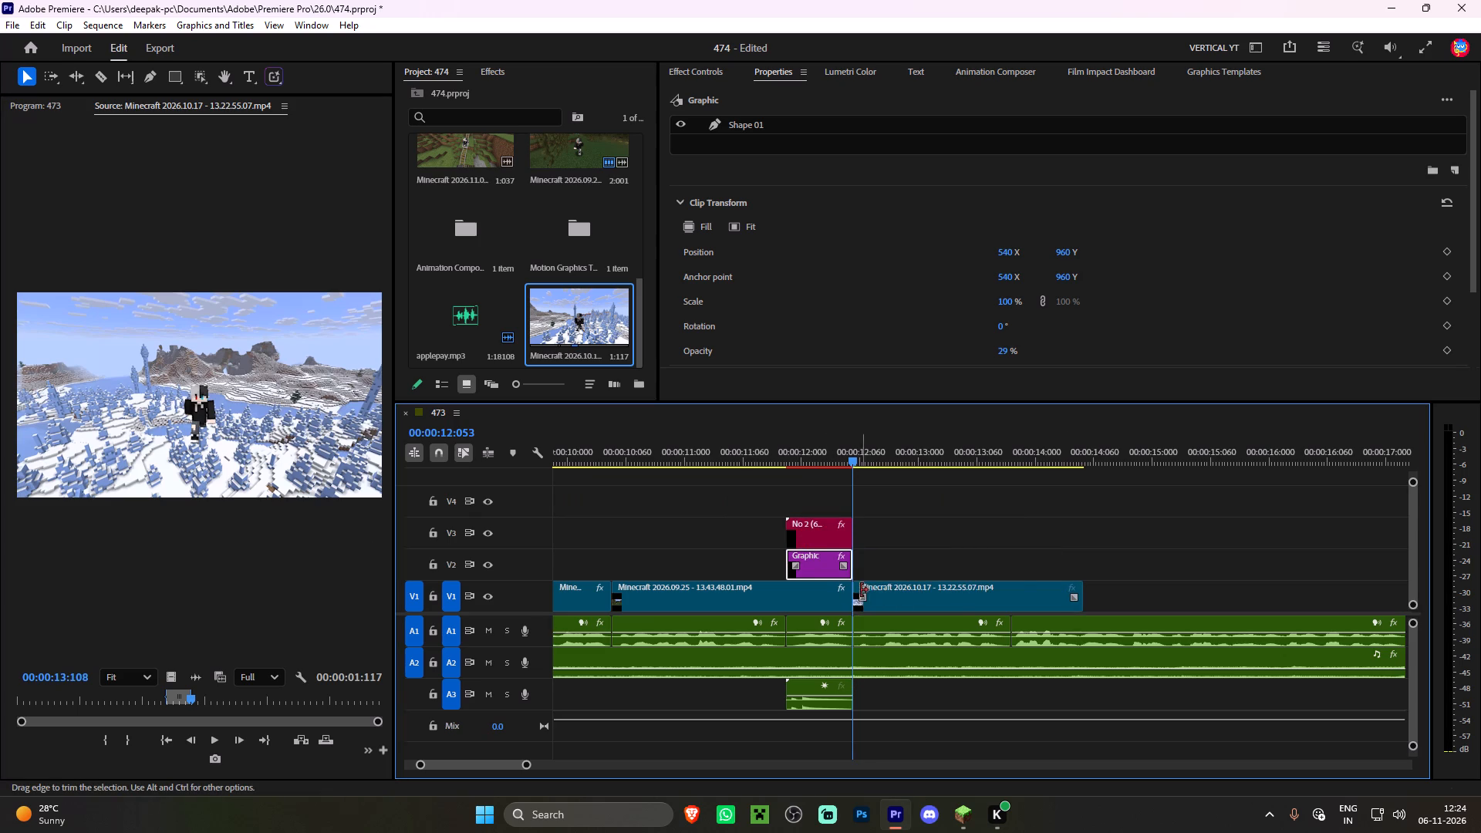
{"action": "left_click_drag", "start_coordinate": [859, 589], "coordinate": [905, 595]}
{"action": "left_click_drag", "start_coordinate": [944, 609], "coordinate": [905, 609]}
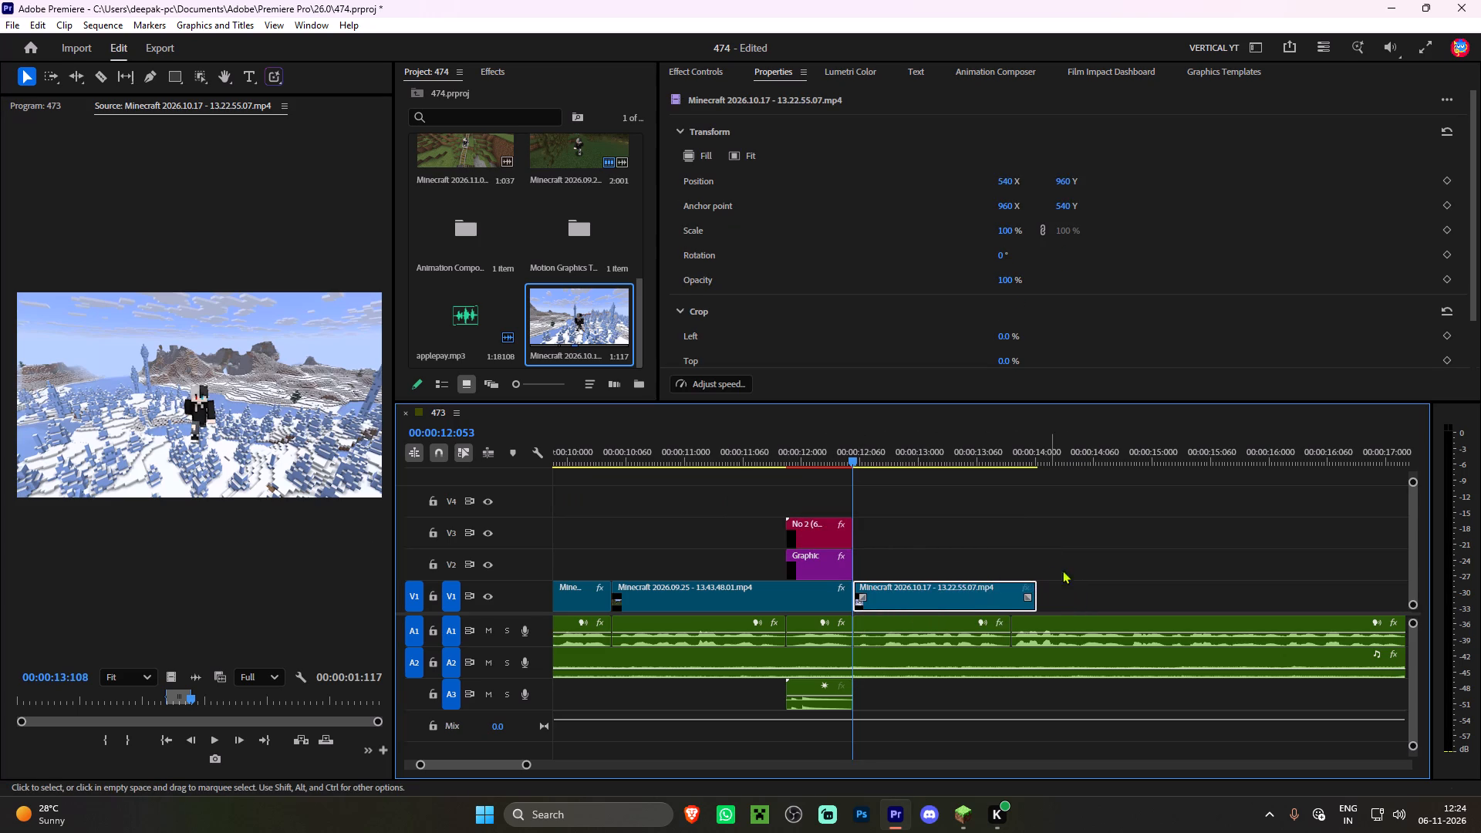
{"action": "left_click", "coordinate": [496, 72]}
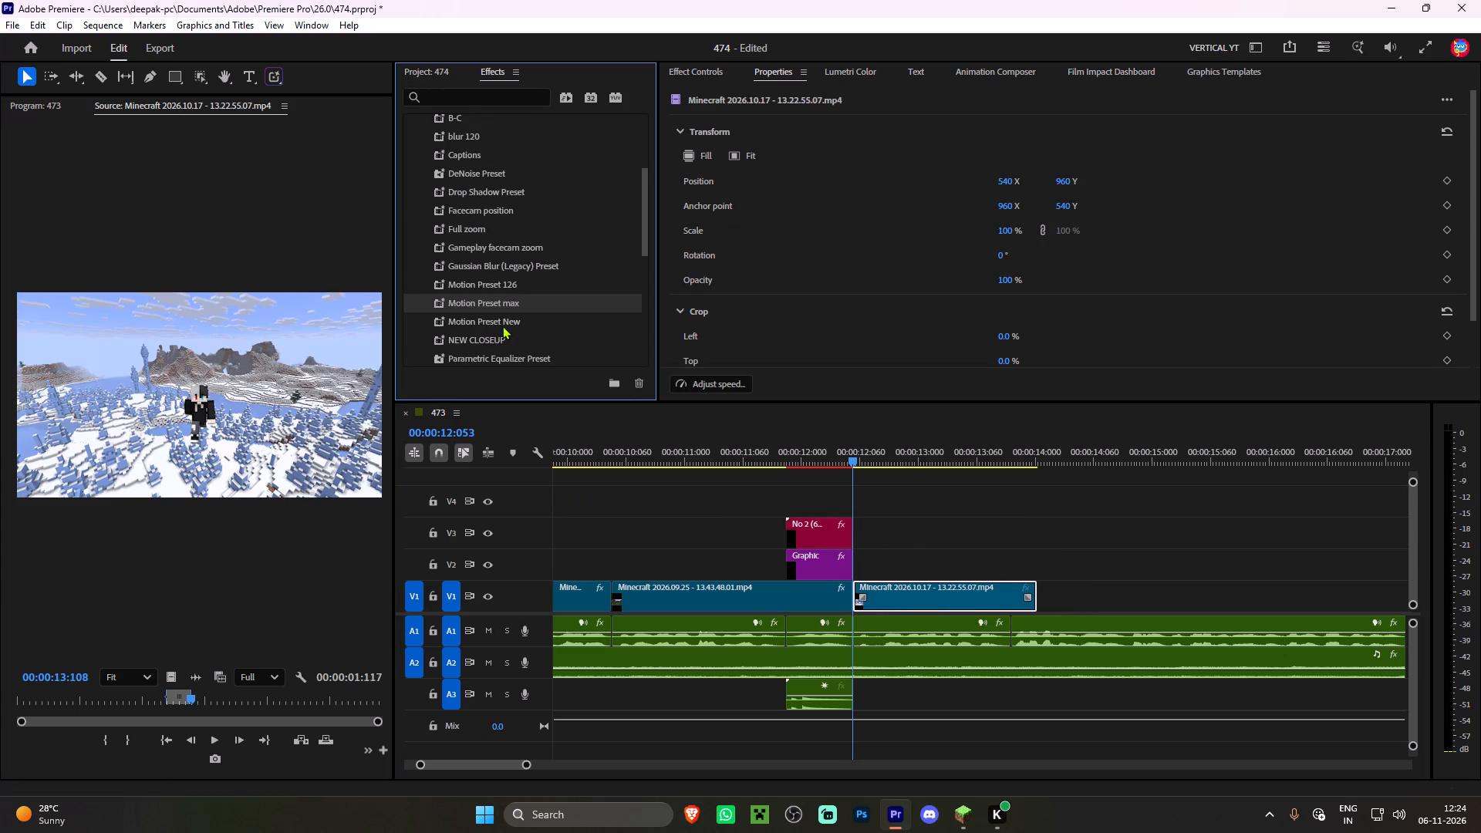
{"action": "left_click_drag", "start_coordinate": [1045, 597], "coordinate": [1018, 600]}
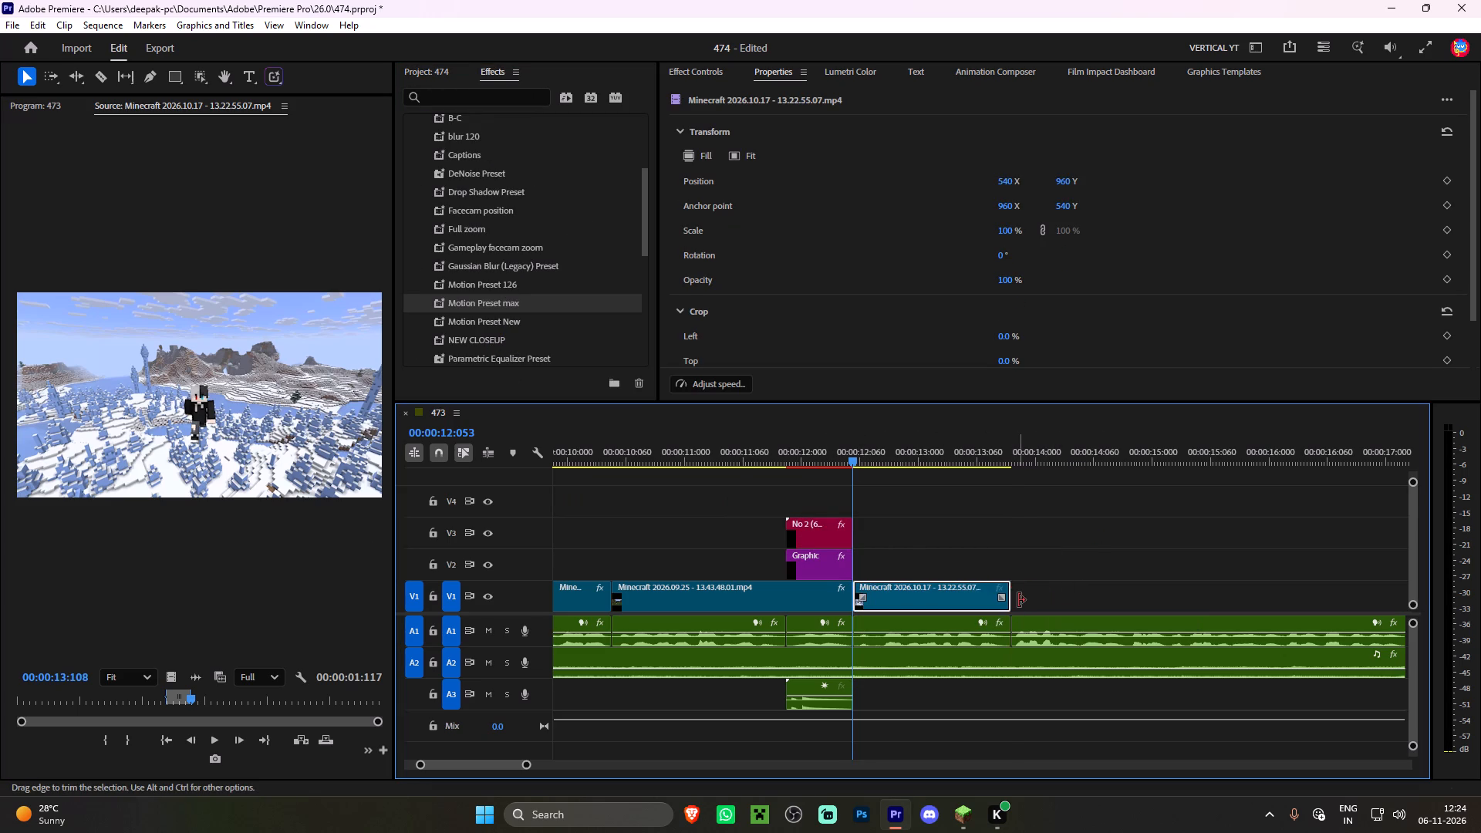
Apply the NEW CLOSEUP preset to the snowy Minecraft 2026.10.17 clip on V1.
{"action": "left_click_drag", "start_coordinate": [504, 317], "coordinate": [604, 360]}
{"action": "left_click_drag", "start_coordinate": [501, 342], "coordinate": [920, 599]}
Move the snowy clip's middle Position and Scale keyframes close to its start, and the last pair to about 00:00:13:070.
{"action": "left_click", "coordinate": [683, 72]}
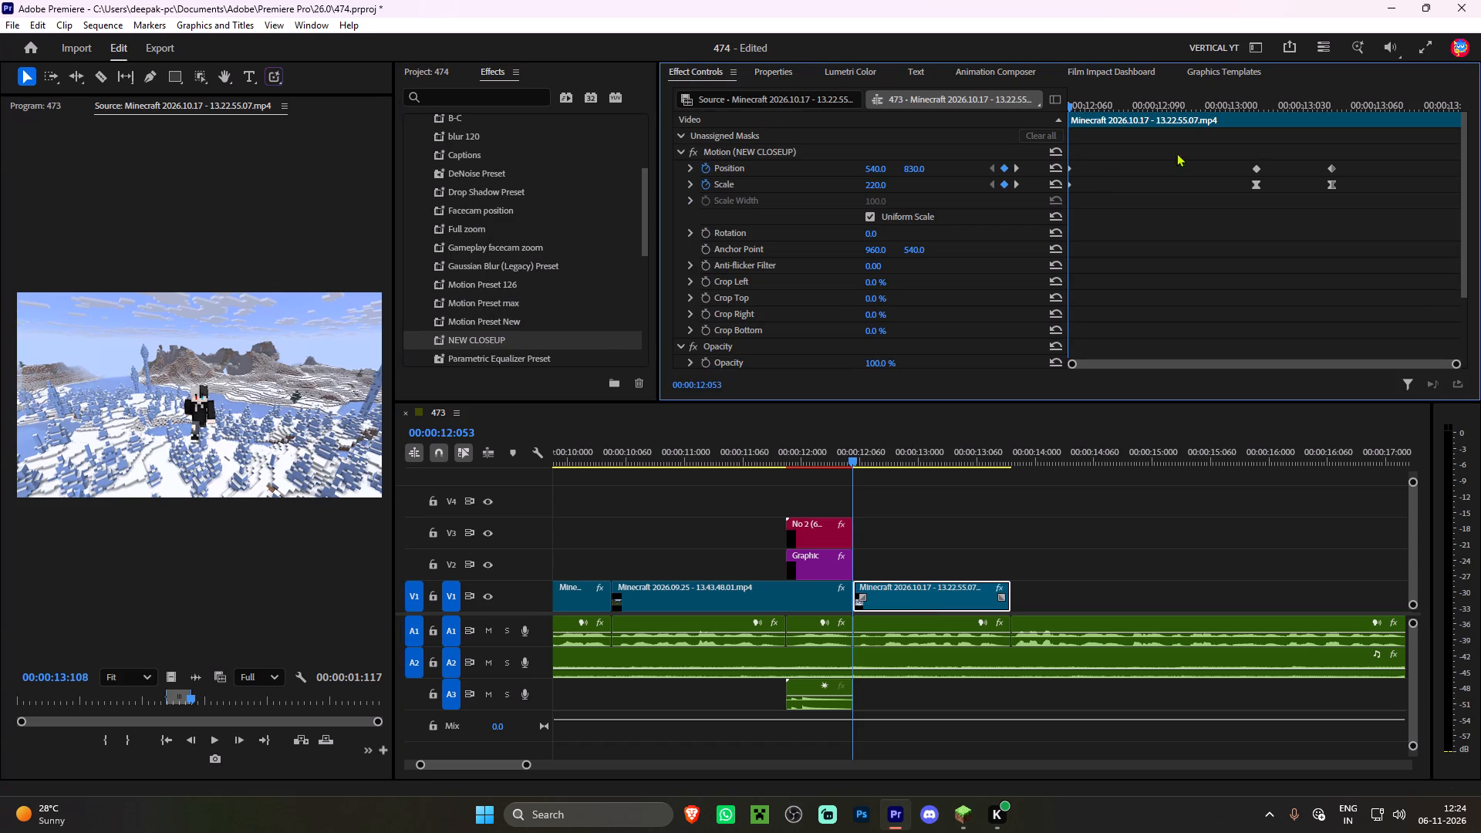
{"action": "left_click_drag", "start_coordinate": [1200, 143], "coordinate": [1327, 217]}
{"action": "left_click_drag", "start_coordinate": [1222, 128], "coordinate": [1274, 218]}
{"action": "left_click_drag", "start_coordinate": [1254, 171], "coordinate": [1127, 178]}
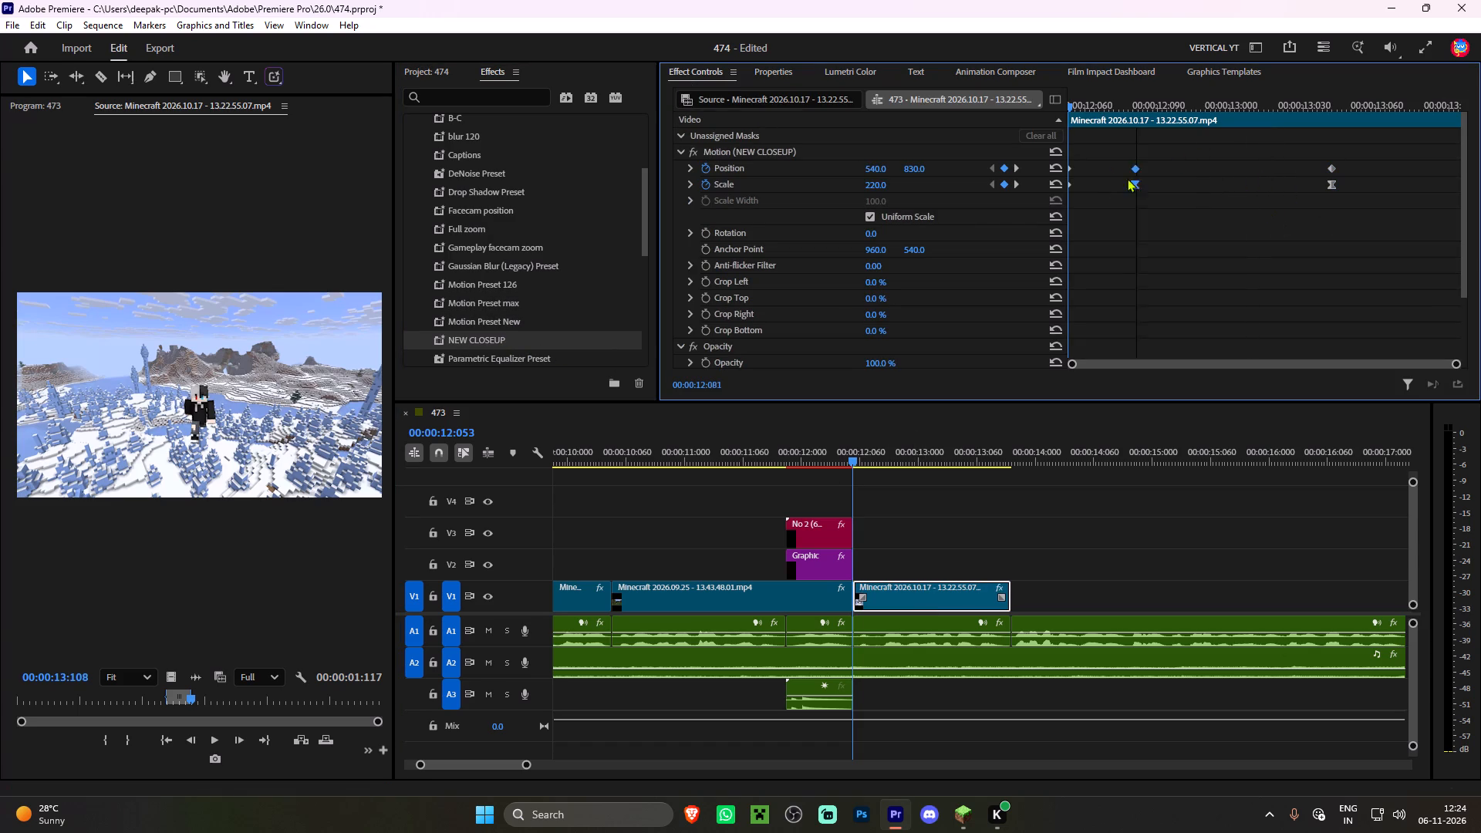
{"action": "left_click_drag", "start_coordinate": [1127, 178], "coordinate": [1088, 180]}
{"action": "key", "text": "space"}
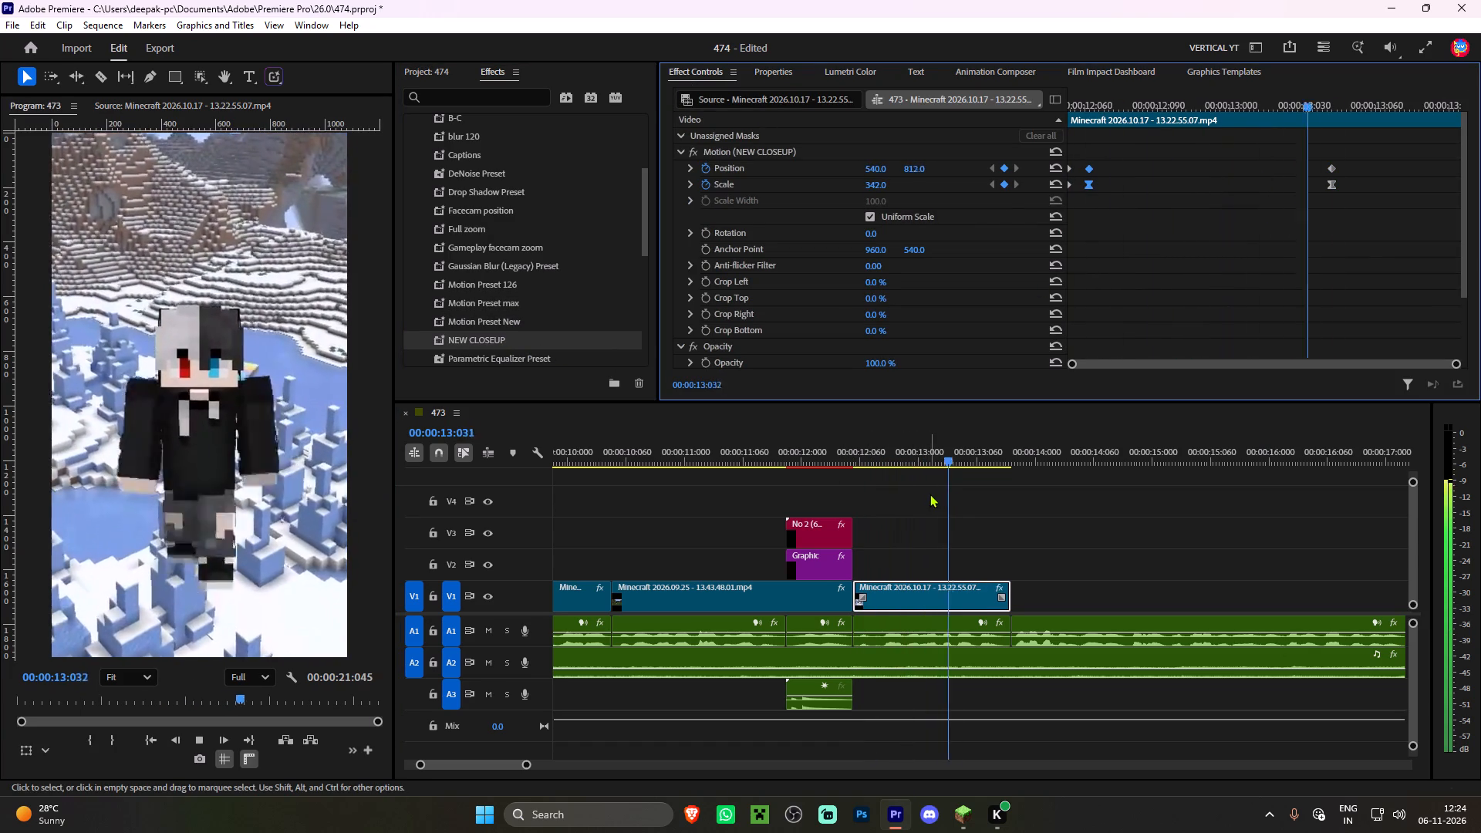
{"action": "key", "text": "space"}
{"action": "left_click_drag", "start_coordinate": [1304, 142], "coordinate": [1348, 226]}
{"action": "left_click_drag", "start_coordinate": [1297, 143], "coordinate": [1363, 238]}
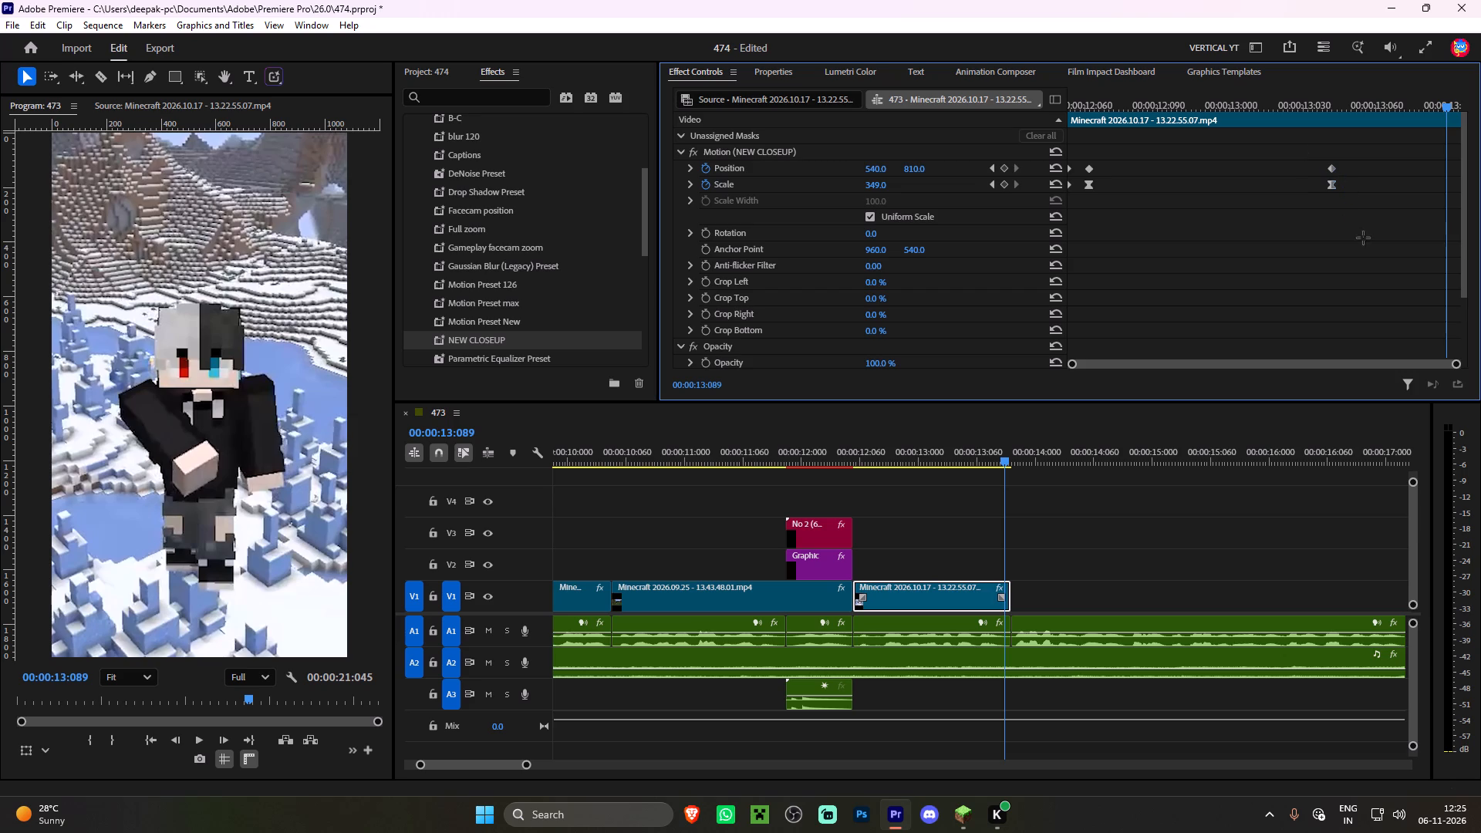
{"action": "left_click_drag", "start_coordinate": [1363, 238], "coordinate": [1358, 228]}
{"action": "left_click_drag", "start_coordinate": [1333, 169], "coordinate": [1400, 180]}
Play the sequence from the No! graphic through the snowy clip to check the retimed close-up zoom.
{"action": "left_click", "coordinate": [810, 449]}
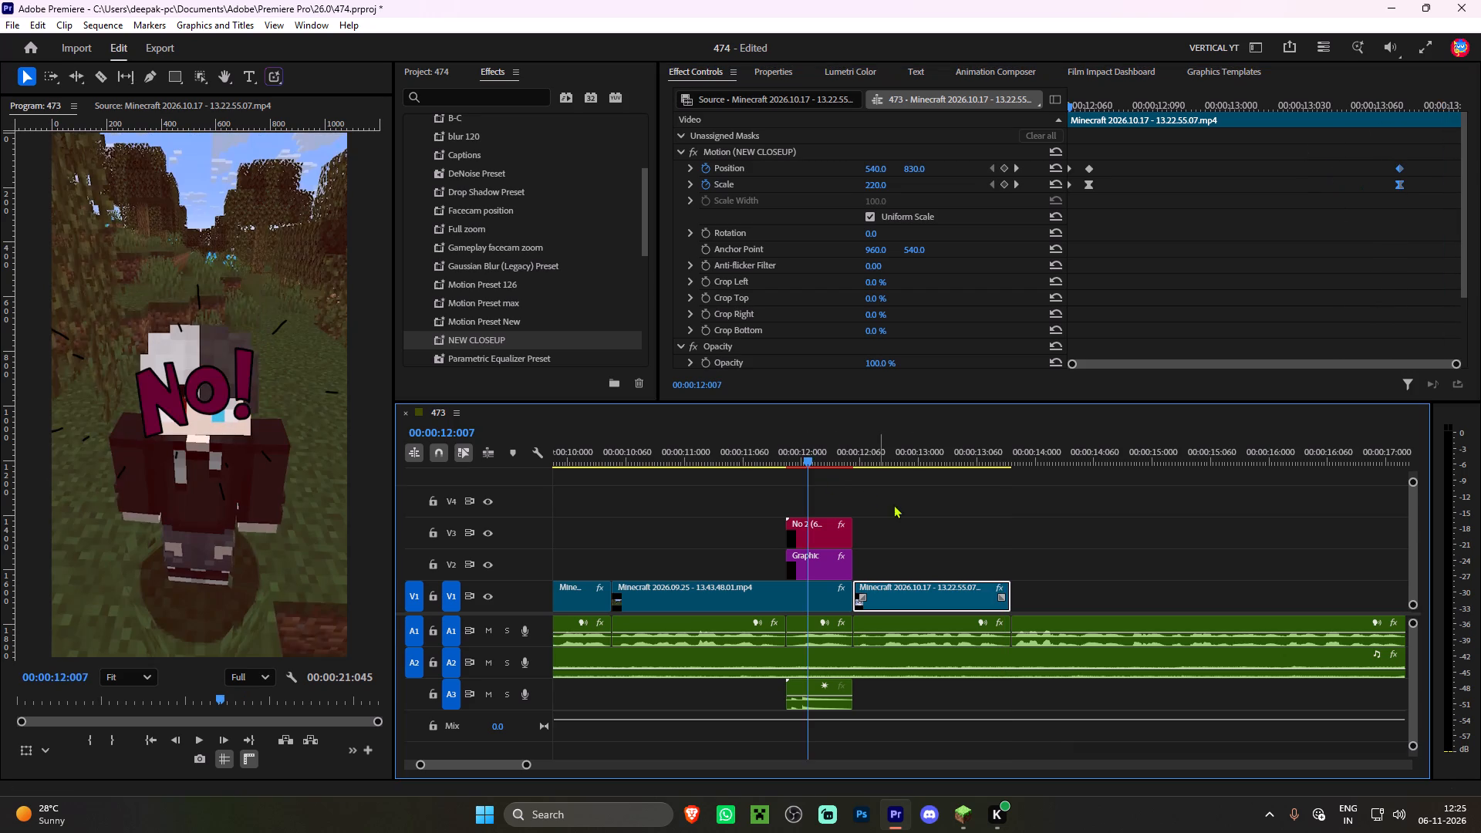
{"action": "key", "text": "space"}
{"action": "left_click", "coordinate": [898, 507]}
{"action": "scroll", "coordinate": [898, 507], "scroll_direction": "down", "scroll_amount": 10, "text": "alt"}
{"action": "scroll", "coordinate": [821, 507], "scroll_direction": "down", "scroll_amount": 5}
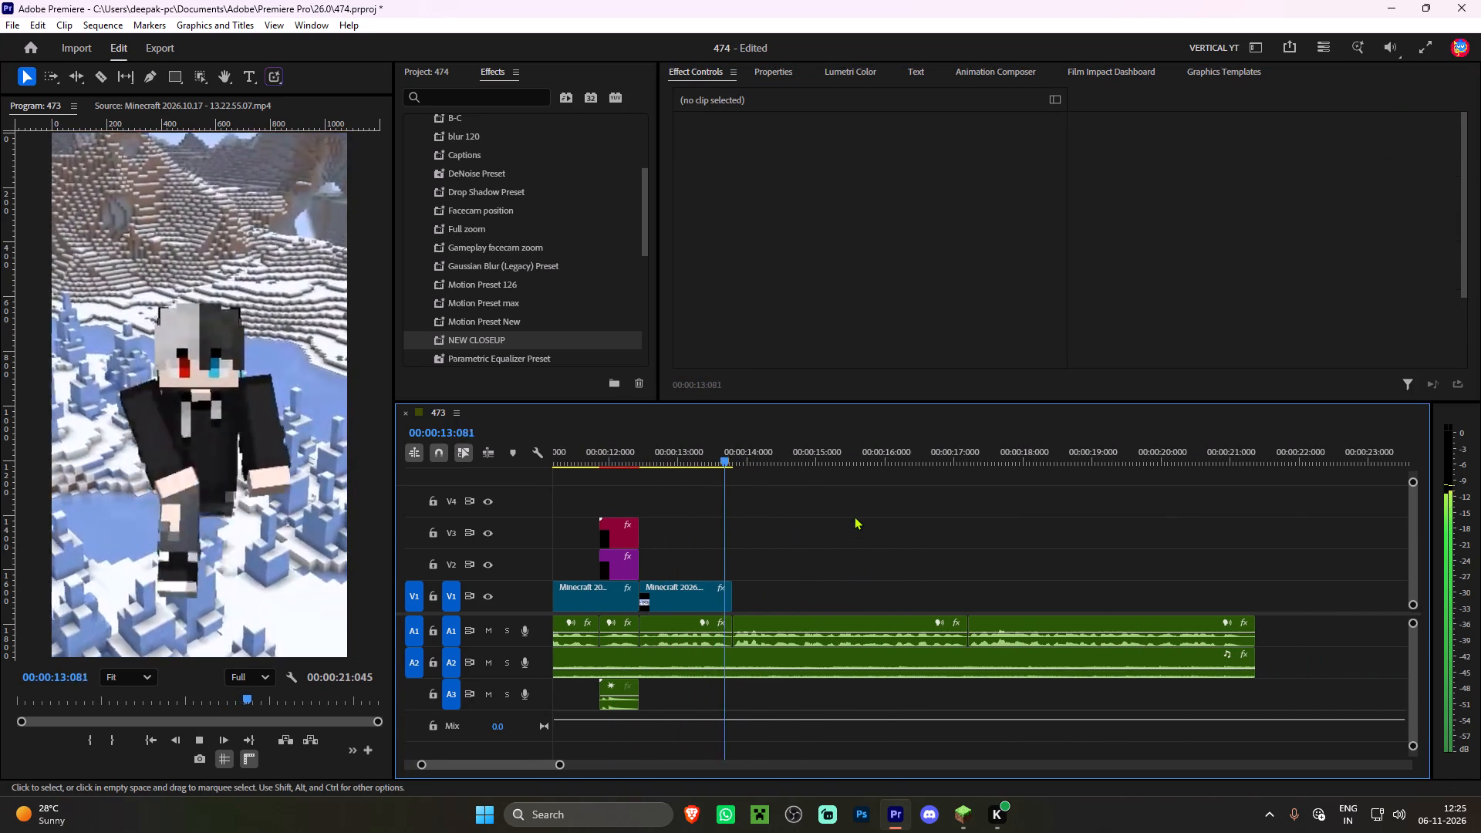
Import the capture Minecraft 2026.11.06 - 12.16.38.05.mp4 from the Game Captures Minecraft folder.
{"action": "left_click", "coordinate": [738, 452], "text": "shift"}
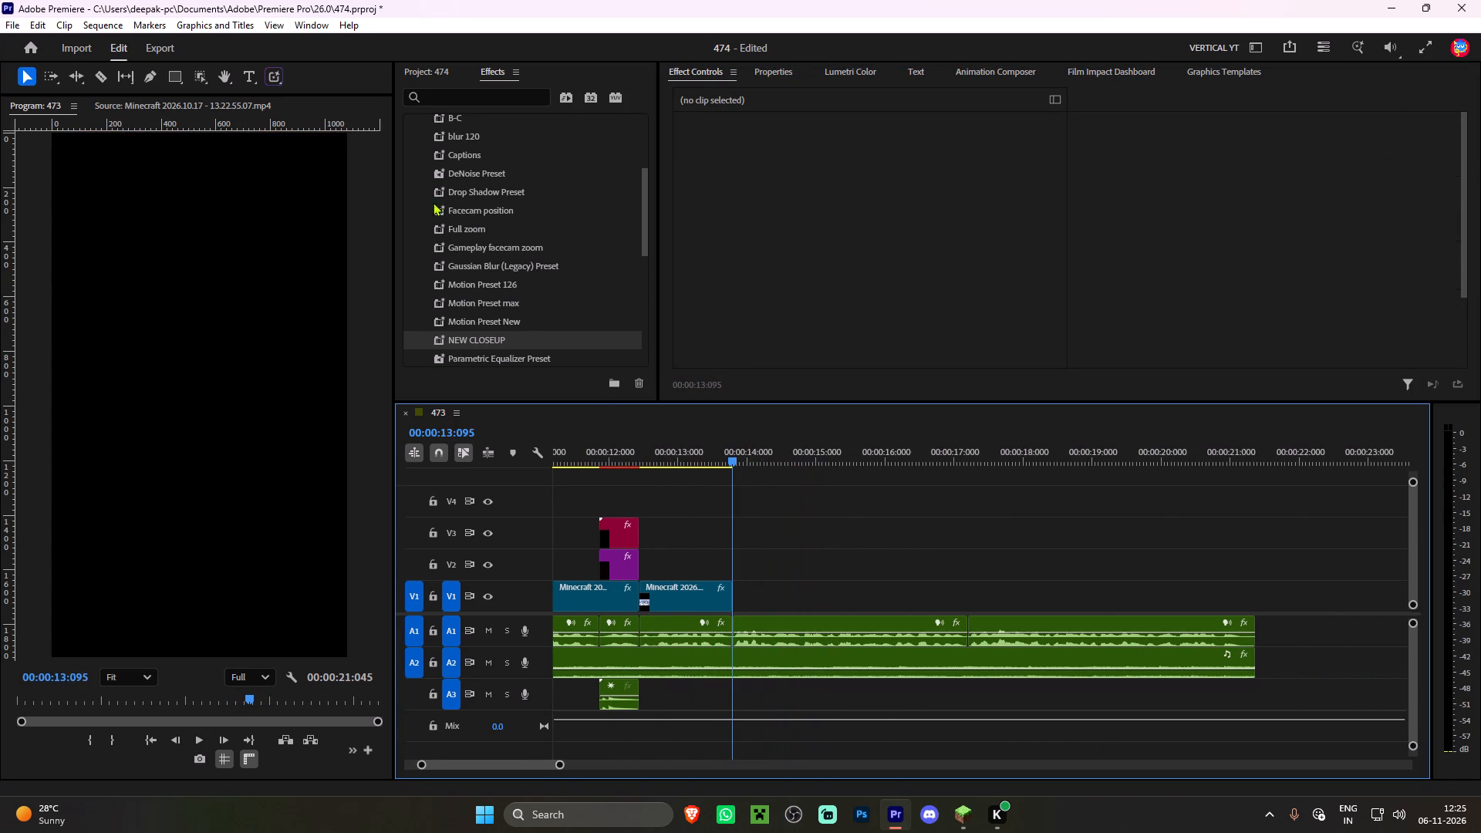
{"action": "left_click", "coordinate": [424, 69]}
{"action": "scroll", "coordinate": [518, 305], "scroll_direction": "down", "scroll_amount": 5}
{"action": "double_click", "coordinate": [523, 366]}
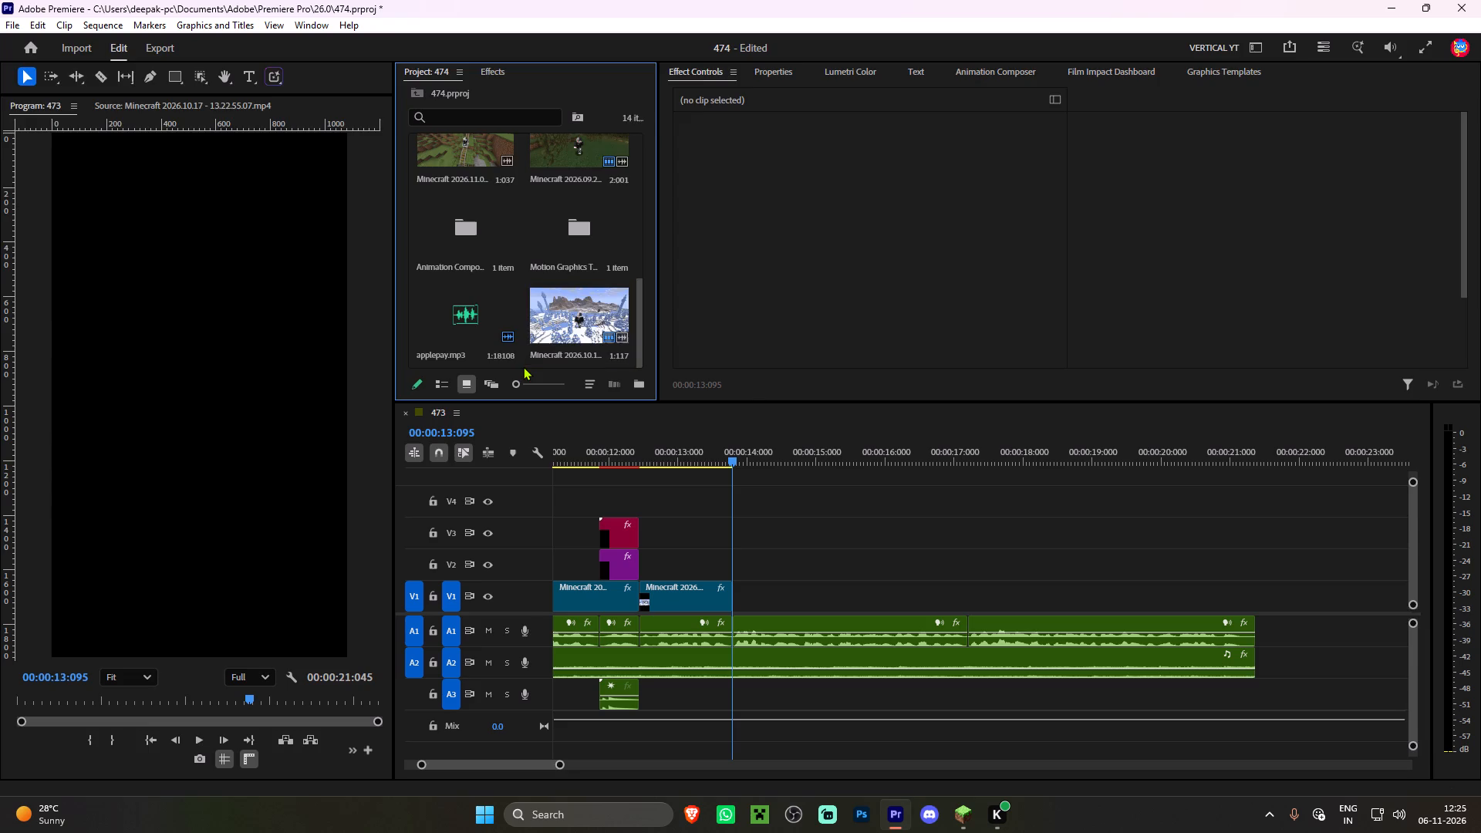
{"action": "scroll", "coordinate": [583, 295], "scroll_direction": "down", "scroll_amount": 6}
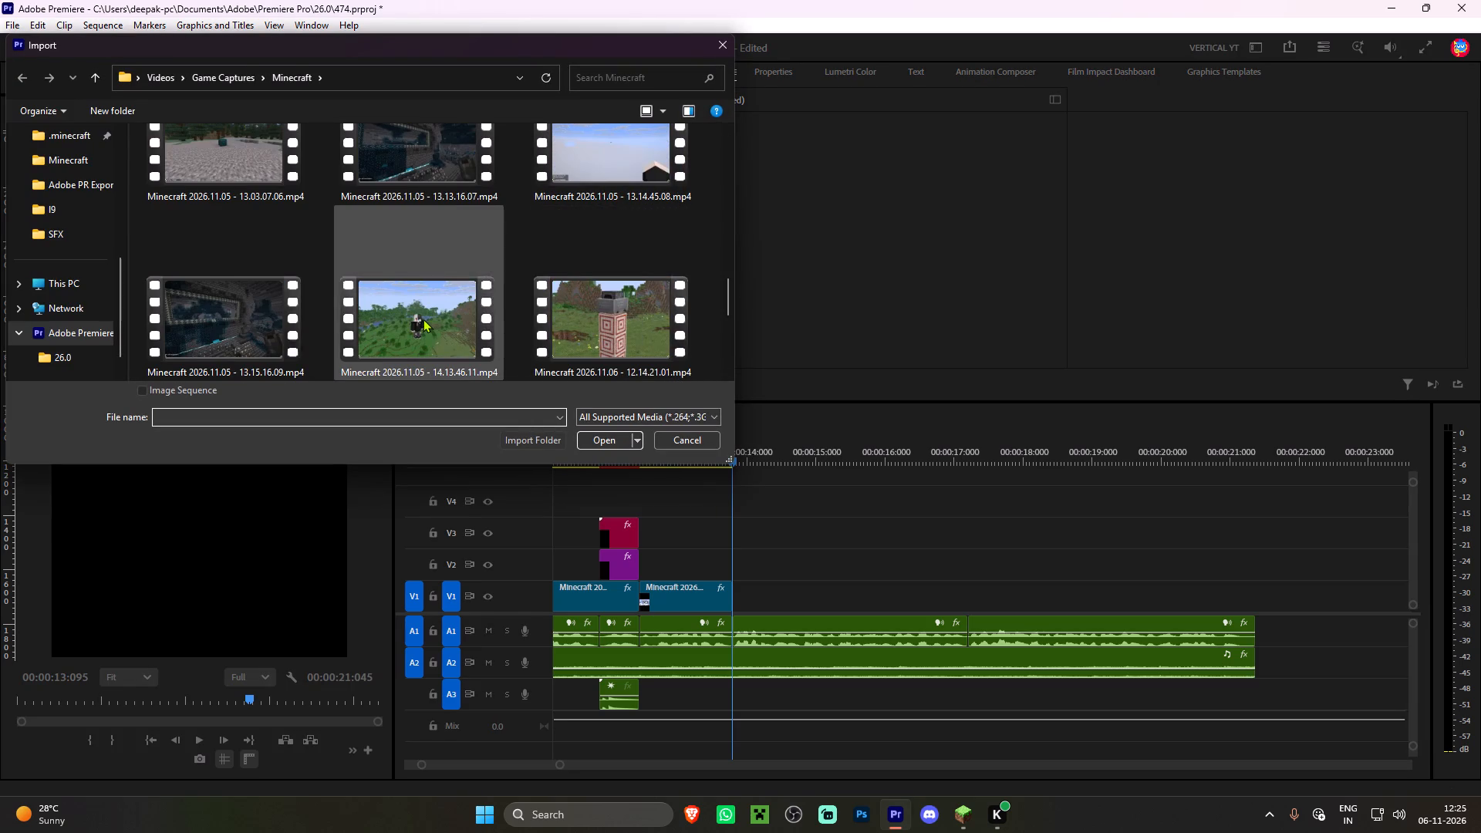
{"action": "scroll", "coordinate": [423, 319], "scroll_direction": "down", "scroll_amount": 3}
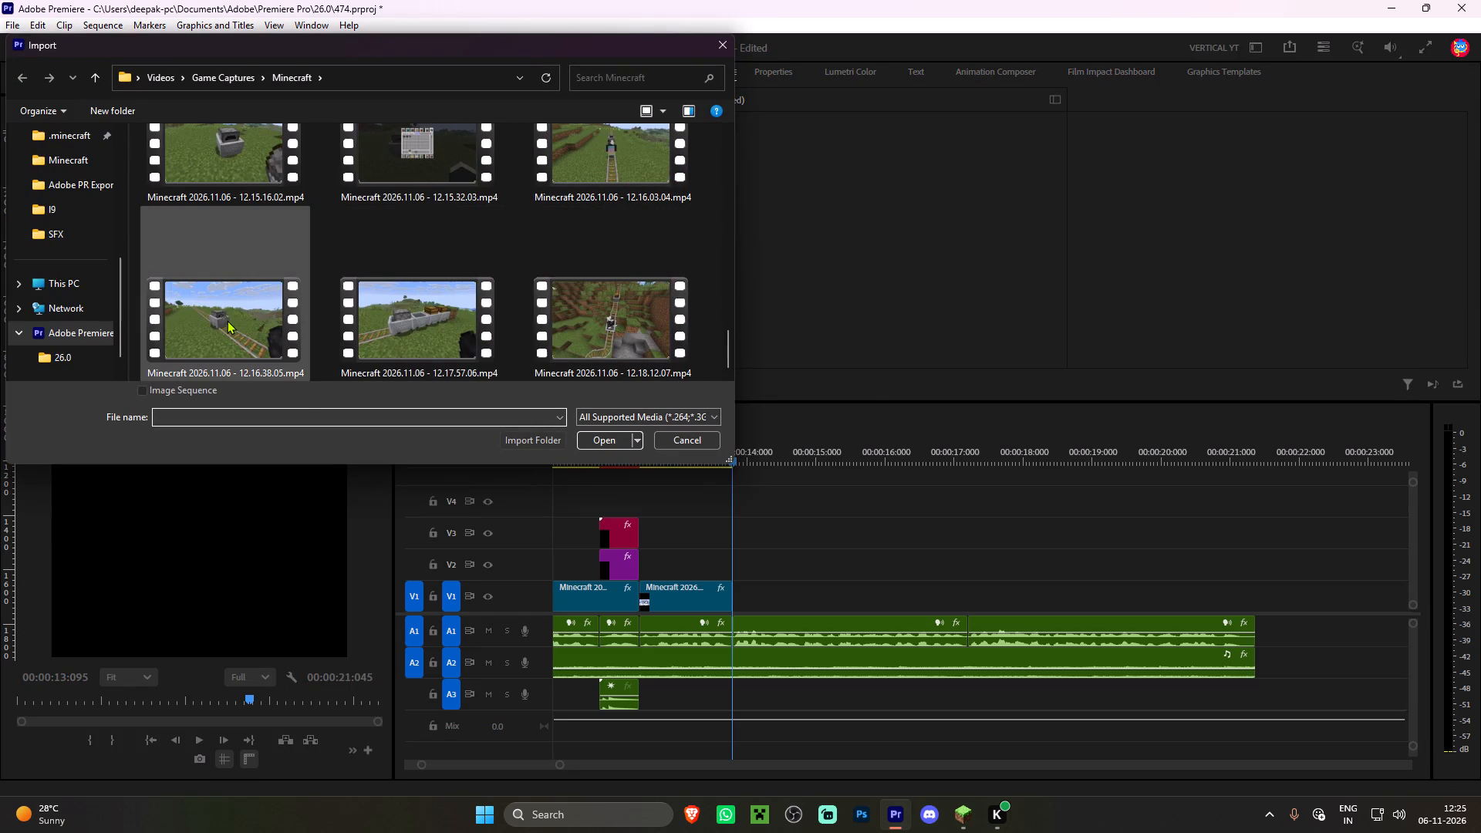
{"action": "double_click", "coordinate": [227, 320]}
Review the 12.16.38.05 furnace minecart capture and mark the section from 00:00:04:013 to 00:00:06:087.
{"action": "double_click", "coordinate": [472, 315]}
{"action": "key", "text": "space"}
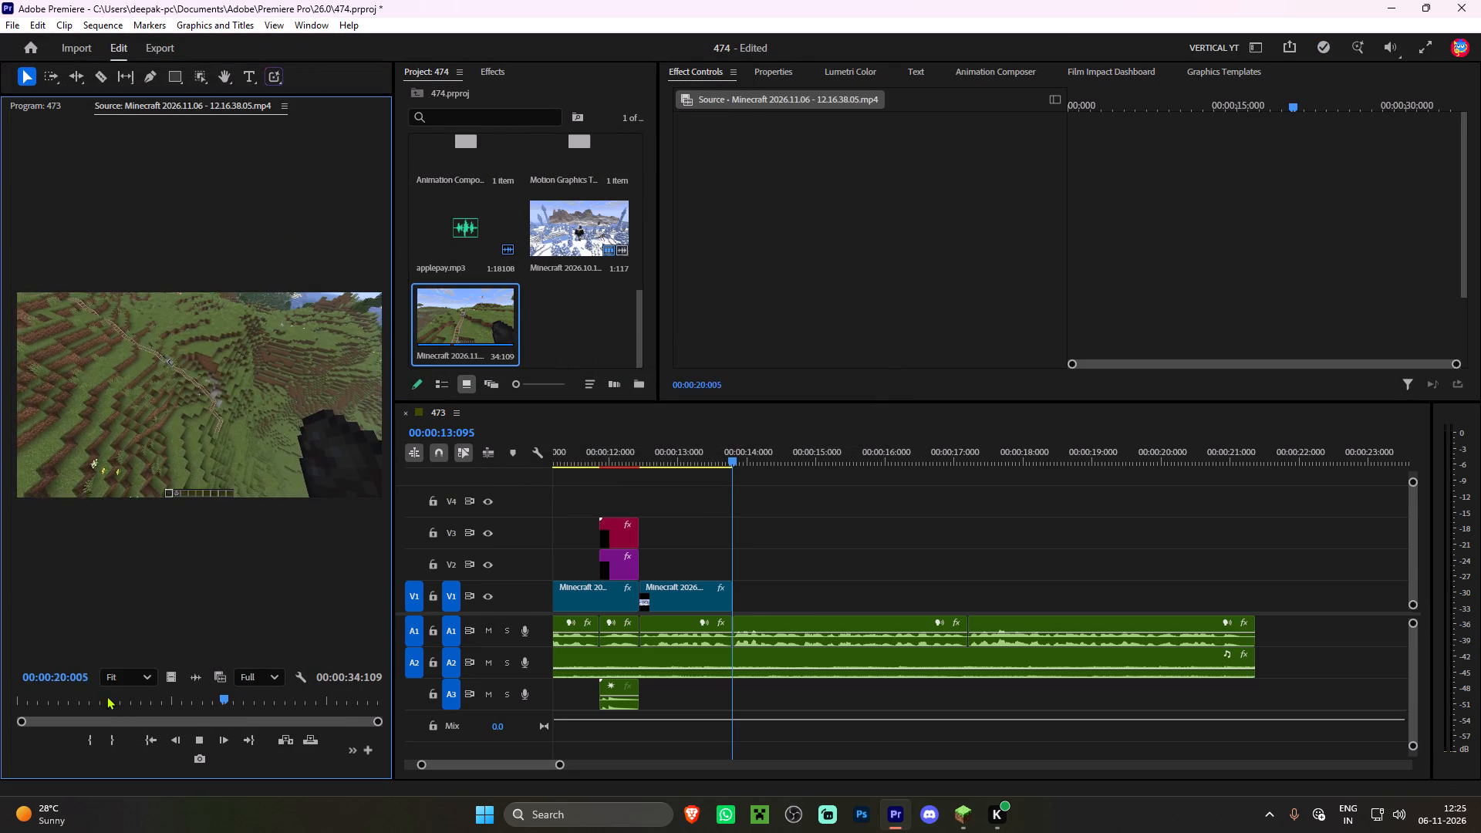
{"action": "left_click_drag", "start_coordinate": [96, 696], "coordinate": [59, 710]}
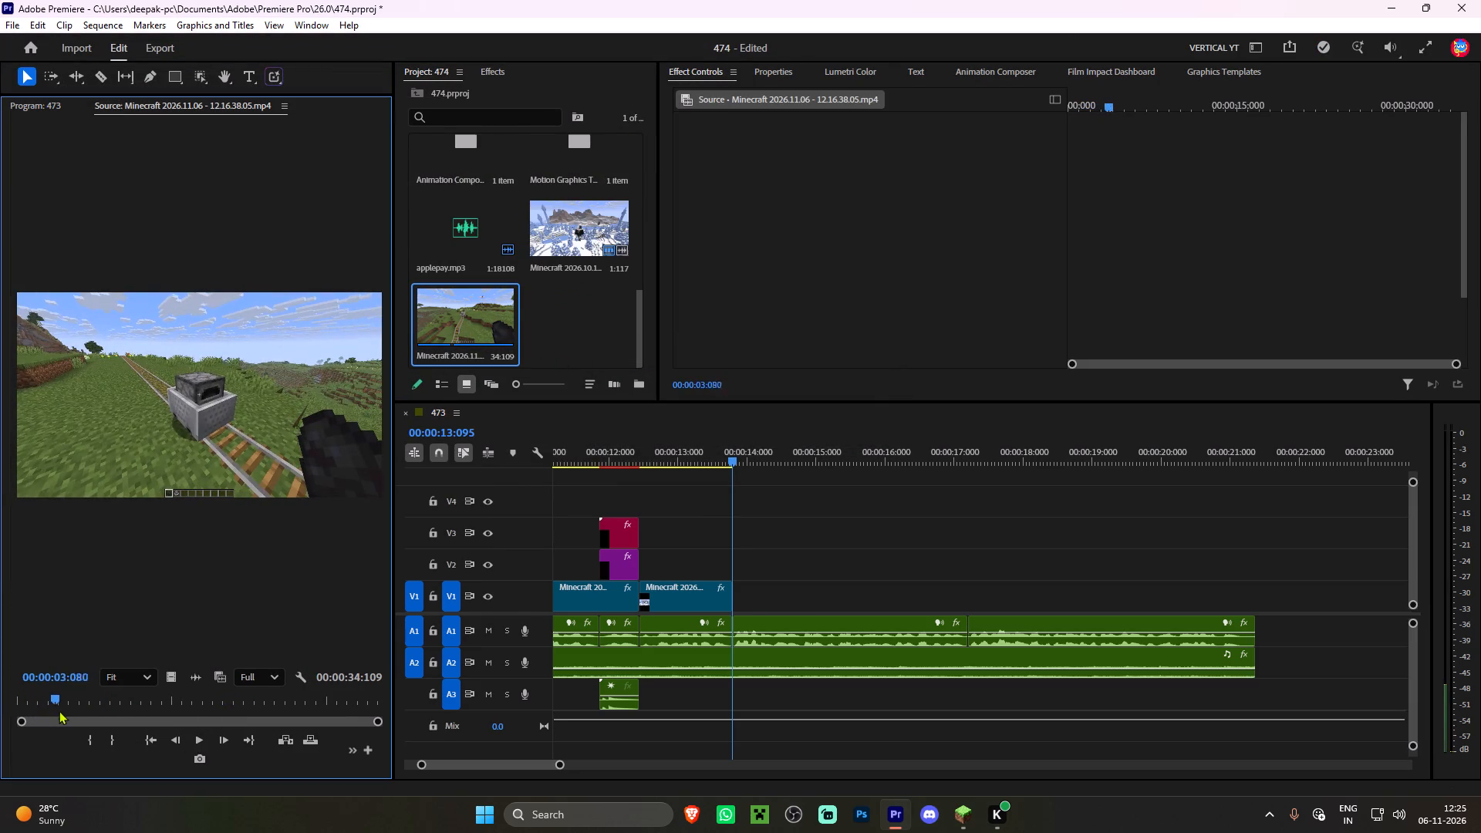
{"action": "left_click_drag", "start_coordinate": [59, 710], "coordinate": [42, 713]}
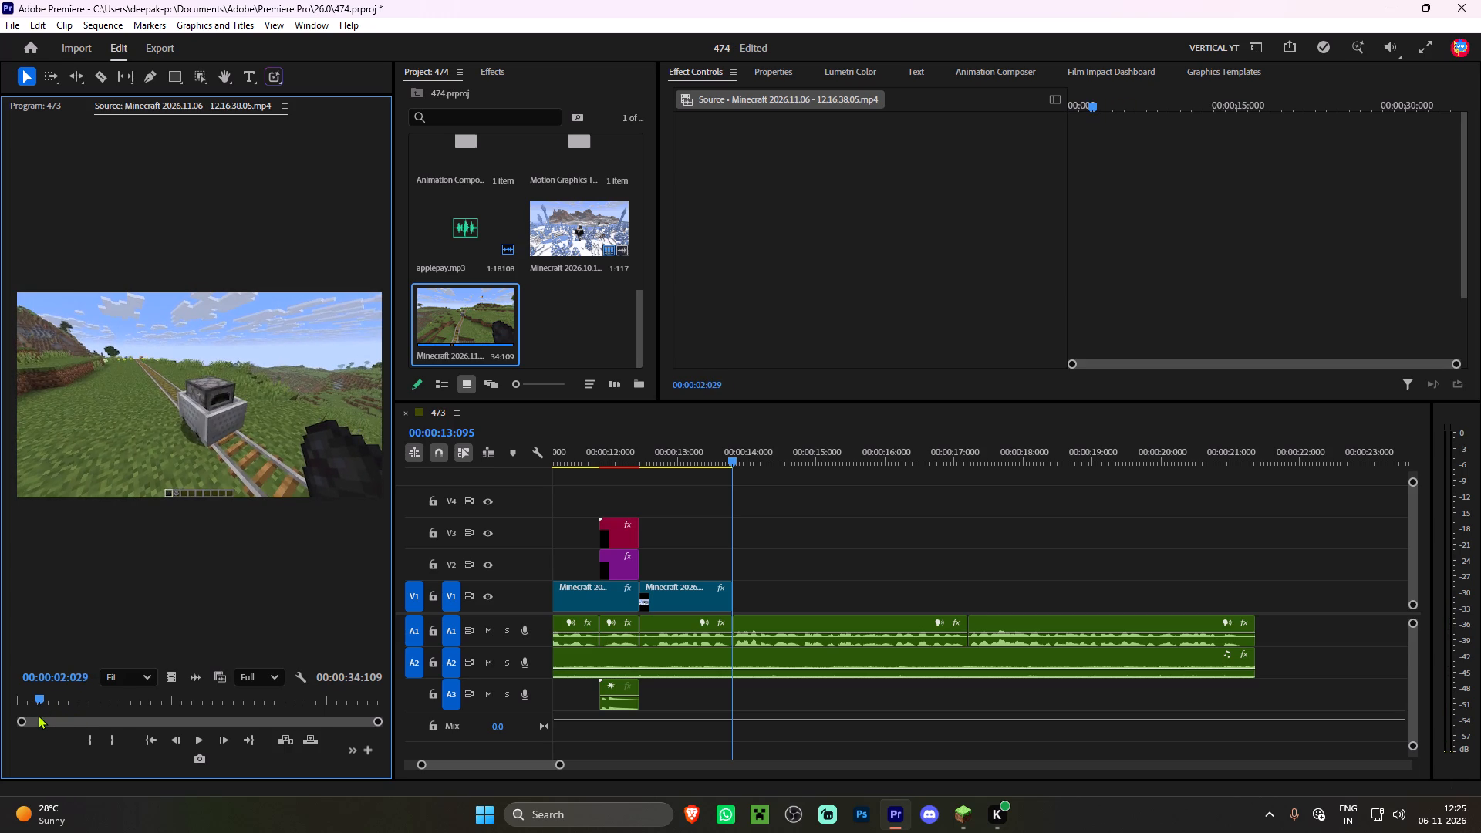
{"action": "key", "text": "space"}
{"action": "key", "text": "space"}
{"action": "key", "text": "i"}
{"action": "key", "text": "space"}
{"action": "key", "text": "space"}
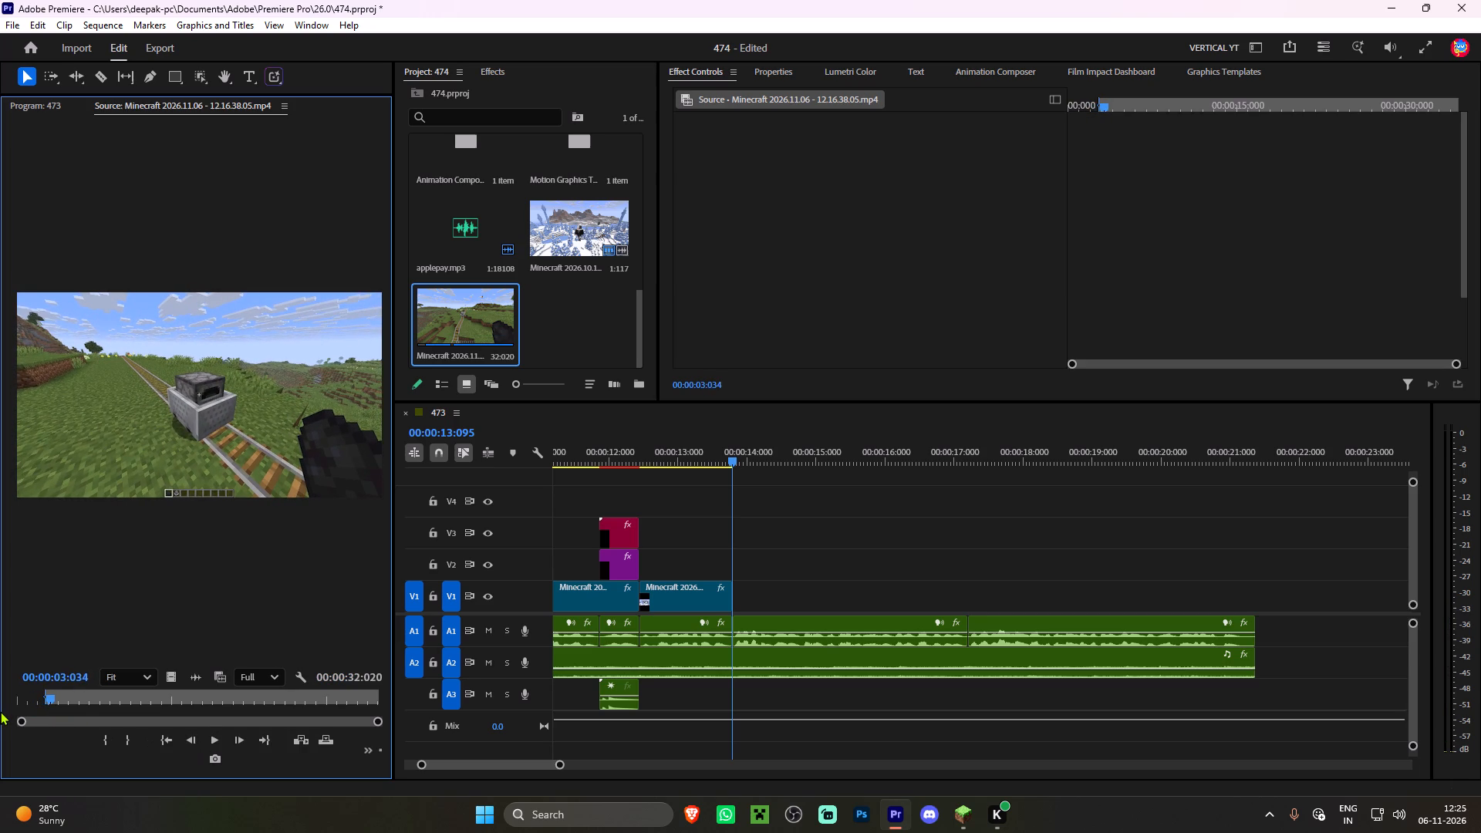
{"action": "key", "text": "i"}
{"action": "key", "text": "space"}
{"action": "key", "text": "space"}
{"action": "key", "text": "i"}
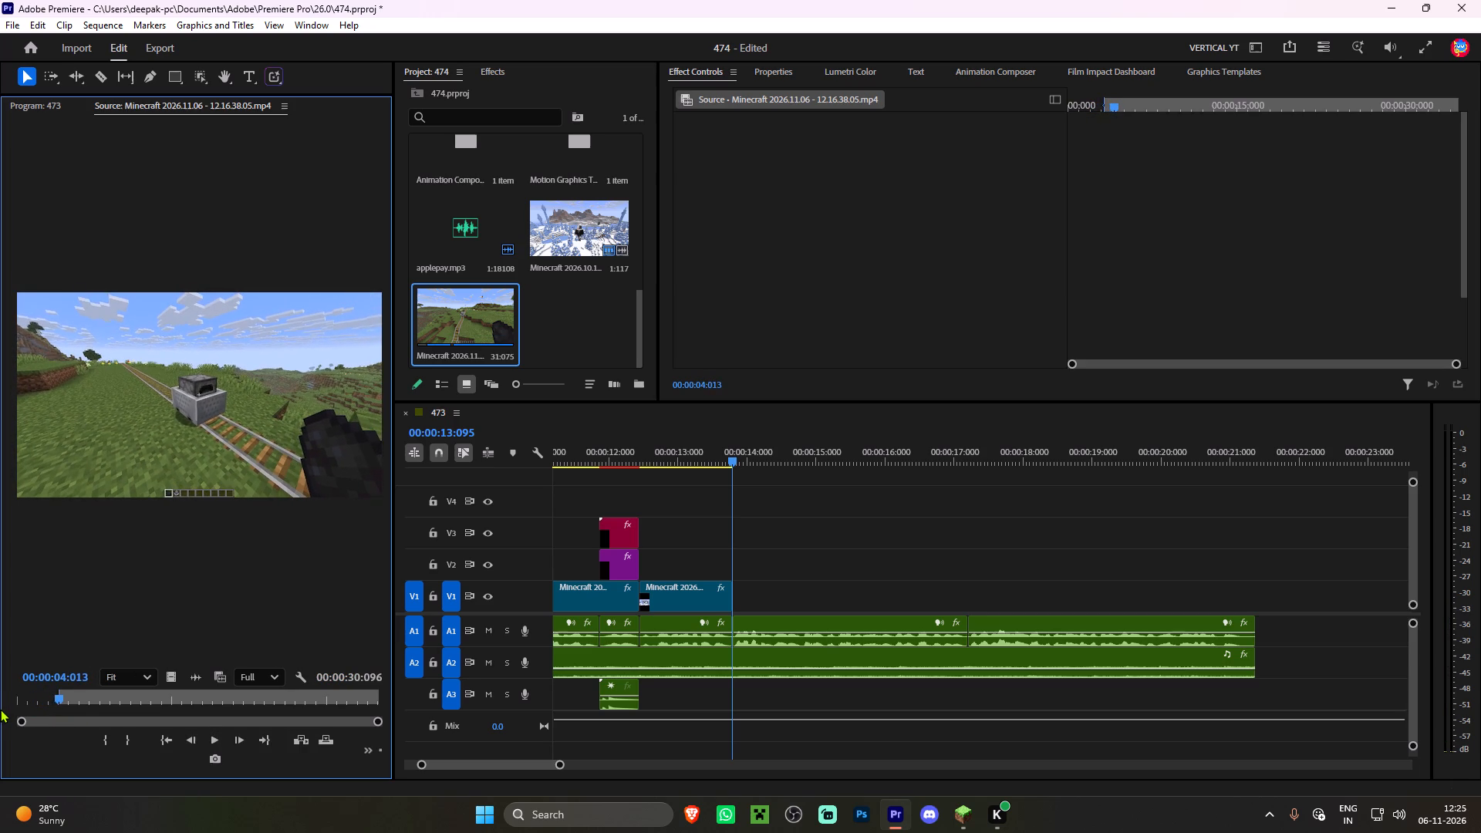
{"action": "key", "text": "space"}
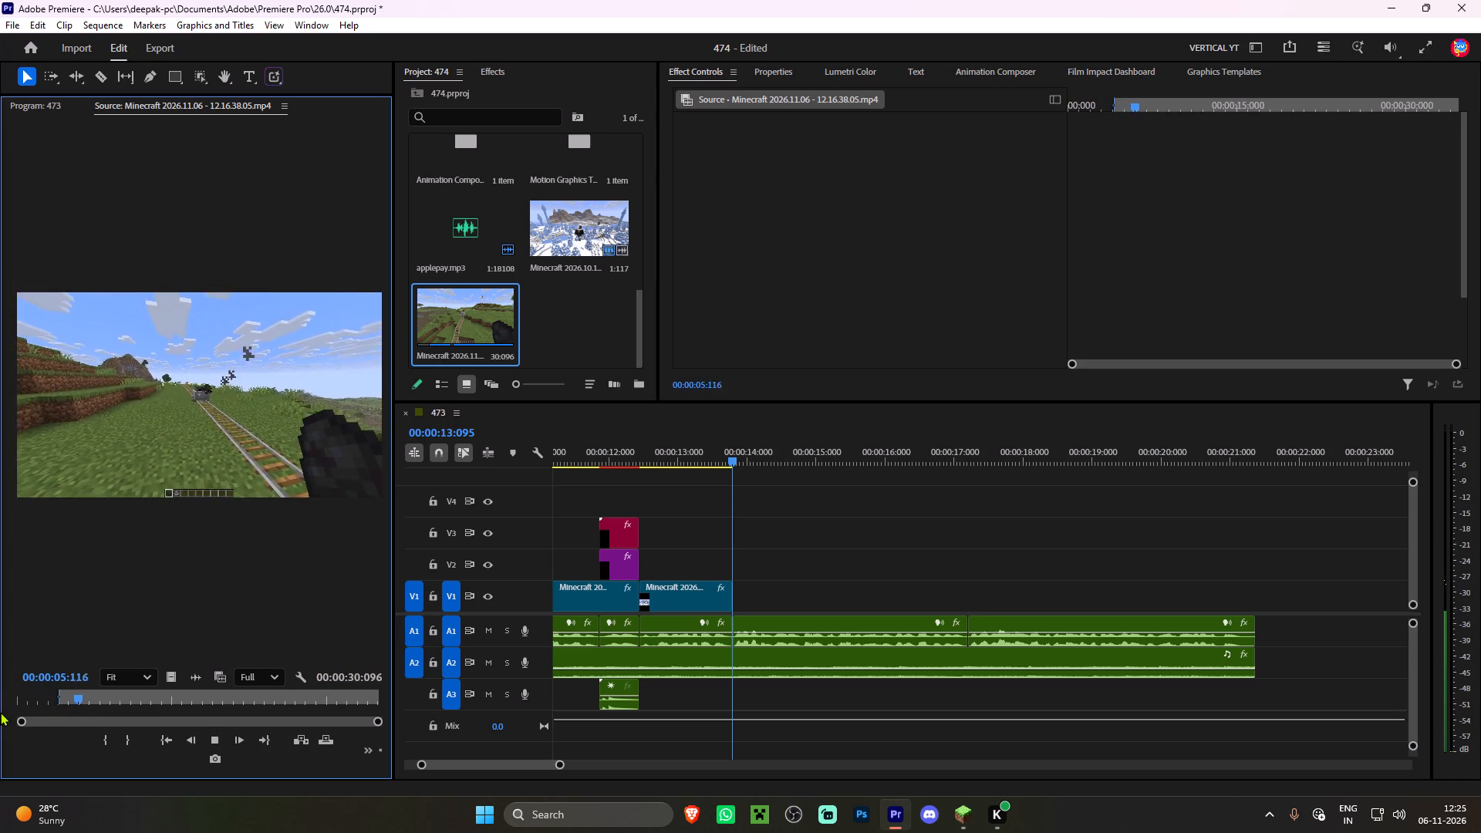
{"action": "key", "text": "space"}
{"action": "key", "text": "o"}
Place the marked minecart section's video on V1 at 00:00:13:095 and extend its end to the voiceover cut.
{"action": "left_click_drag", "start_coordinate": [175, 673], "coordinate": [174, 673]}
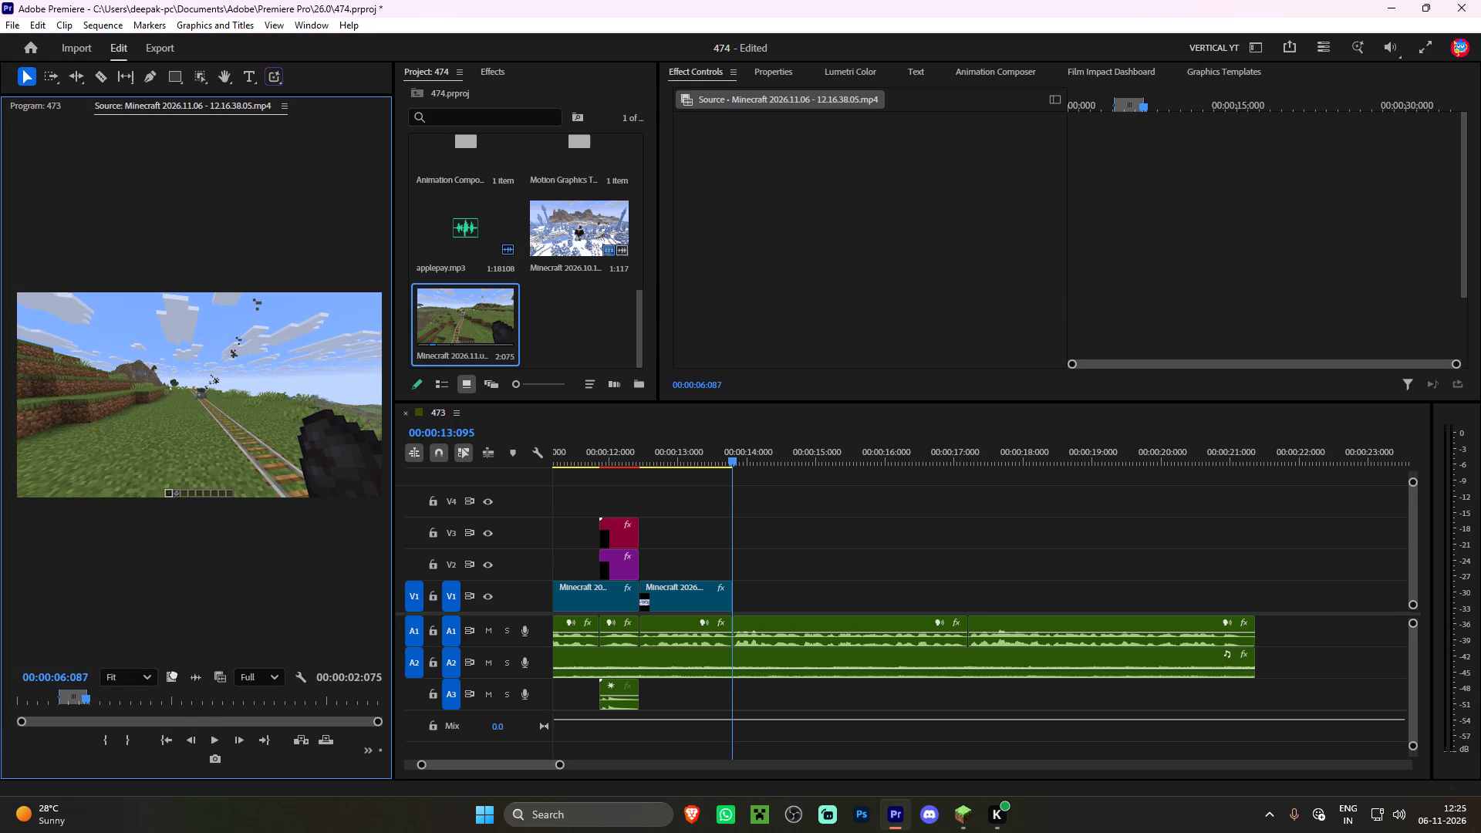
{"action": "left_click_drag", "start_coordinate": [174, 673], "coordinate": [734, 597]}
{"action": "key", "text": "space"}
{"action": "scroll", "coordinate": [771, 551], "scroll_direction": "down", "scroll_amount": 5, "text": "alt"}
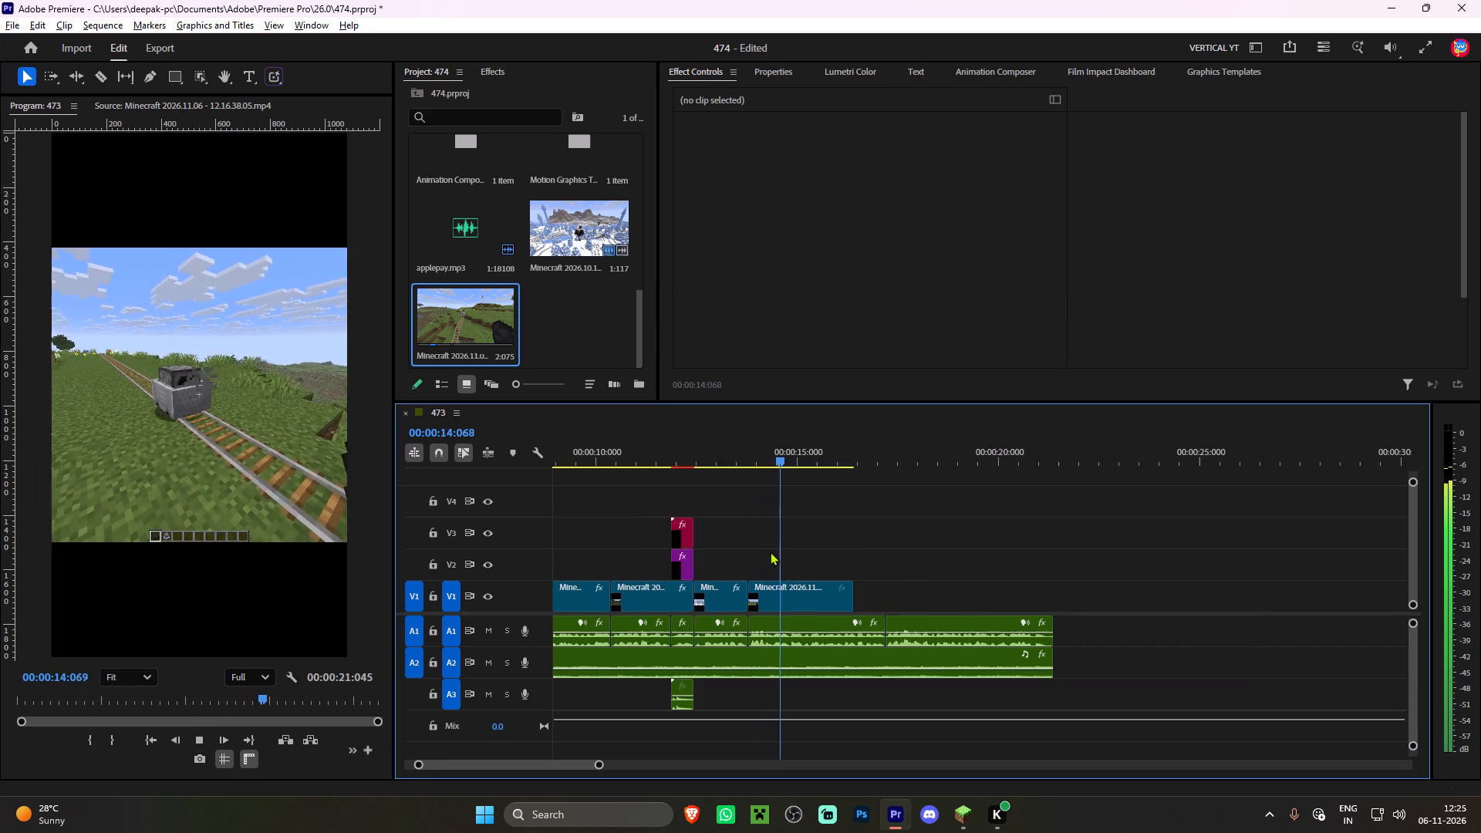
{"action": "scroll", "coordinate": [757, 555], "scroll_direction": "down", "scroll_amount": 2, "text": "alt"}
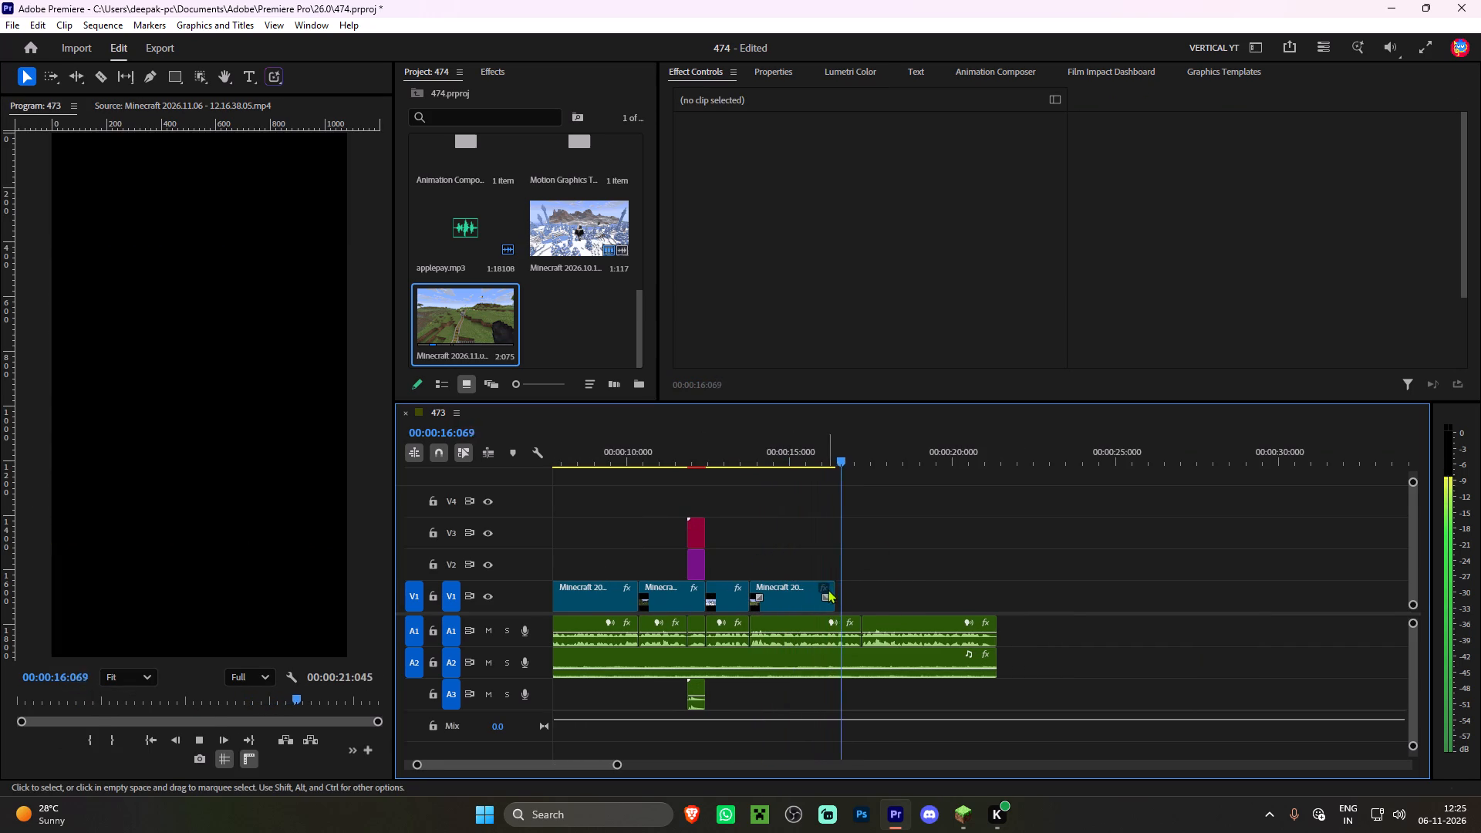
{"action": "key", "text": "space"}
{"action": "left_click_drag", "start_coordinate": [838, 589], "coordinate": [862, 602]}
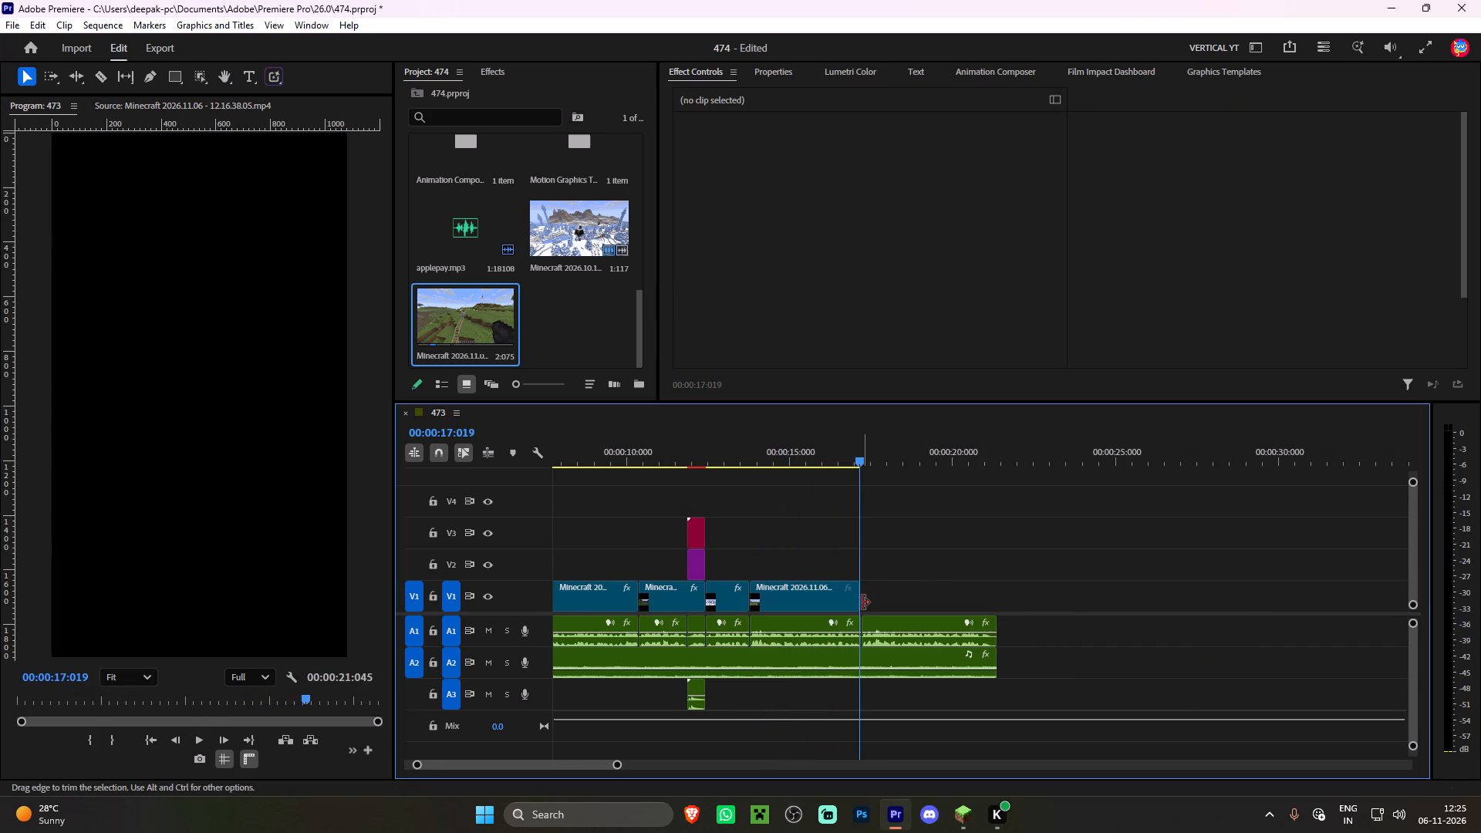
Apply Motion Preset max to the 12.16.38.05 minecart clip on V1.
{"action": "key", "text": "space"}
{"action": "left_click", "coordinate": [839, 447]}
{"action": "scroll", "coordinate": [852, 561], "scroll_direction": "up", "scroll_amount": 5, "text": "alt"}
{"action": "left_click", "coordinate": [867, 592]}
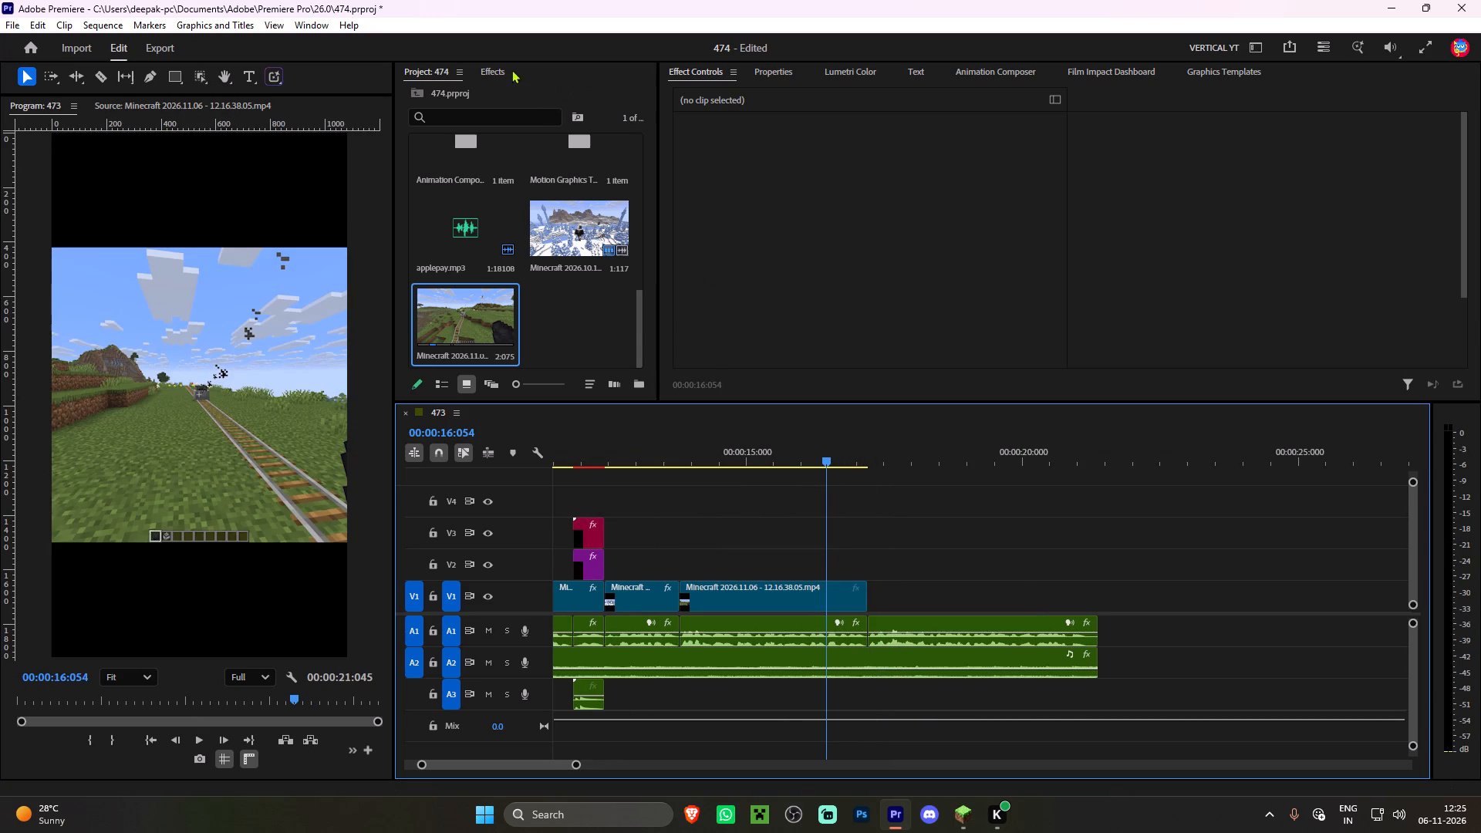
{"action": "left_click", "coordinate": [485, 66]}
{"action": "left_click_drag", "start_coordinate": [517, 305], "coordinate": [819, 601]}
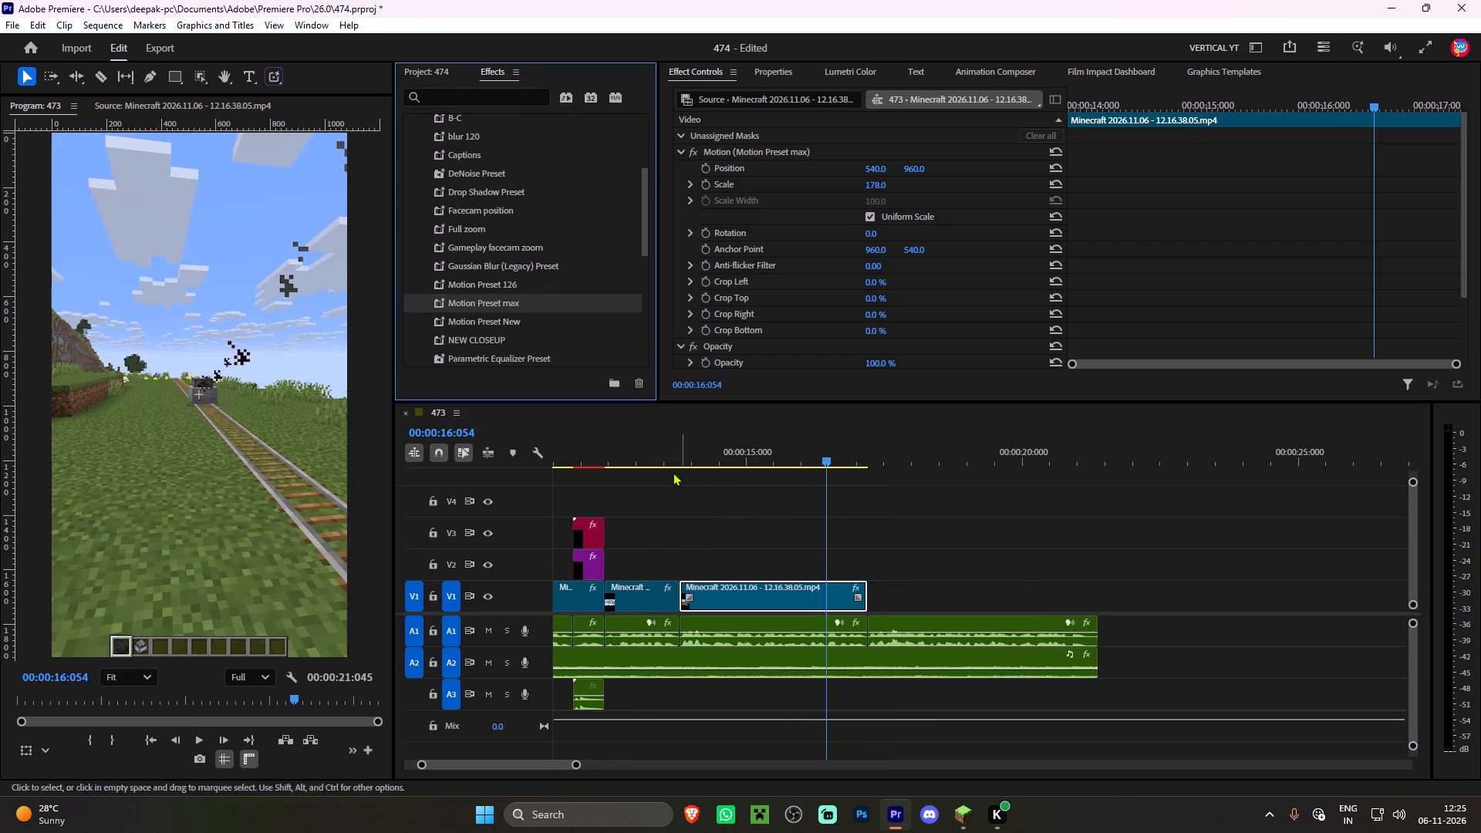
Play back the furnace minecart clip to check its framing and timing against the voiceover.
{"action": "left_click", "coordinate": [661, 454]}
{"action": "key", "text": "space"}
{"action": "scroll", "coordinate": [767, 523], "scroll_direction": "down", "scroll_amount": 5}
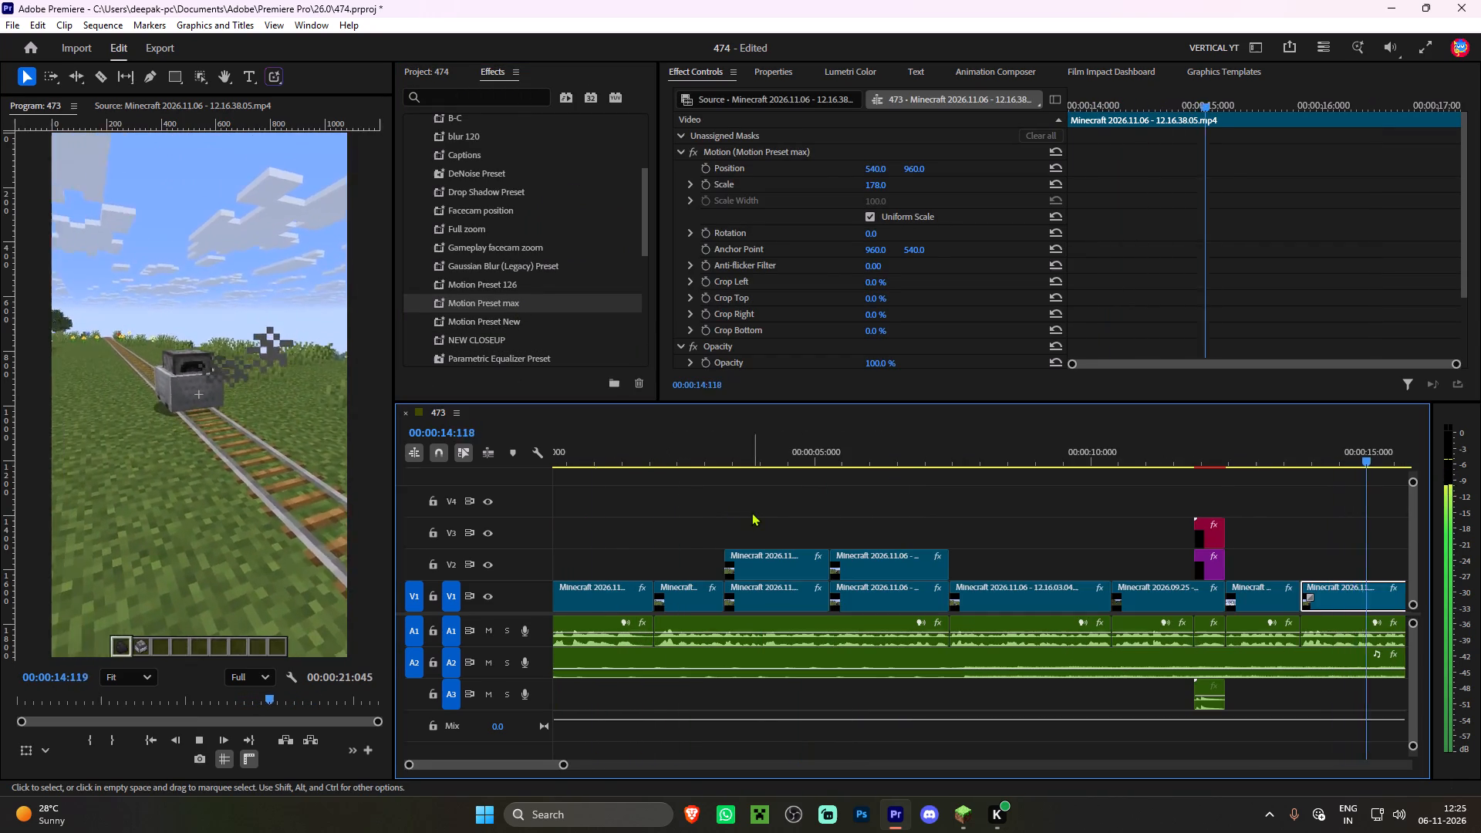
{"action": "scroll", "coordinate": [720, 517], "scroll_direction": "down", "scroll_amount": 4, "text": "alt"}
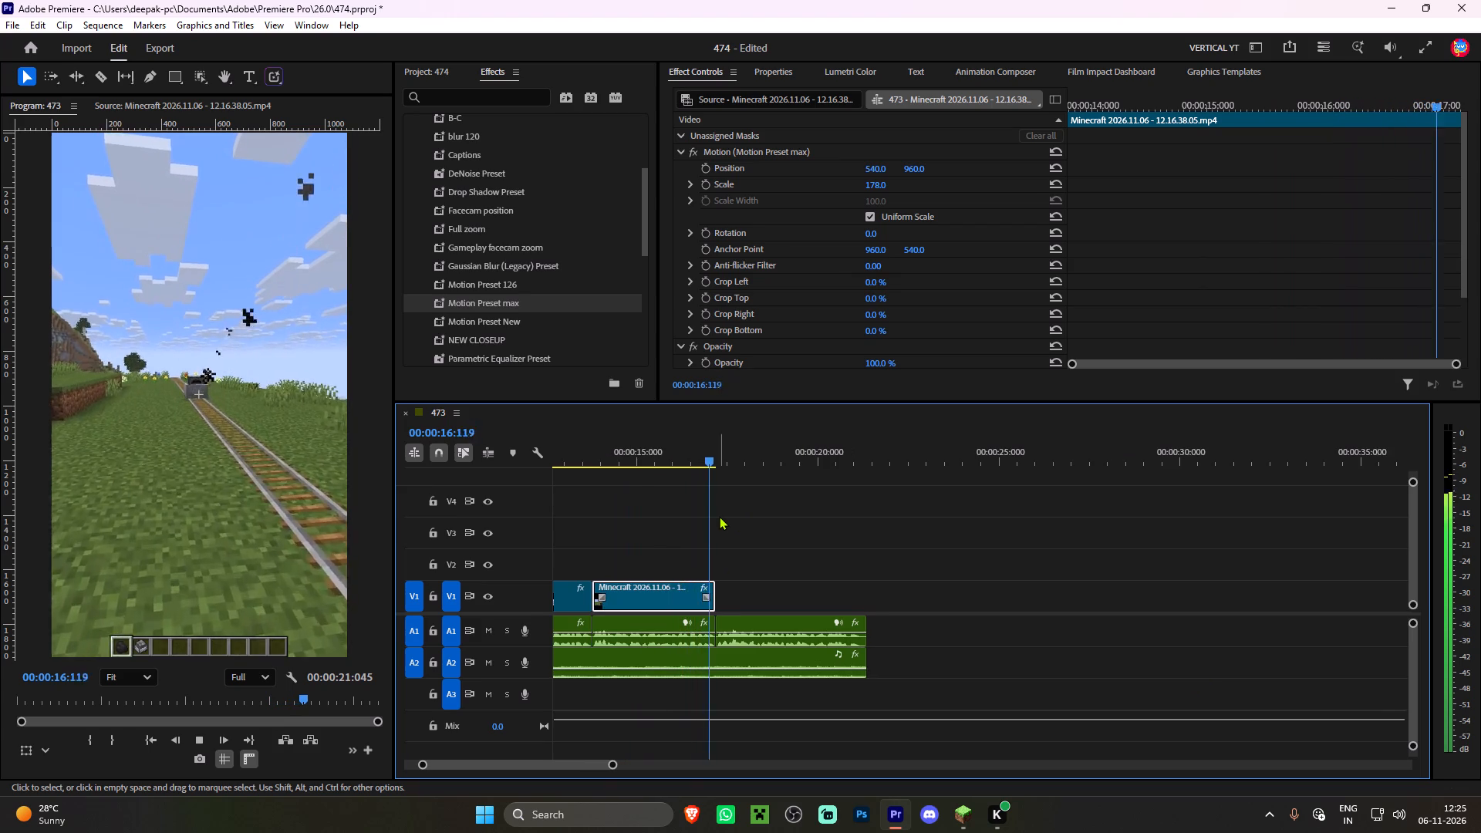
{"action": "scroll", "coordinate": [719, 516], "scroll_direction": "down", "scroll_amount": 5}
{"action": "scroll", "coordinate": [717, 516], "scroll_direction": "up", "scroll_amount": 7}
With the playhead parked at 00:00:17:024, import the capture Minecraft 2026.11.06 - 12.17.57.06.mp4.
{"action": "left_click", "coordinate": [765, 451], "text": "shift"}
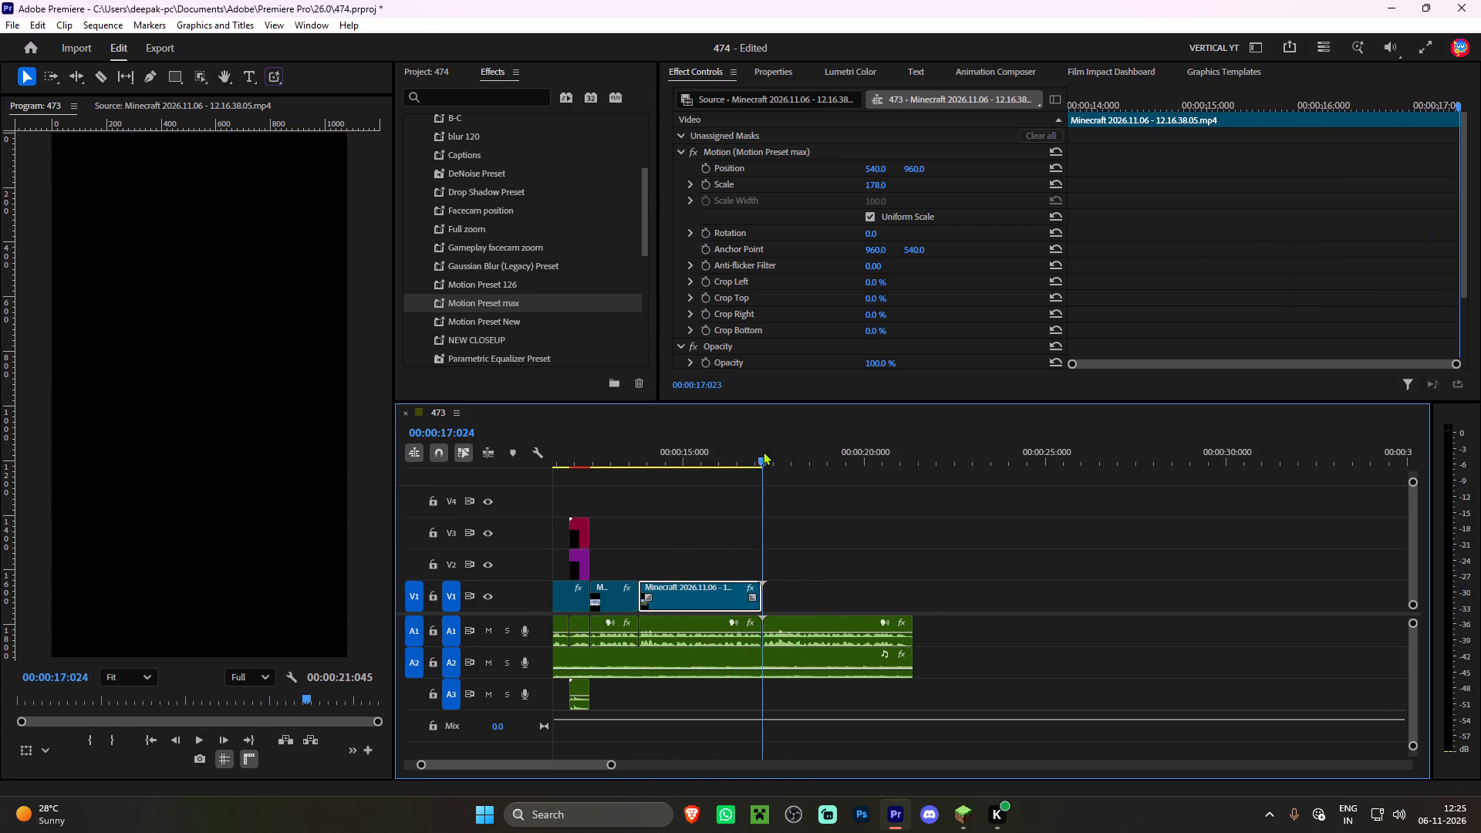
{"action": "left_click", "coordinate": [440, 62]}
{"action": "left_click", "coordinate": [427, 71]}
{"action": "double_click", "coordinate": [575, 329]}
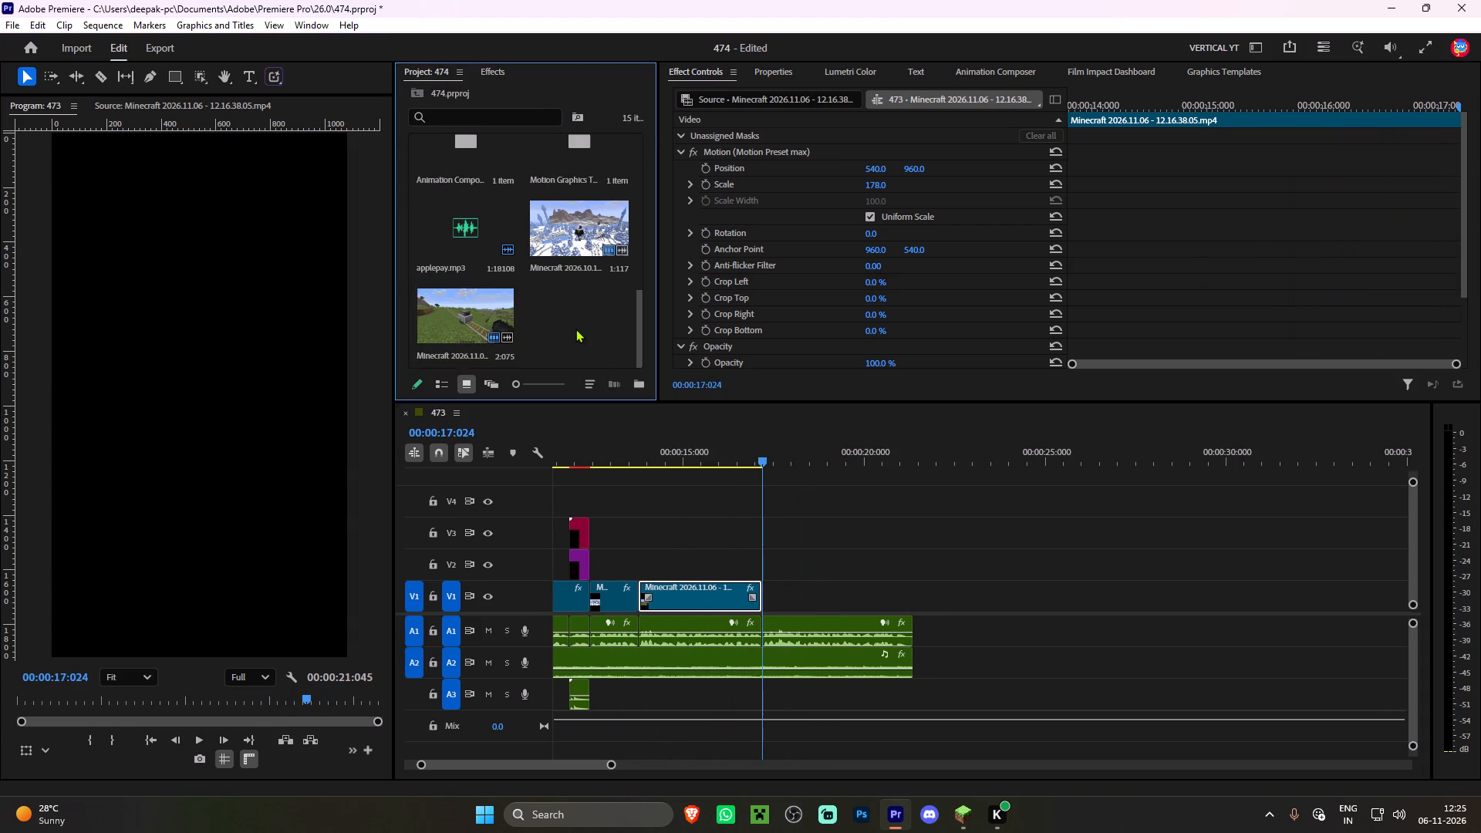
{"action": "scroll", "coordinate": [441, 284], "scroll_direction": "down", "scroll_amount": 13}
{"action": "double_click", "coordinate": [425, 319]}
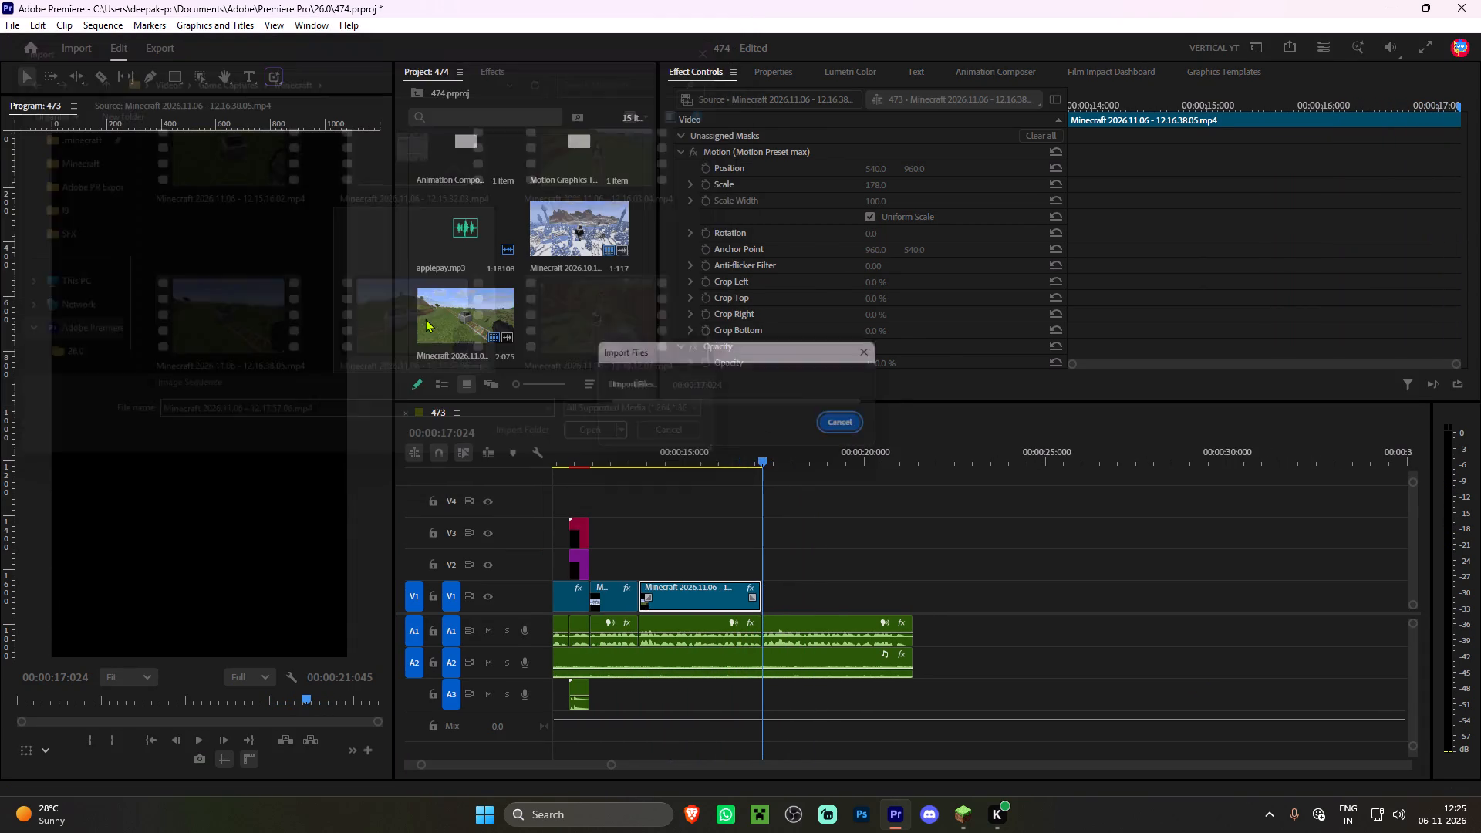
Review the 12.17.57.06 minecart train capture and mark a 00:00:03:107 section ending at 00:00:08:098.
{"action": "double_click", "coordinate": [582, 319]}
{"action": "key", "text": "space"}
{"action": "left_click_drag", "start_coordinate": [123, 693], "coordinate": [85, 693]}
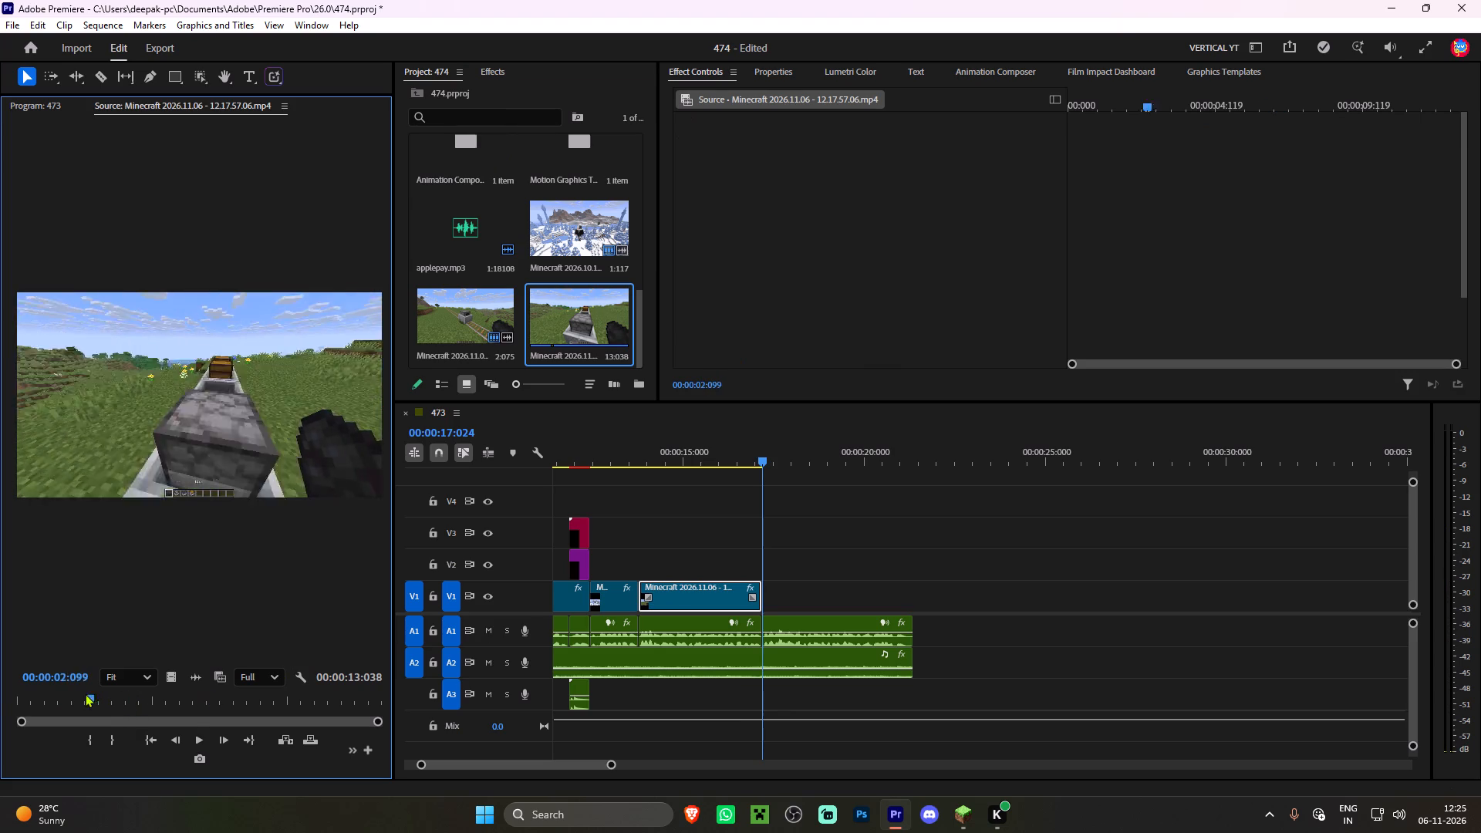
{"action": "left_click_drag", "start_coordinate": [85, 693], "coordinate": [58, 680]}
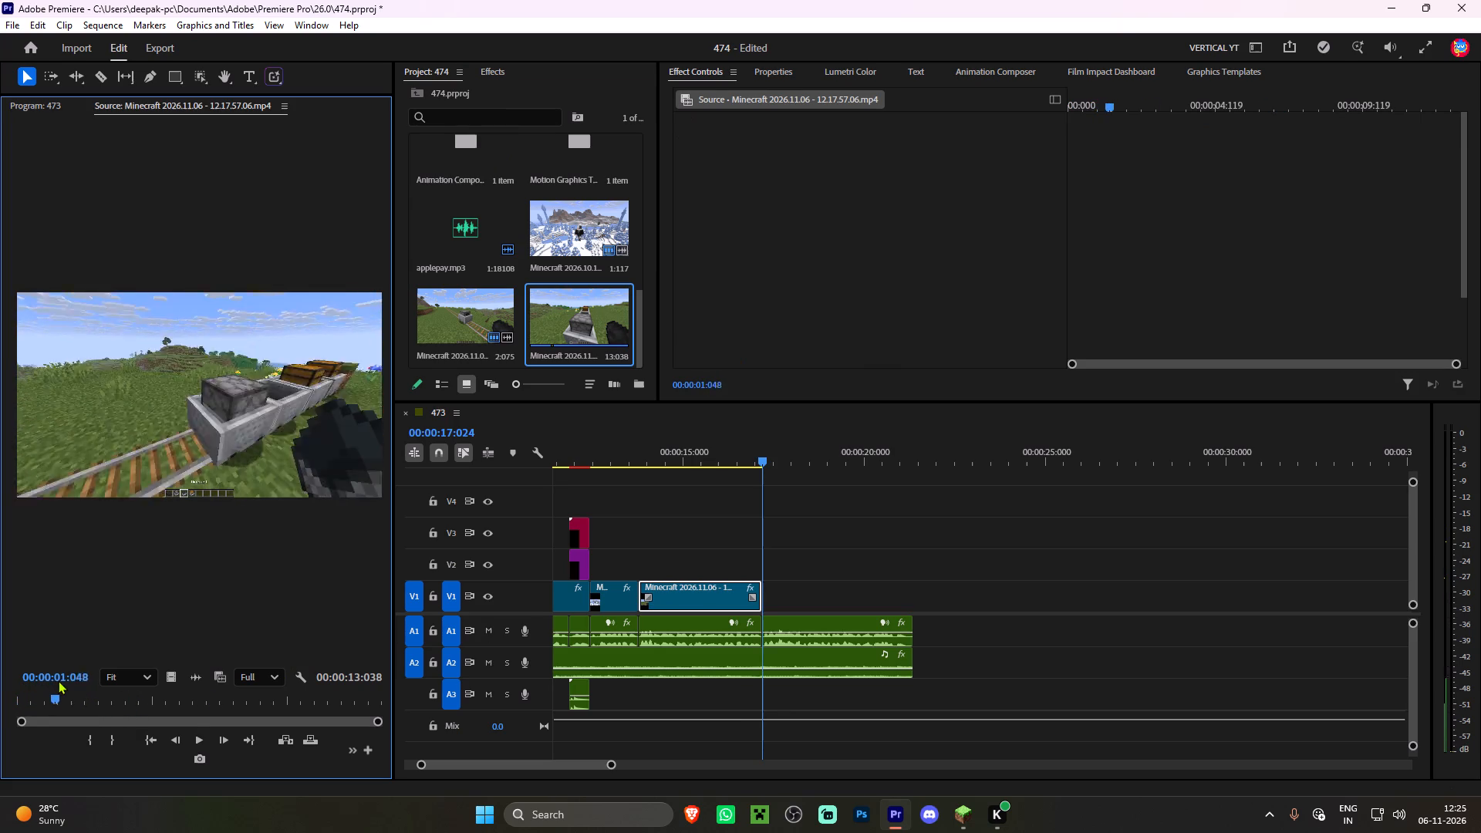
{"action": "left_click_drag", "start_coordinate": [58, 680], "coordinate": [143, 683]}
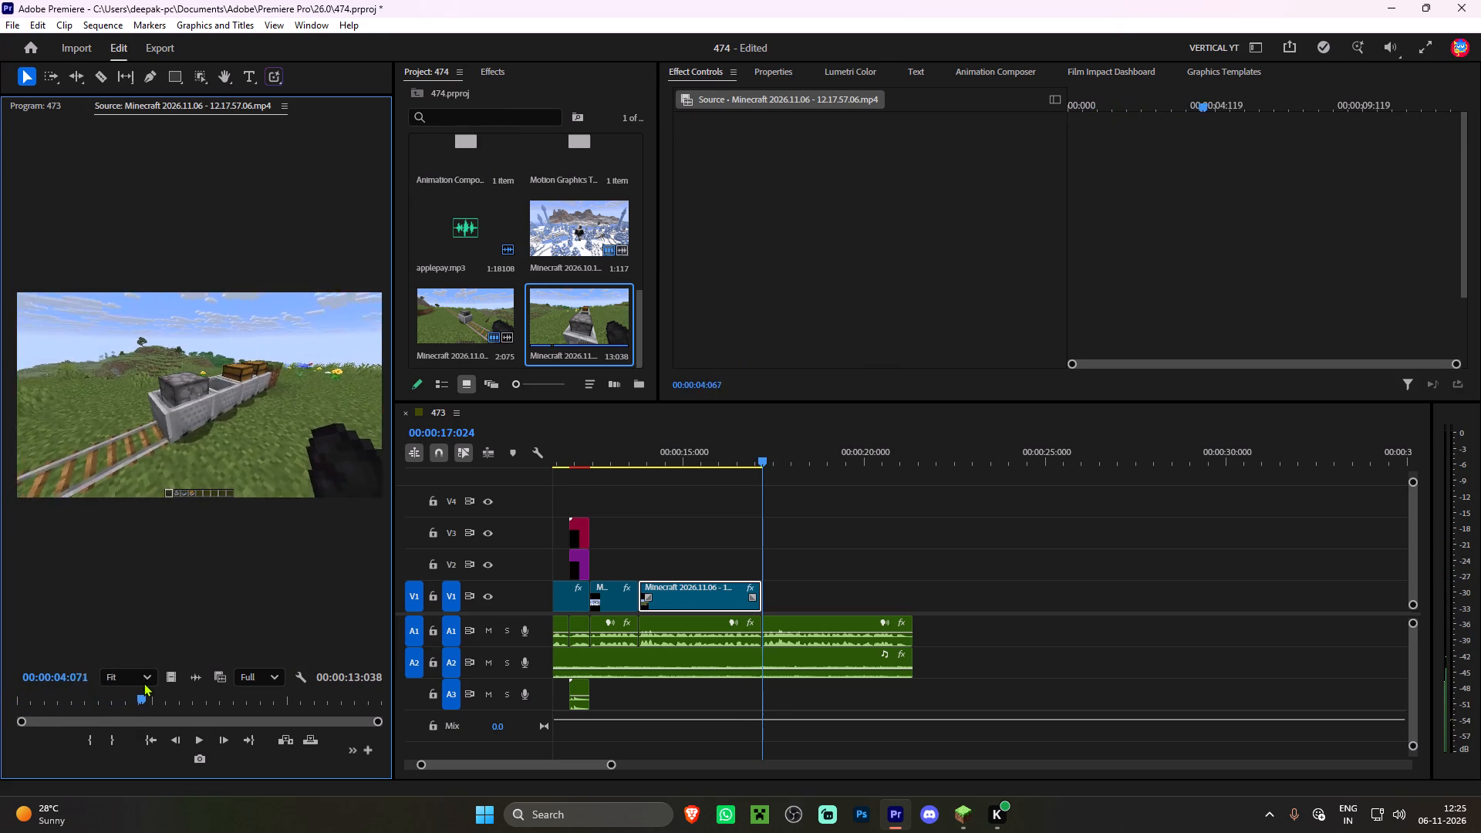
{"action": "left_click_drag", "start_coordinate": [143, 683], "coordinate": [155, 683]}
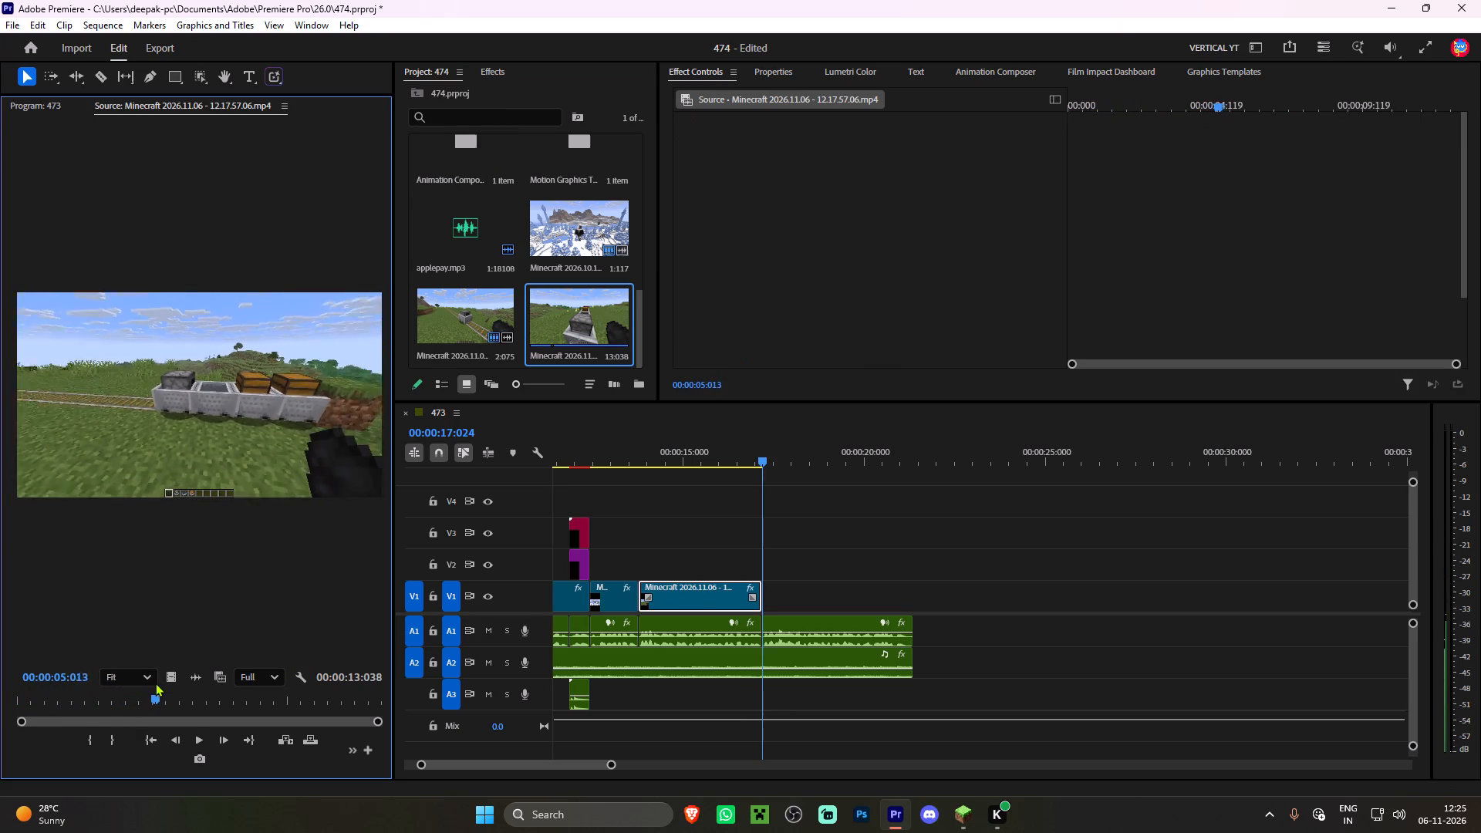
{"action": "left_click_drag", "start_coordinate": [155, 683], "coordinate": [152, 683]}
{"action": "type", "text": "i"}
{"action": "key", "text": "space"}
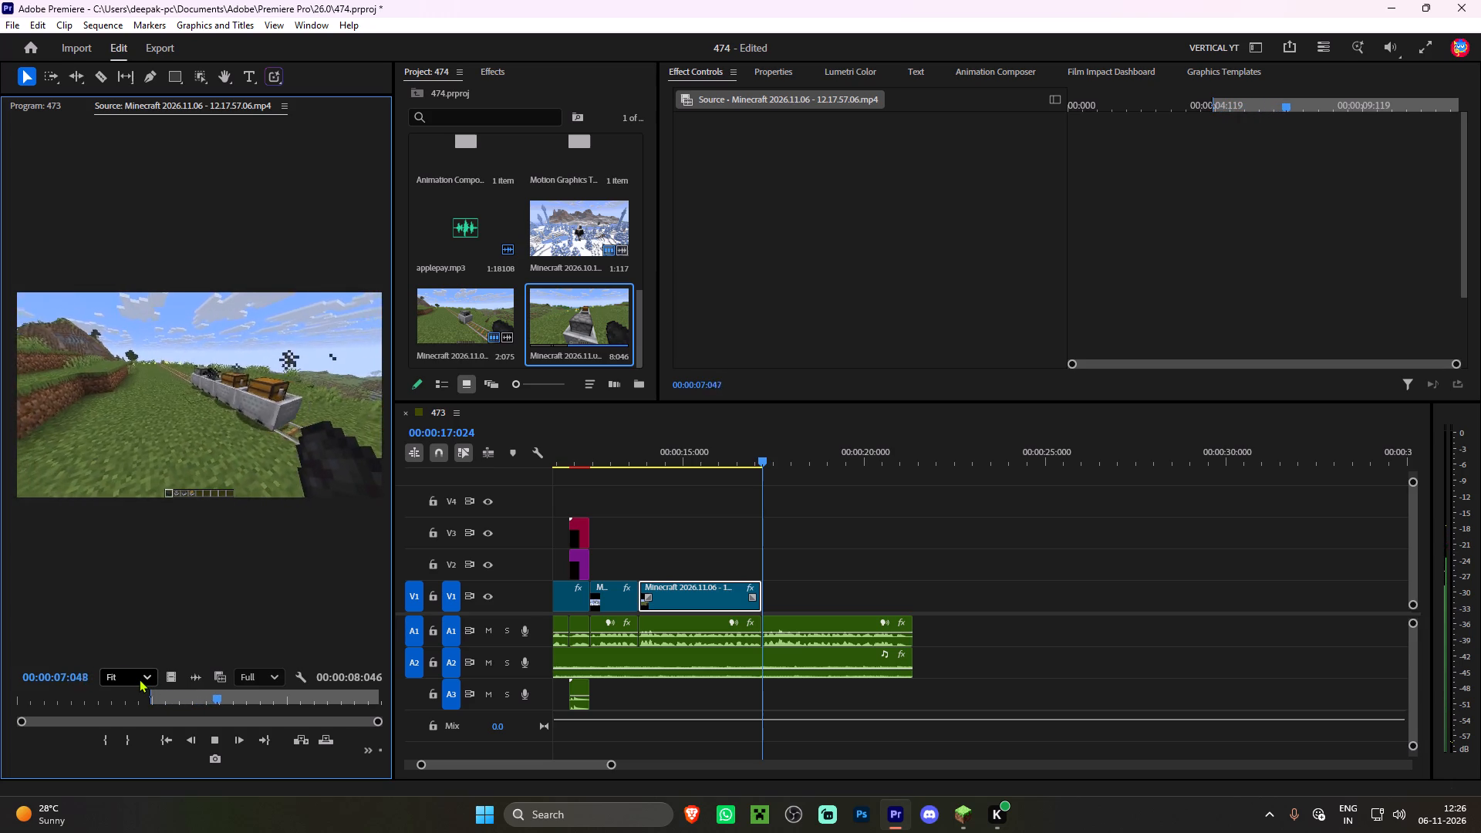
{"action": "key", "text": "space"}
{"action": "key", "text": "o"}
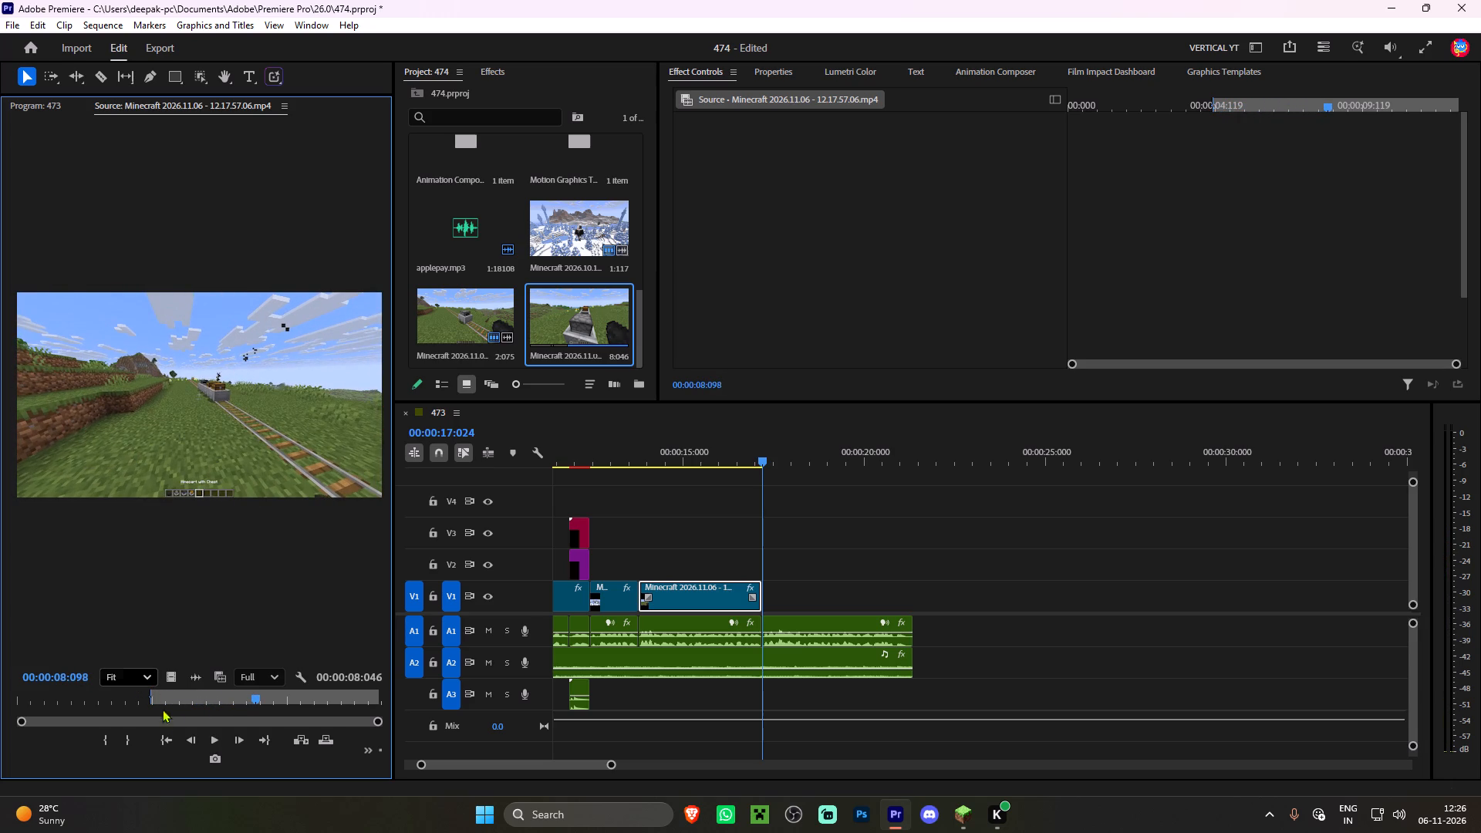
Place the marked 12.17.57.06 section, video only, on V1 at 00:00:17:024 and trim its end to 00:00:19:056.
{"action": "left_click_drag", "start_coordinate": [173, 671], "coordinate": [764, 592]}
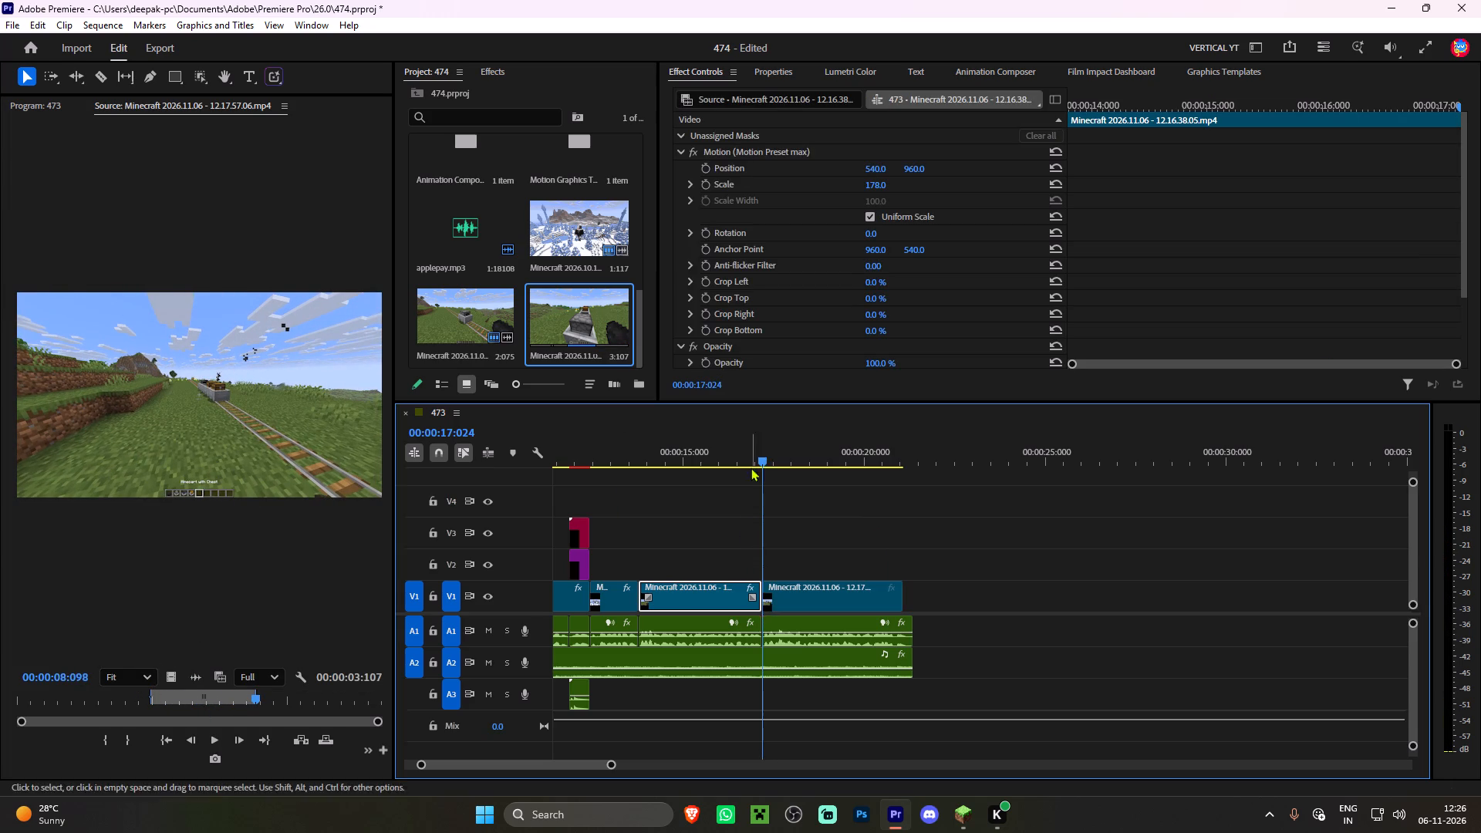
{"action": "left_click", "coordinate": [751, 450]}
{"action": "key", "text": "space"}
{"action": "scroll", "coordinate": [787, 523], "scroll_direction": "up", "scroll_amount": 6, "text": "alt"}
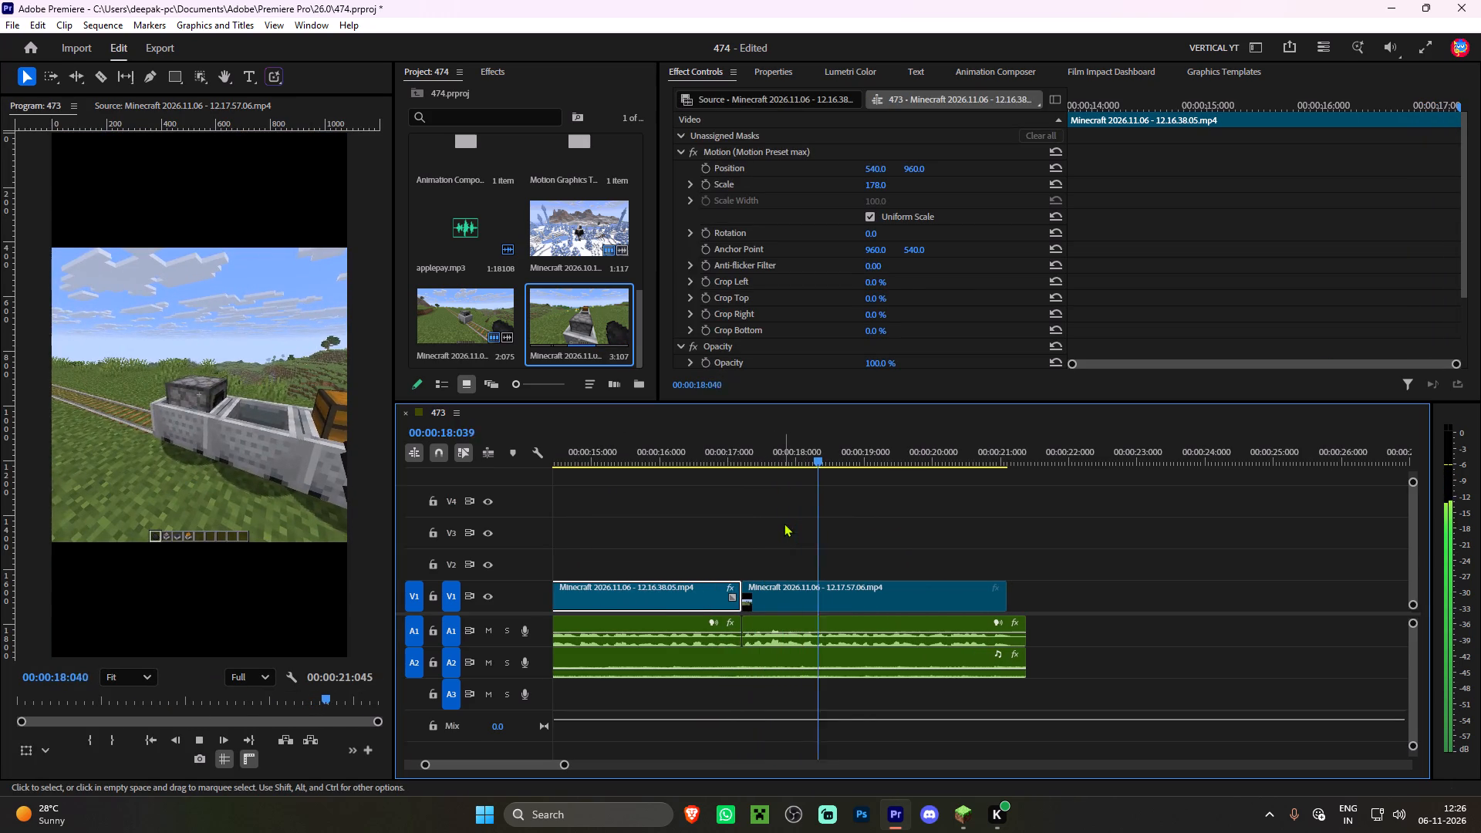
{"action": "key", "text": "space"}
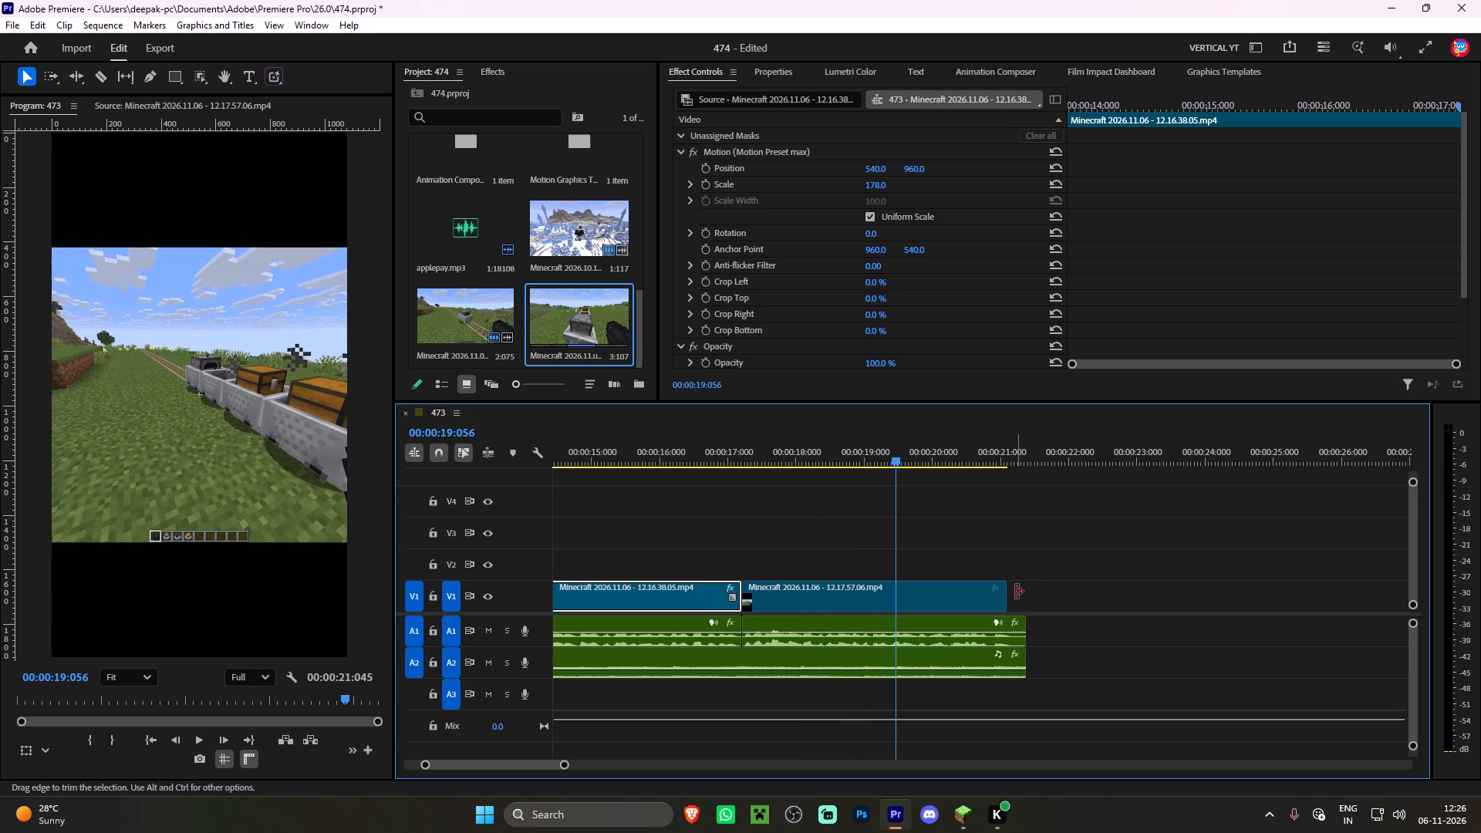
{"action": "left_click_drag", "start_coordinate": [1016, 592], "coordinate": [902, 602]}
Mark a new 00:00:01:095 section of the 12.17.57.06 train capture, ending at 00:00:13:036.
{"action": "double_click", "coordinate": [590, 315]}
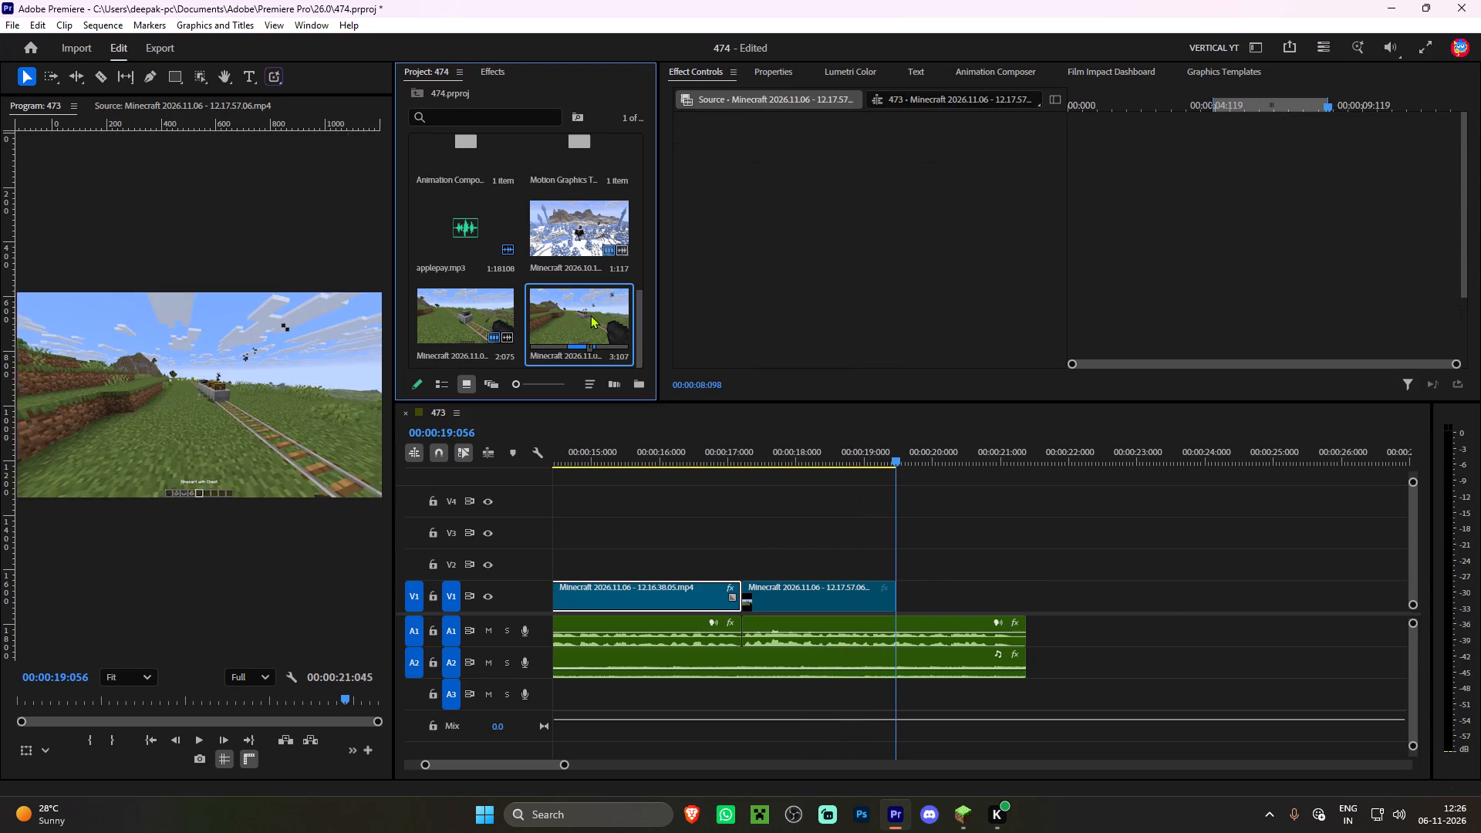
{"action": "key", "text": "space"}
{"action": "left_click_drag", "start_coordinate": [306, 699], "coordinate": [322, 704]}
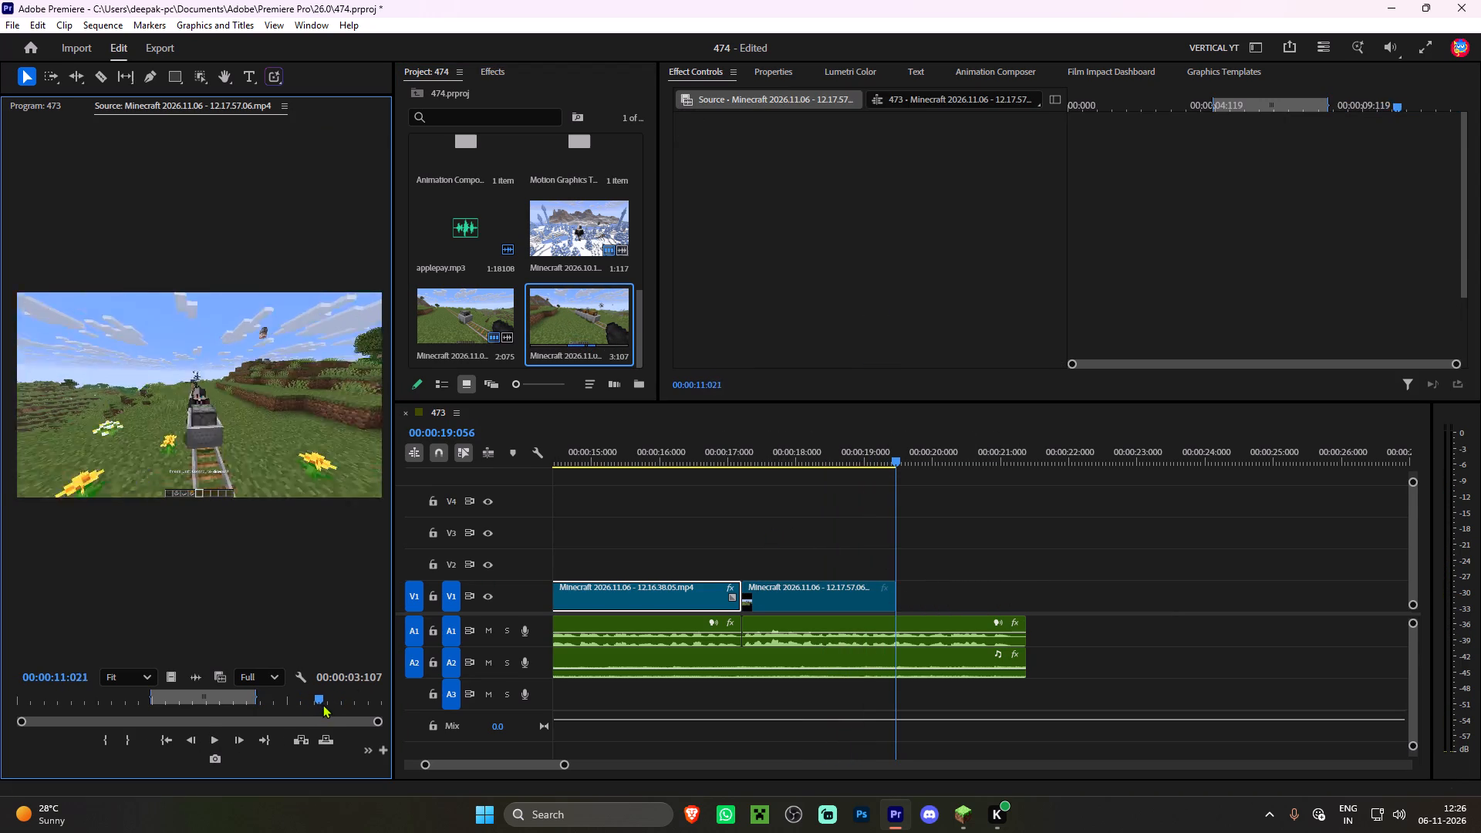
{"action": "left_click_drag", "start_coordinate": [322, 704], "coordinate": [331, 703]}
{"action": "type", "text": "i"}
{"action": "key", "text": "space"}
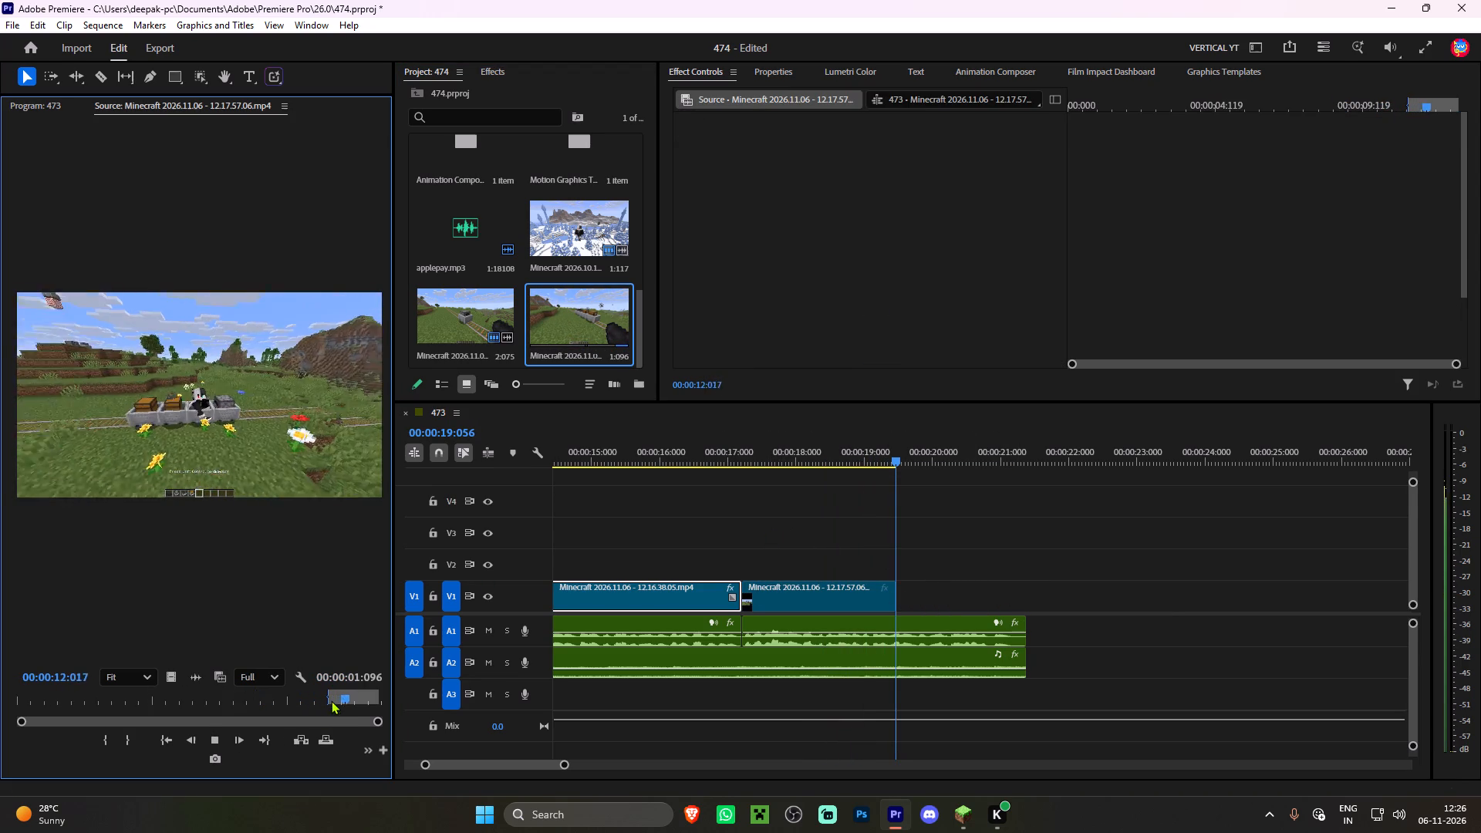
{"action": "key", "text": "space"}
{"action": "key", "text": "o"}
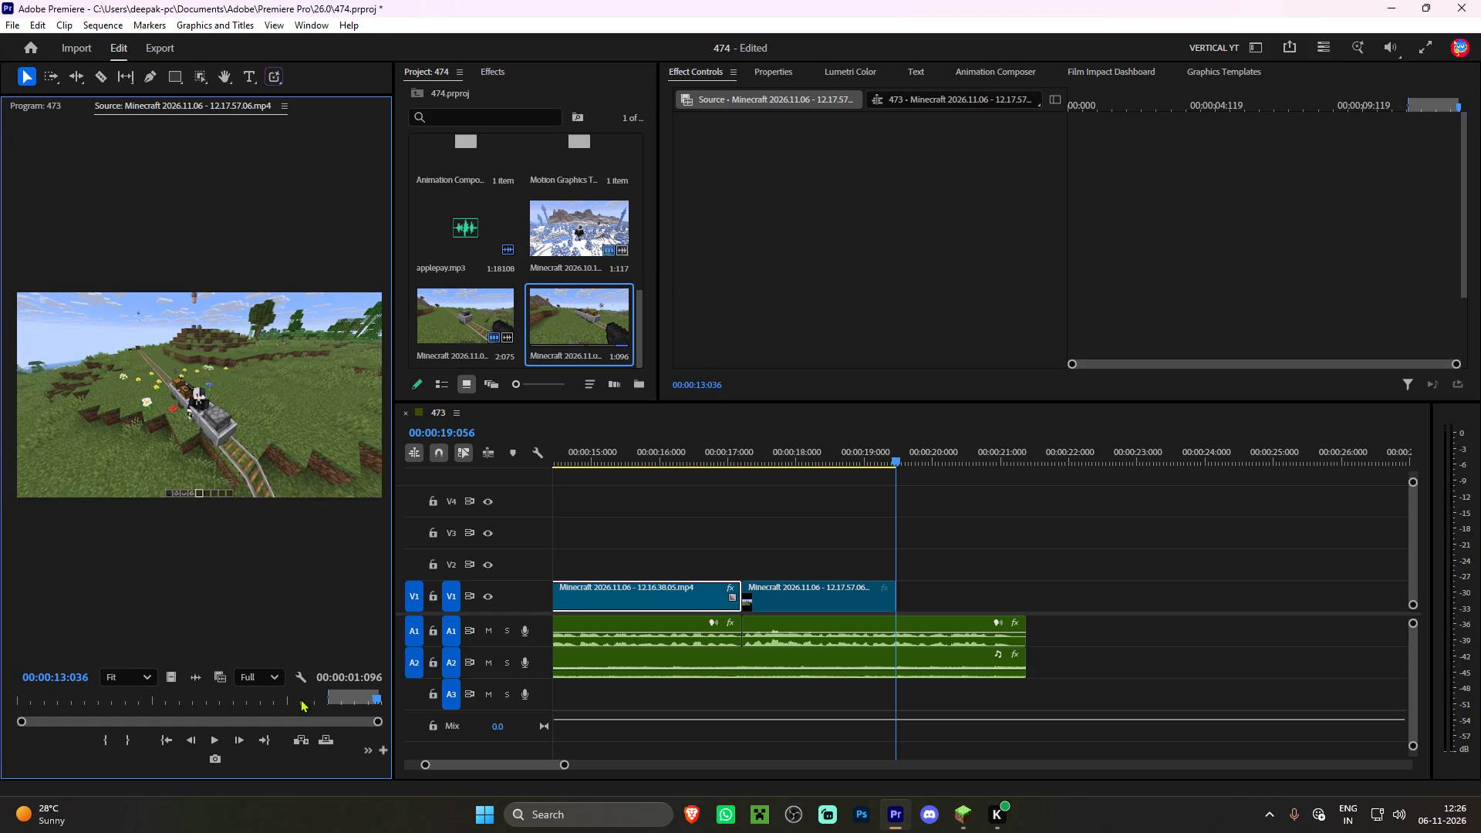
Place the new section, video only, on V1 at 00:00:19:056 to fill to the voiceover's end, and play it back.
{"action": "left_click_drag", "start_coordinate": [173, 676], "coordinate": [905, 599]}
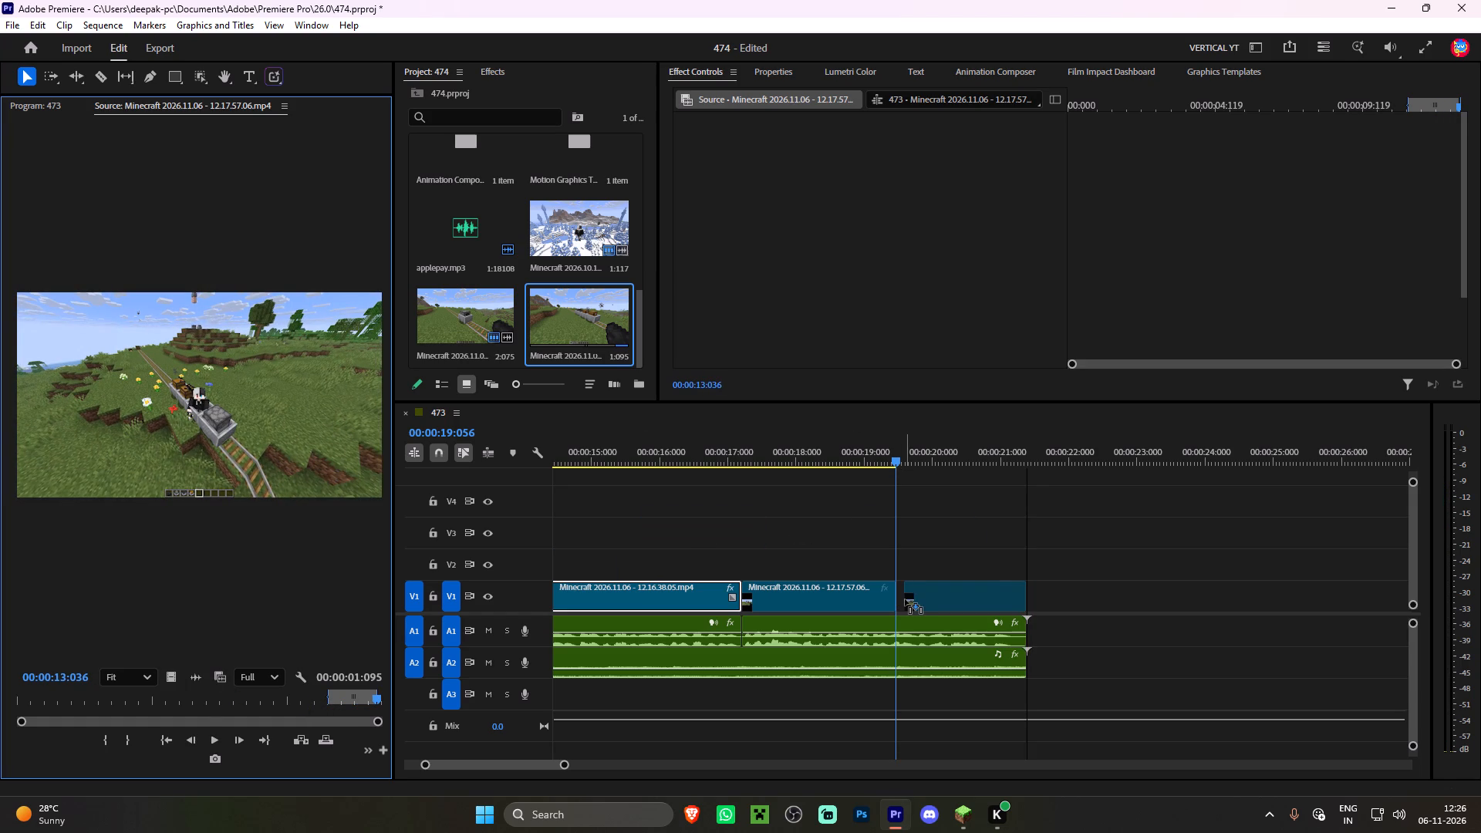
{"action": "left_click_drag", "start_coordinate": [905, 599], "coordinate": [906, 599]}
{"action": "left_click", "coordinate": [908, 594]}
{"action": "key", "text": "space"}
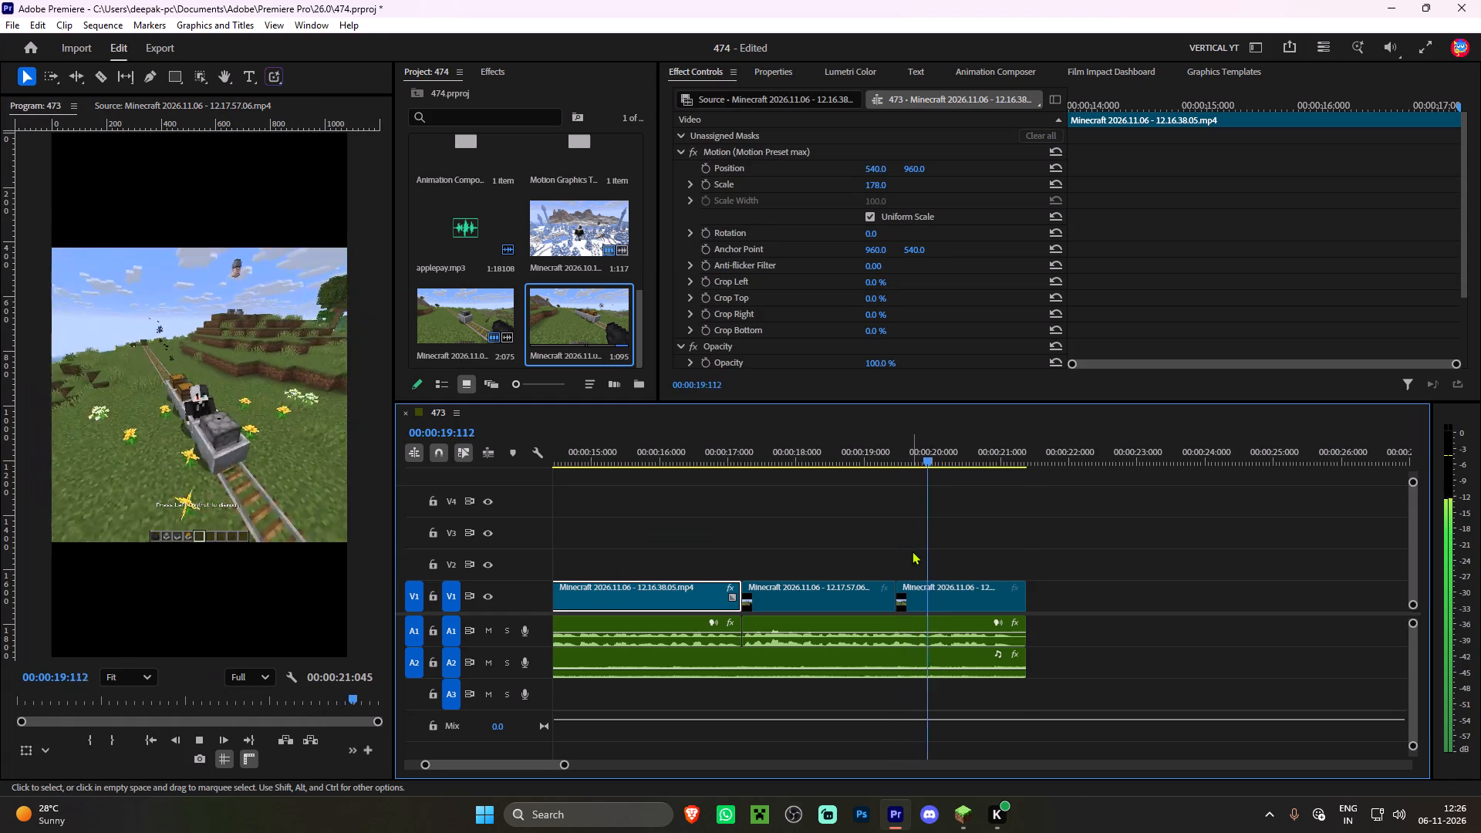
{"action": "scroll", "coordinate": [909, 553], "scroll_direction": "down", "scroll_amount": 1, "text": "alt"}
{"action": "key", "text": "space"}
Apply Motion Preset max to the last 12.17.57.06 clip on V1.
{"action": "left_click", "coordinate": [491, 63]}
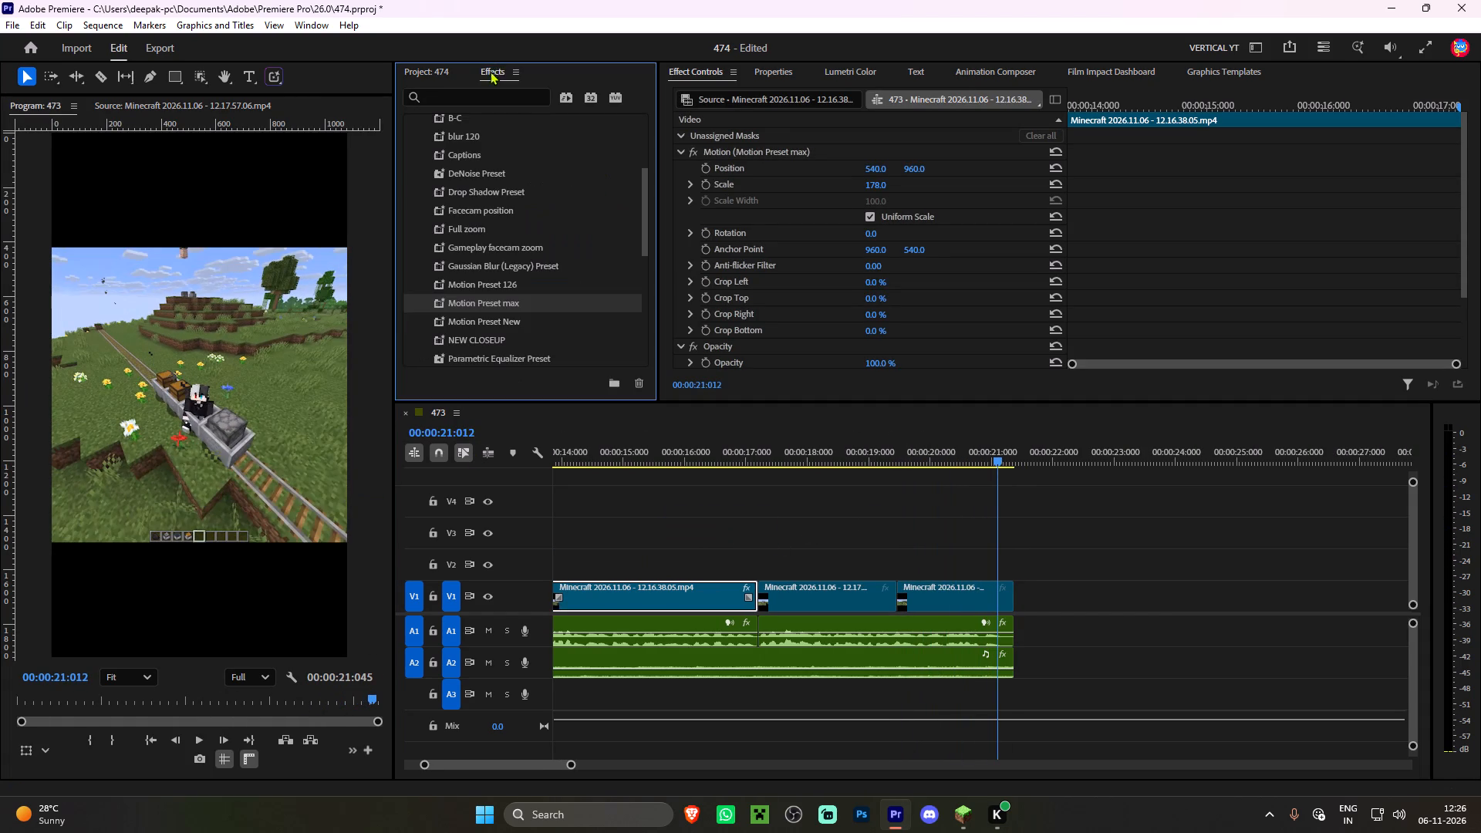
{"action": "left_click", "coordinate": [490, 72]}
{"action": "left_click_drag", "start_coordinate": [514, 306], "coordinate": [908, 591]}
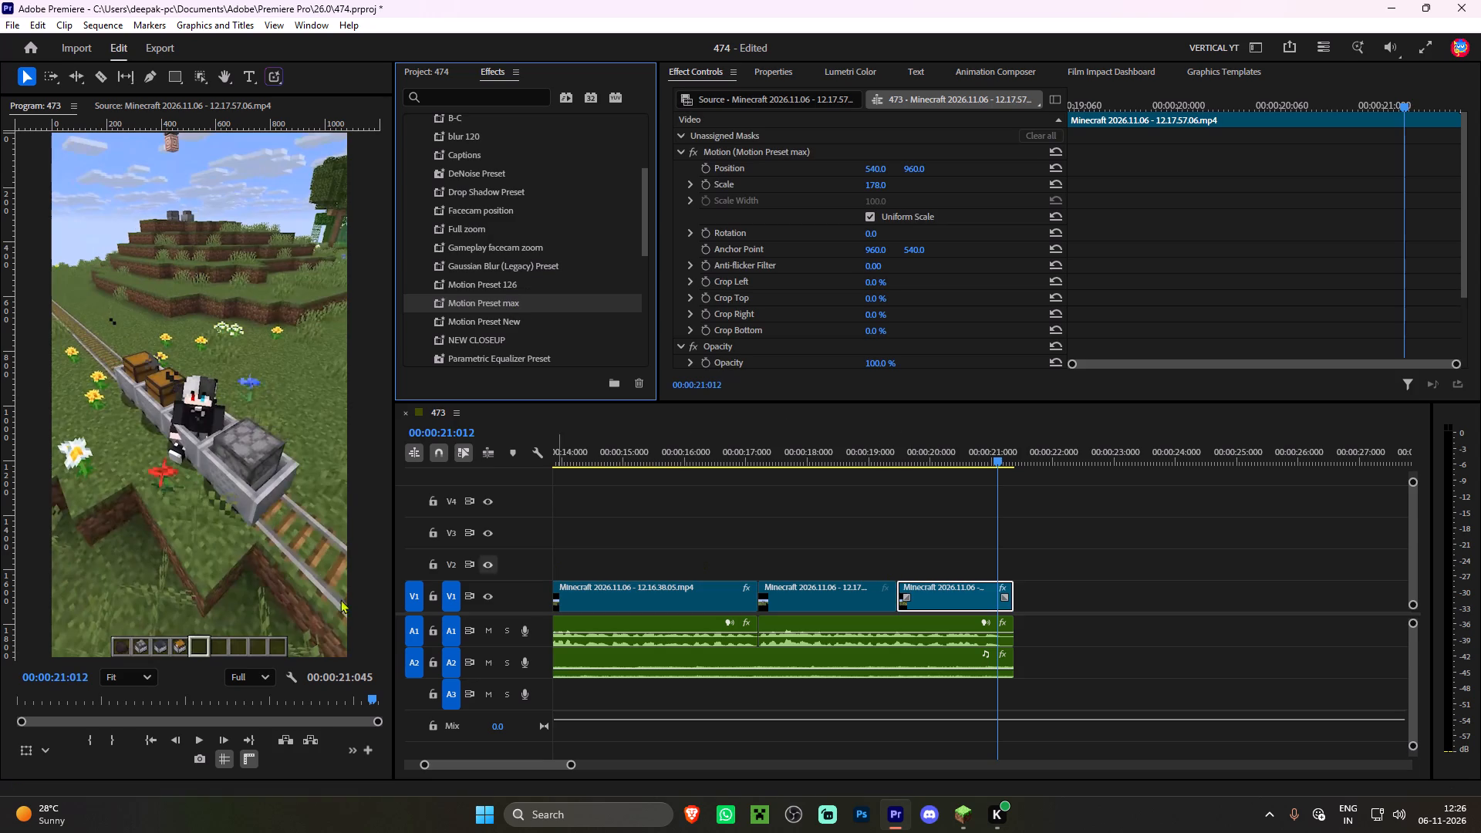
Play the sequence from its start to review the edit against the voiceover.
{"action": "left_click", "coordinate": [153, 736]}
{"action": "key", "text": "space"}
{"action": "scroll", "coordinate": [628, 515], "scroll_direction": "down", "scroll_amount": 7, "text": "alt"}
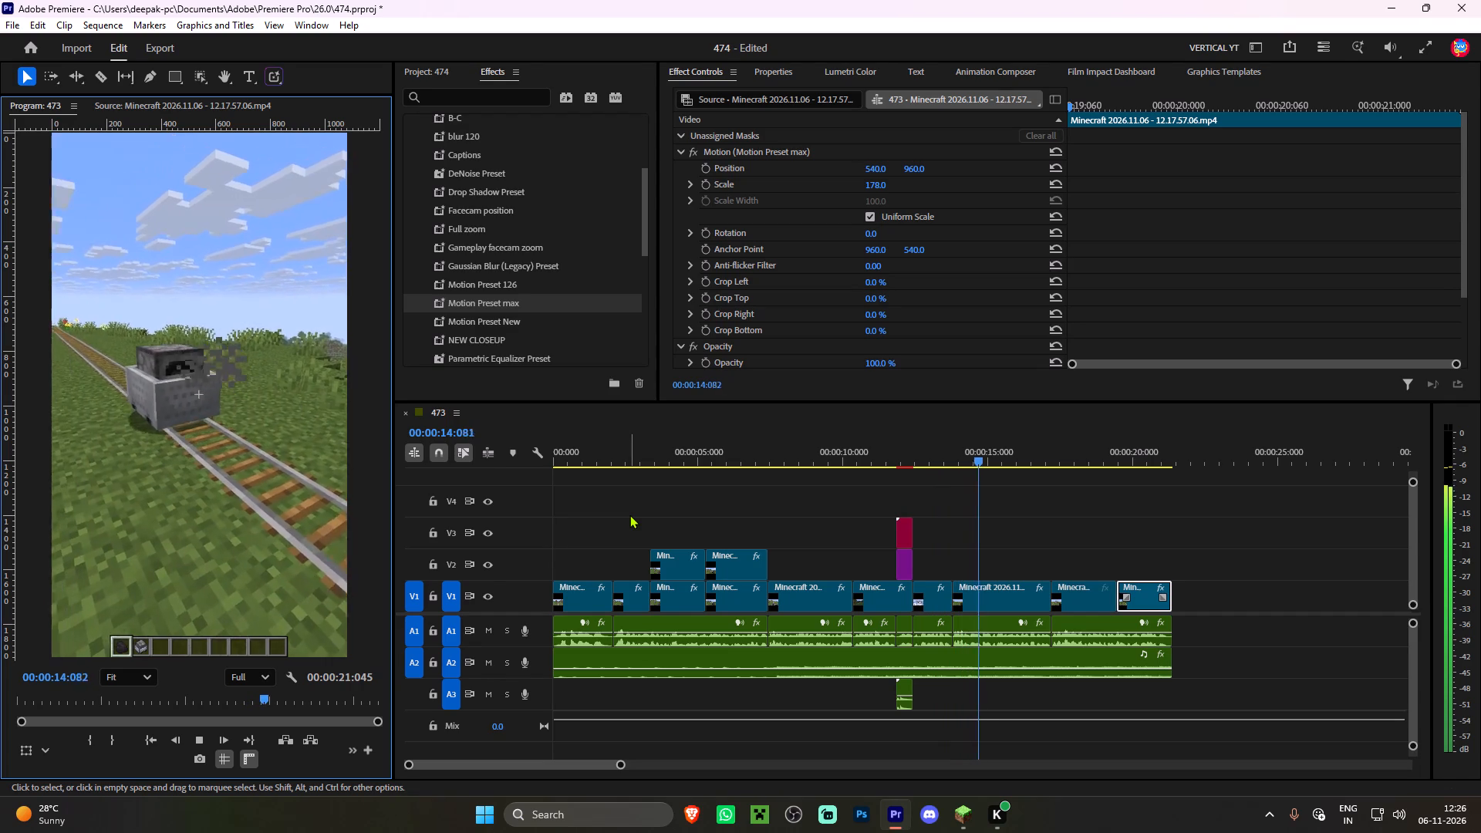
With the playhead parked at 00:00:12:053, import the Subscribe Button Green Screen Animation (4K 60FPS + Bell Sound) from the Memes folder.
{"action": "left_click_drag", "start_coordinate": [925, 457], "coordinate": [920, 461], "text": "shift"}
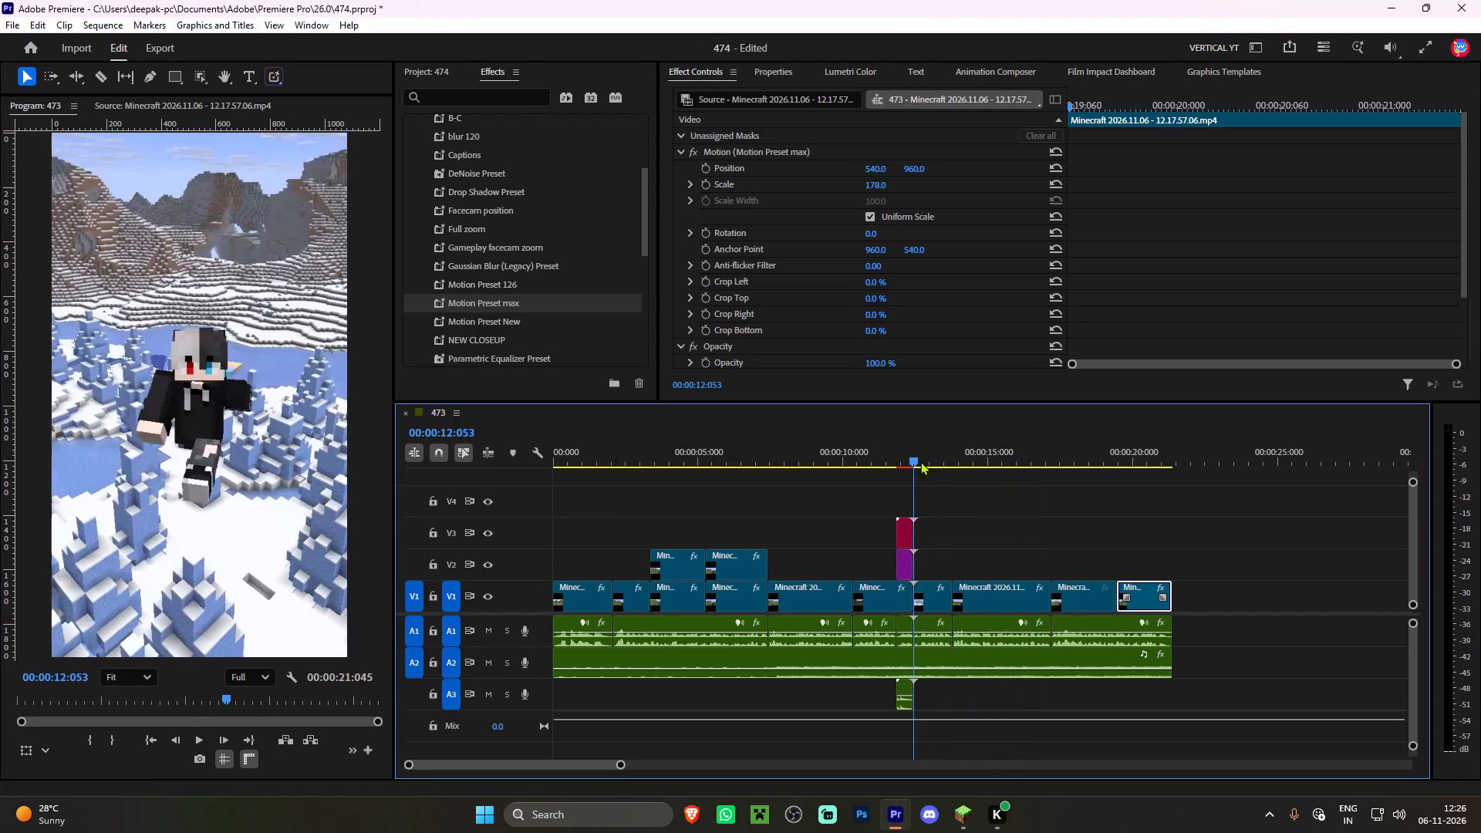
{"action": "left_click_drag", "start_coordinate": [920, 461], "coordinate": [916, 473], "text": "shift"}
{"action": "scroll", "coordinate": [936, 562], "scroll_direction": "up", "scroll_amount": 10, "text": "alt"}
{"action": "left_click", "coordinate": [444, 72]}
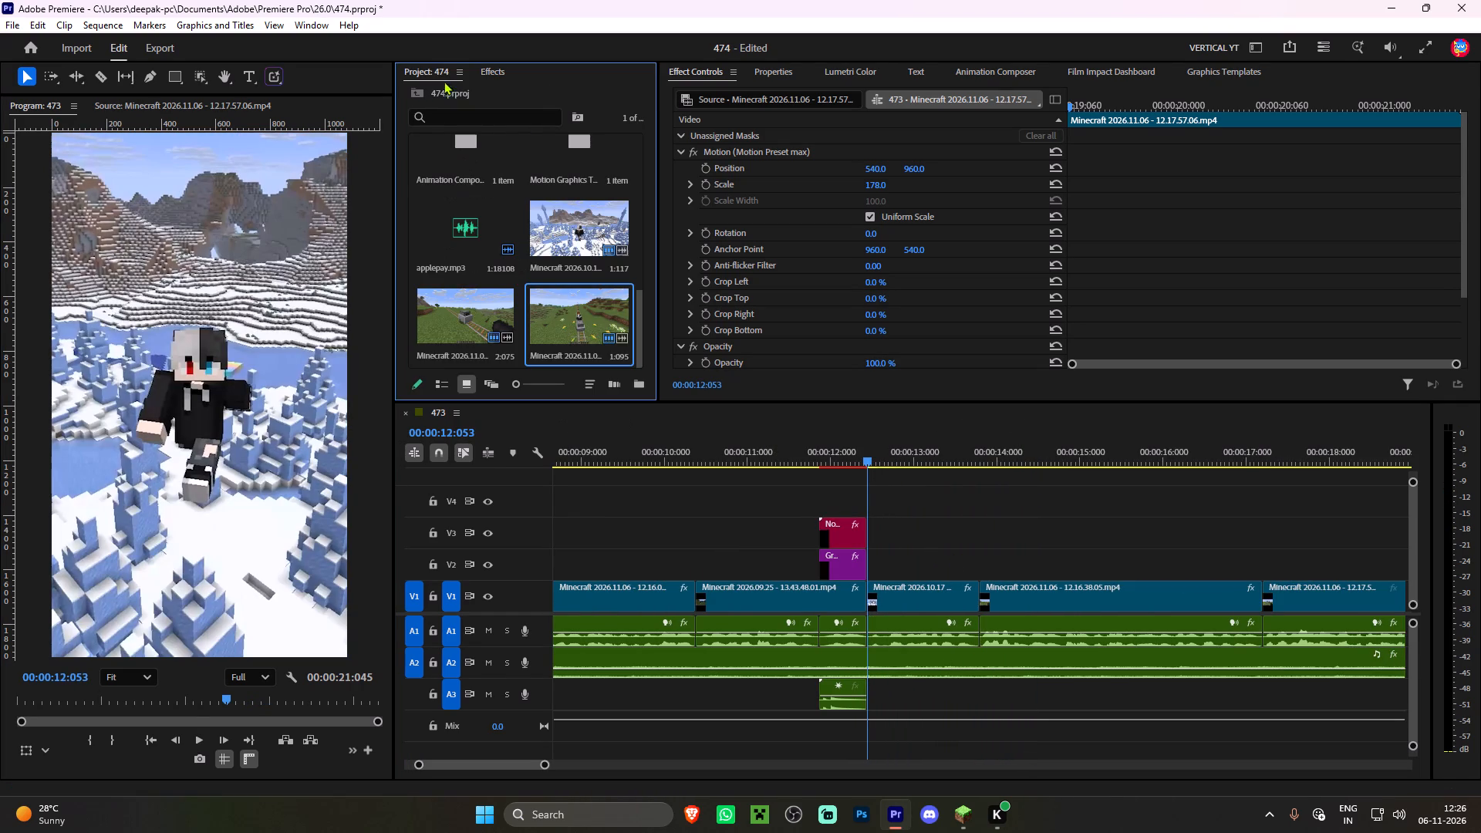
{"action": "scroll", "coordinate": [595, 282], "scroll_direction": "down", "scroll_amount": 4}
{"action": "double_click", "coordinate": [511, 366]}
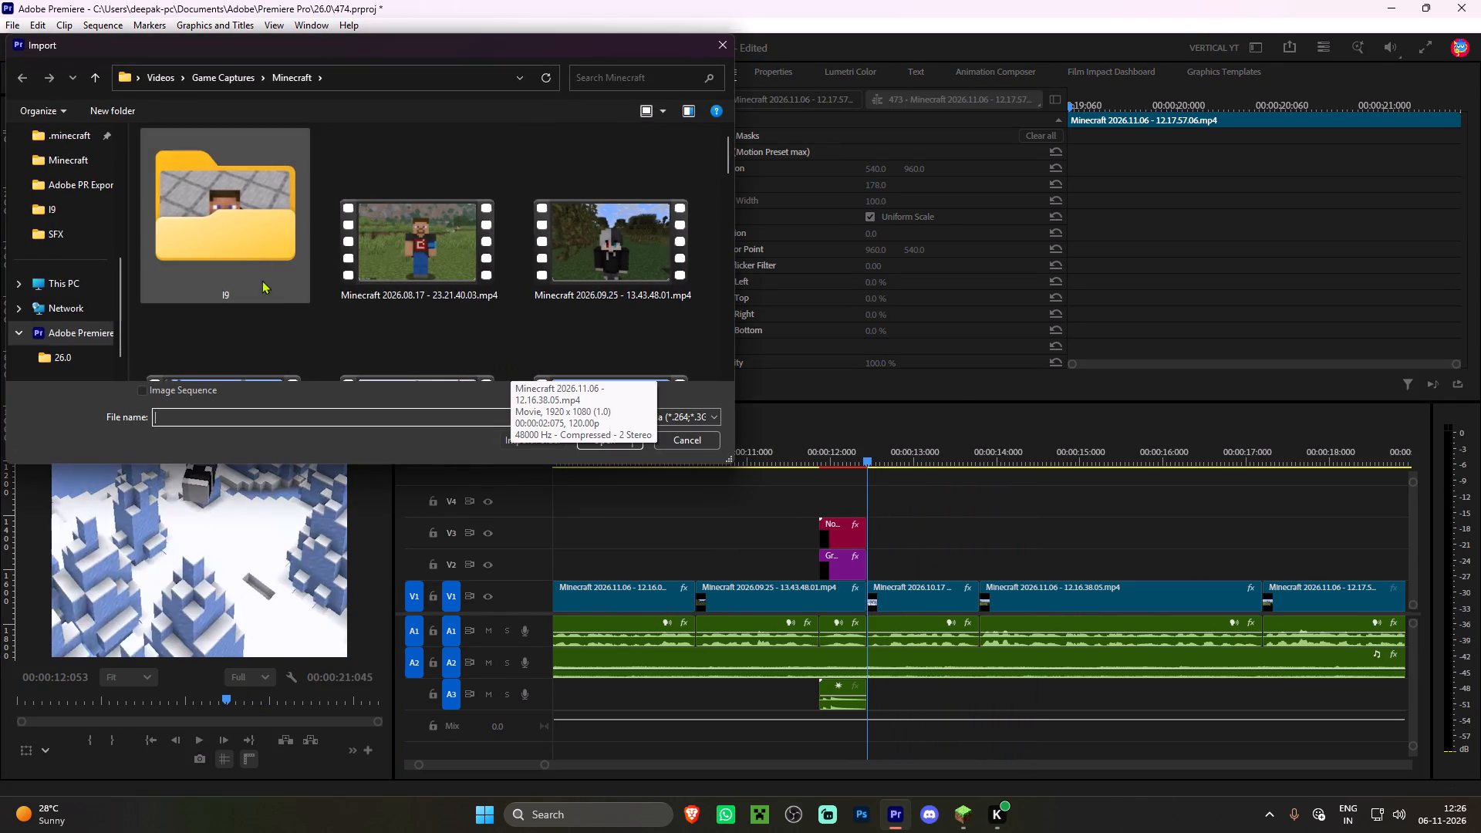
{"action": "scroll", "coordinate": [67, 245], "scroll_direction": "up", "scroll_amount": 1}
{"action": "left_click", "coordinate": [62, 268]}
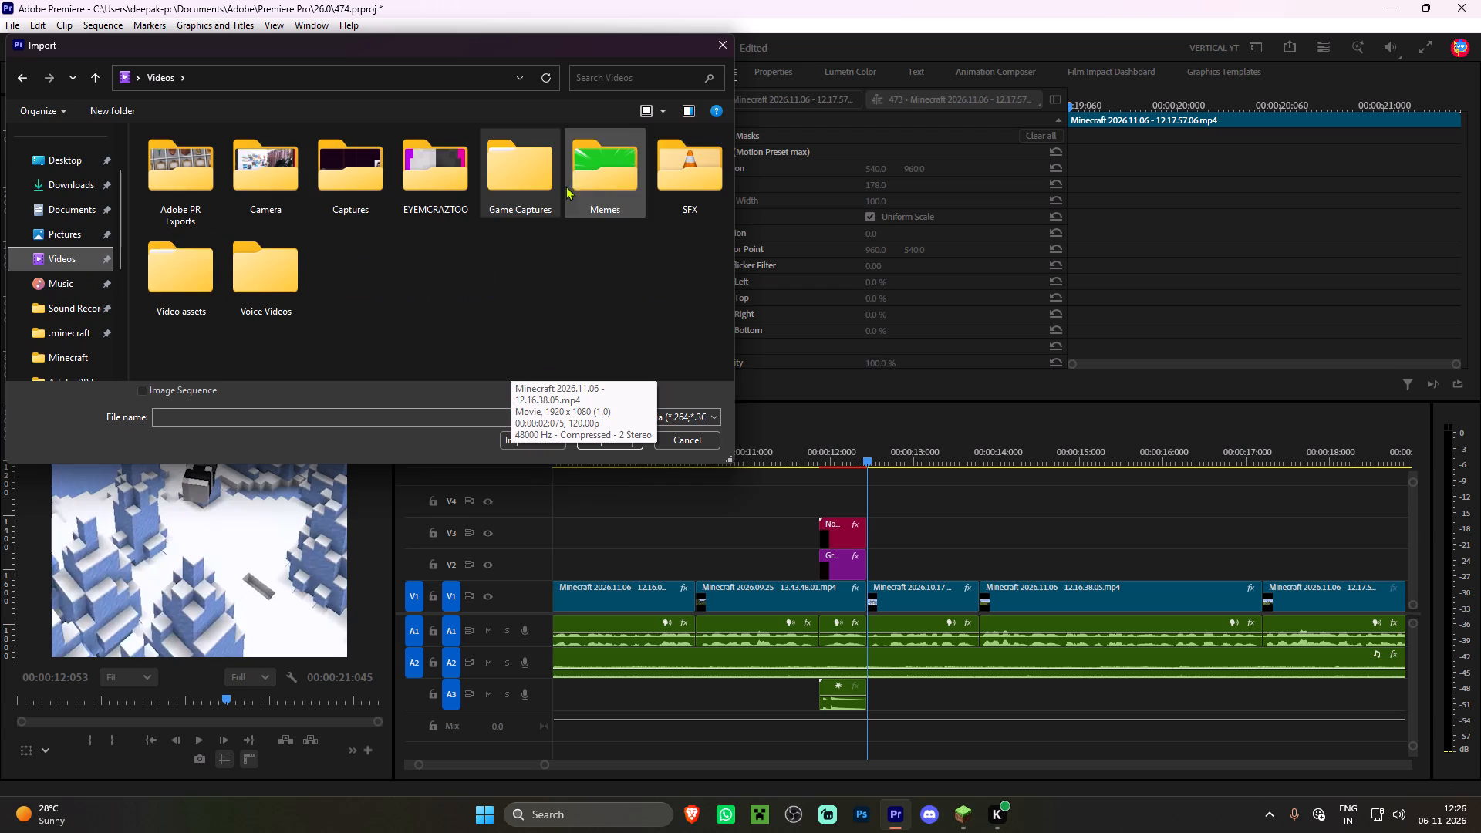
{"action": "double_click", "coordinate": [606, 170]}
{"action": "scroll", "coordinate": [567, 241], "scroll_direction": "down", "scroll_amount": 3}
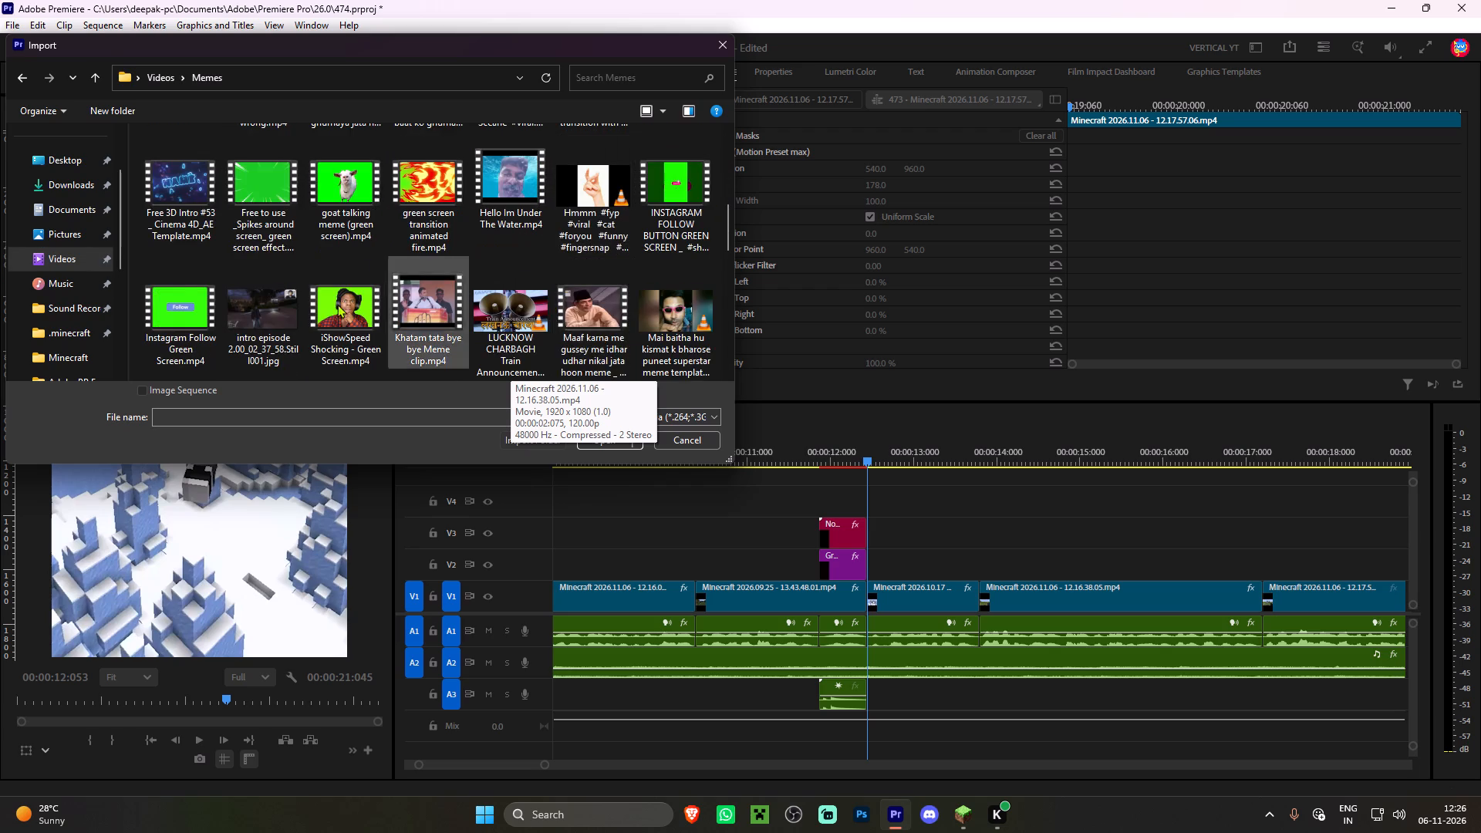
{"action": "scroll", "coordinate": [220, 340], "scroll_direction": "down", "scroll_amount": 3}
{"action": "double_click", "coordinate": [193, 314]}
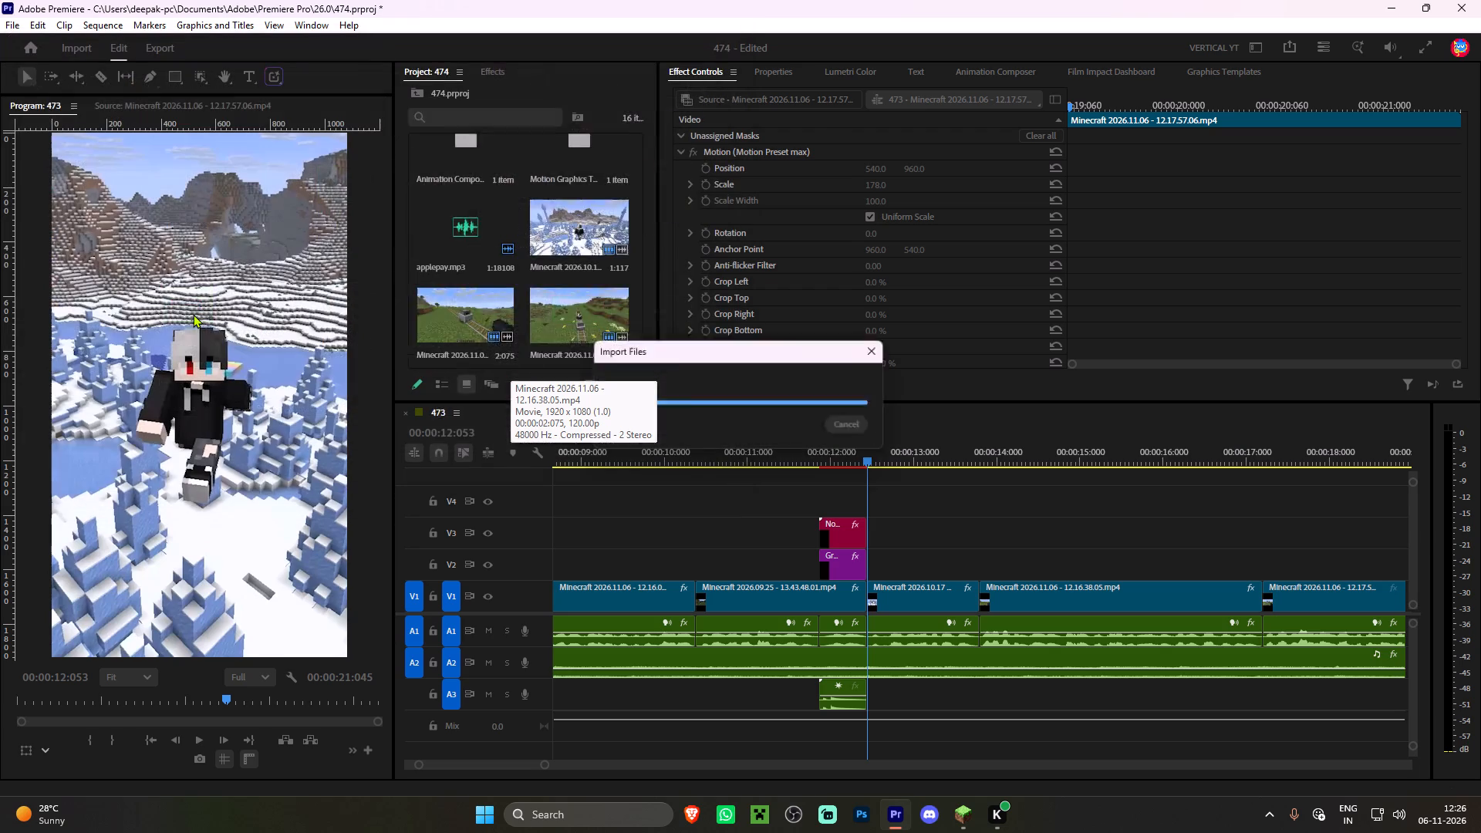
Mark the Subscribe-to-Subscribed part of the green screen animation from 00:00:02:02 to 00:00:03:10.
{"action": "double_click", "coordinate": [444, 313]}
{"action": "key", "text": "space"}
{"action": "left_click_drag", "start_coordinate": [157, 696], "coordinate": [156, 696]}
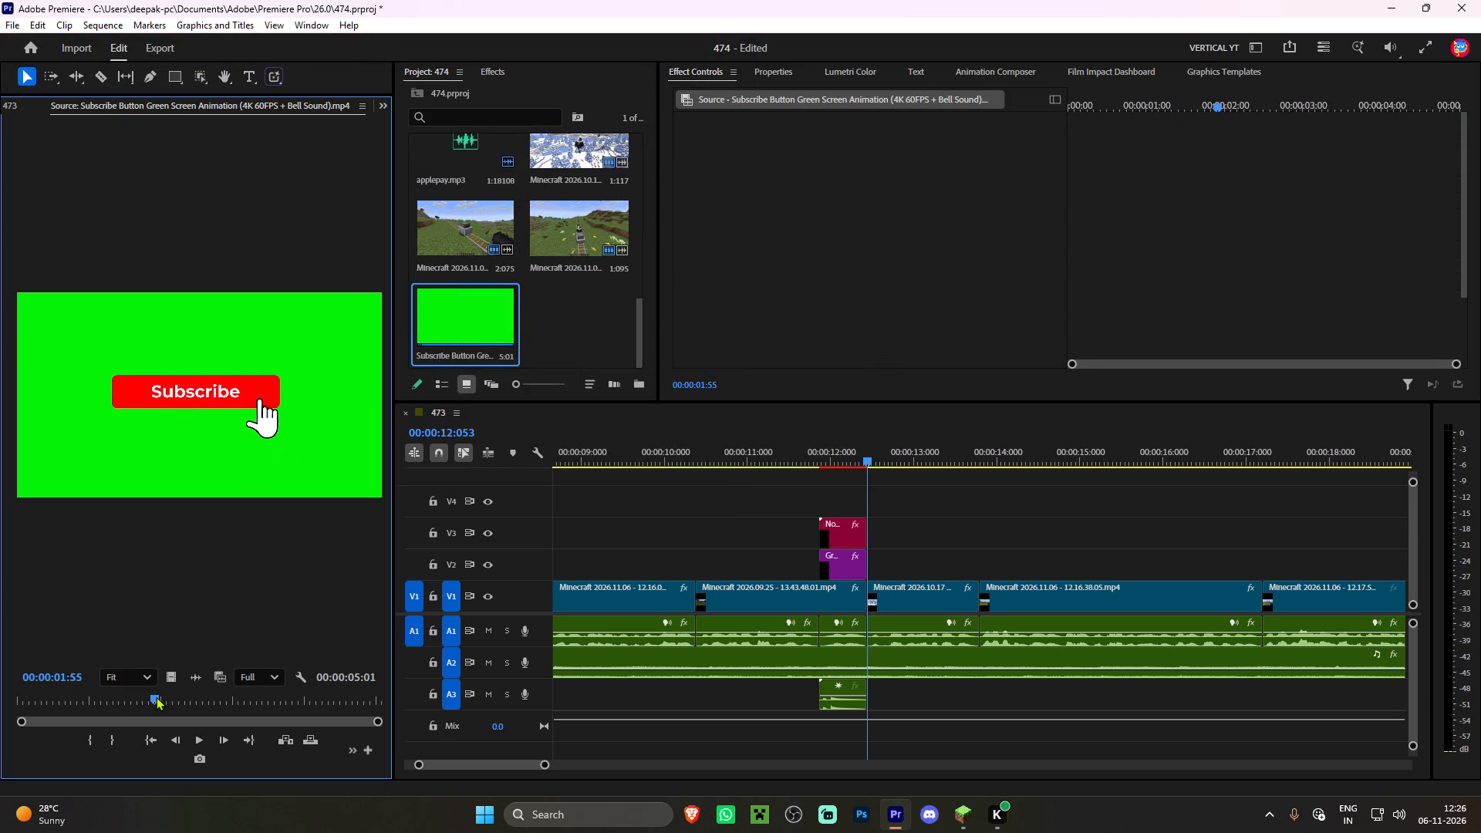
{"action": "left_click_drag", "start_coordinate": [156, 696], "coordinate": [166, 697]}
{"action": "type", "text": "i"}
{"action": "key", "text": "space"}
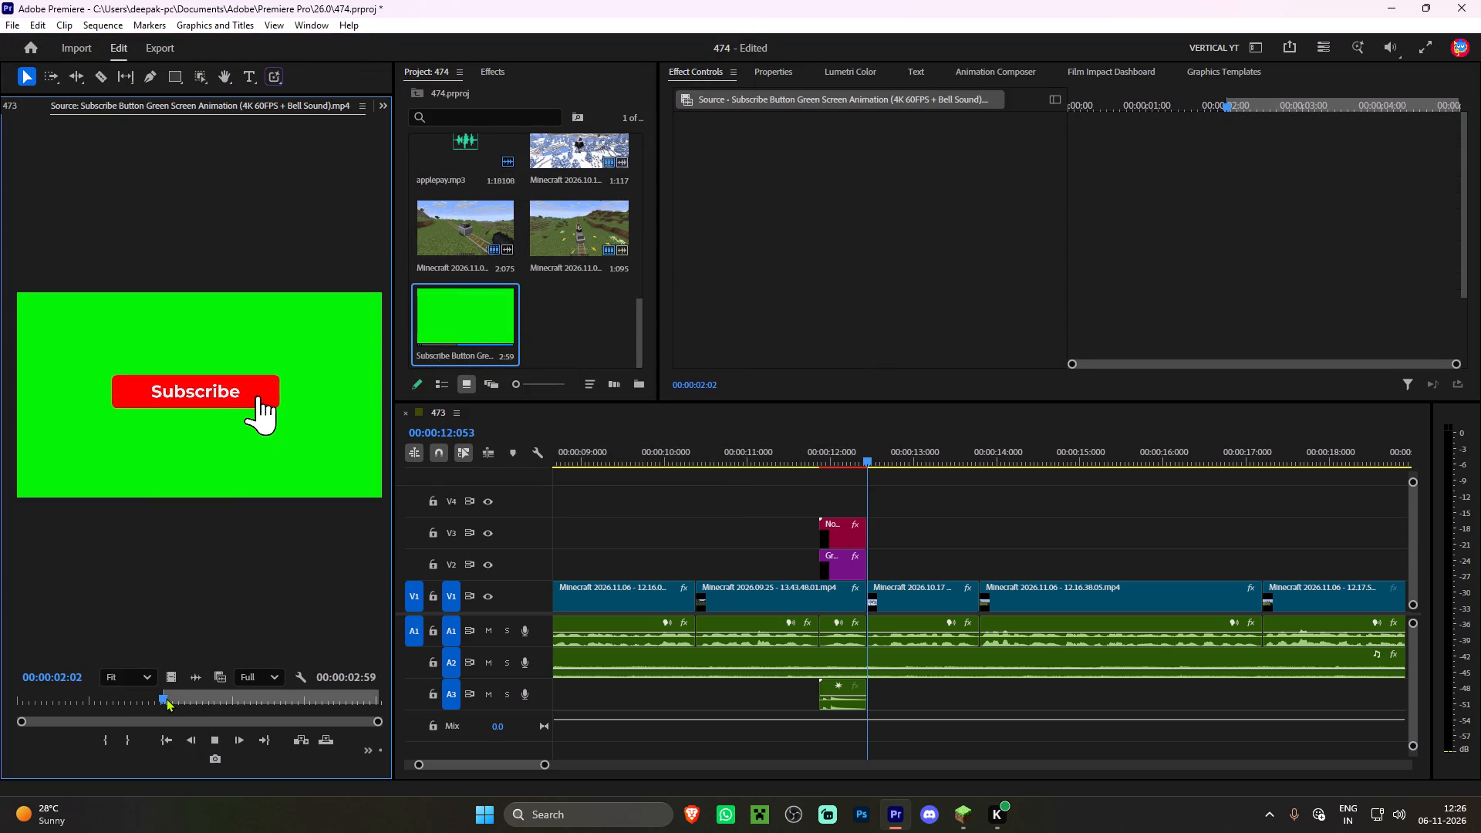
{"action": "key", "text": "space"}
{"action": "key", "text": "space"}
{"action": "key", "text": "space"}
{"action": "type", "text": "o"}
Place the marked Subscribe animation with its sound at 00:00:12:053, on V3 and A3.
{"action": "left_click_drag", "start_coordinate": [230, 433], "coordinate": [879, 541]}
{"action": "left_click_drag", "start_coordinate": [886, 544], "coordinate": [872, 541]}
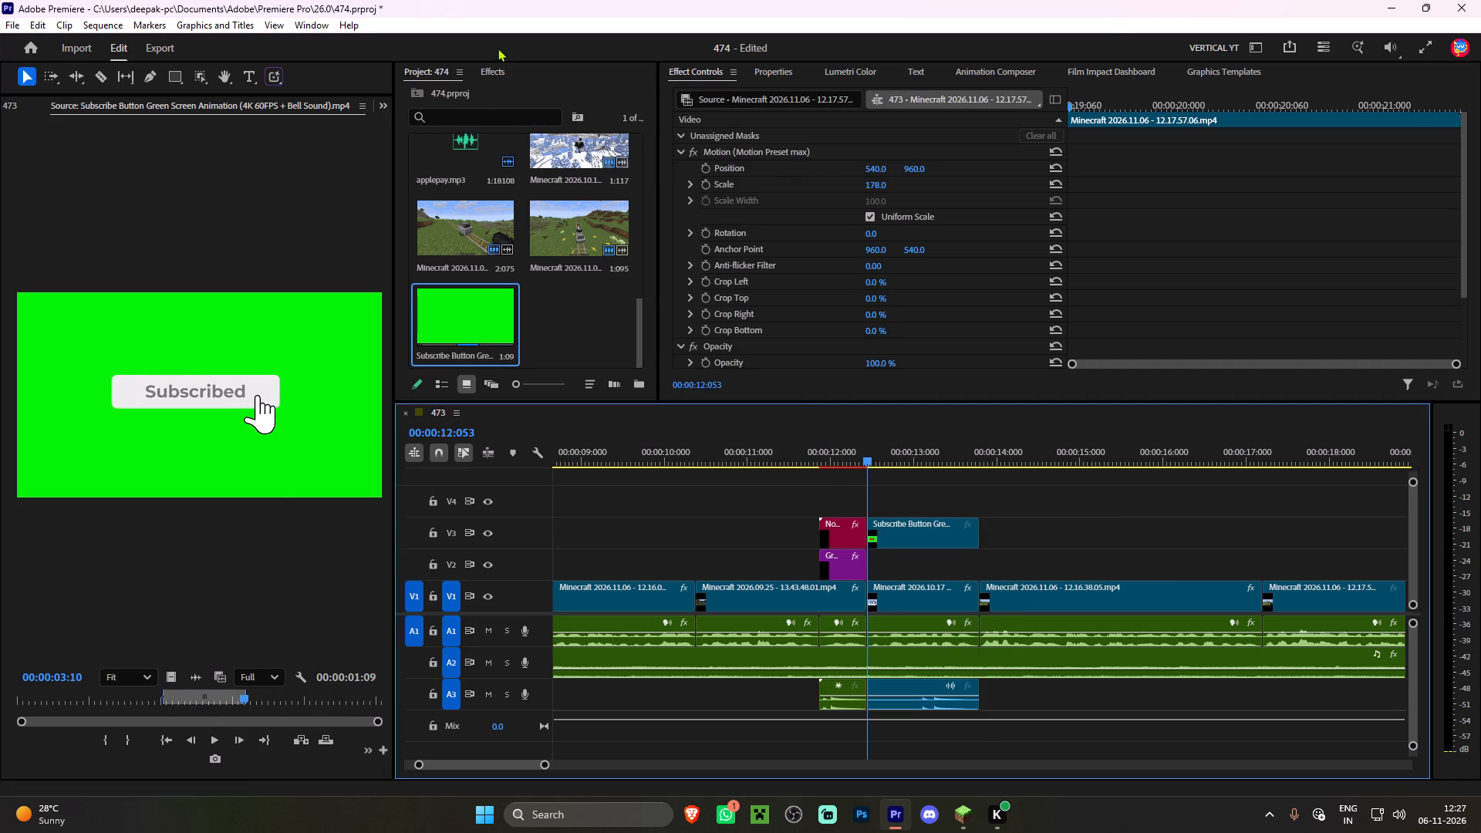
Apply the Subsribe green preset to the Subscribe animation clip on V3.
{"action": "left_click", "coordinate": [493, 76]}
{"action": "scroll", "coordinate": [494, 329], "scroll_direction": "down", "scroll_amount": 9}
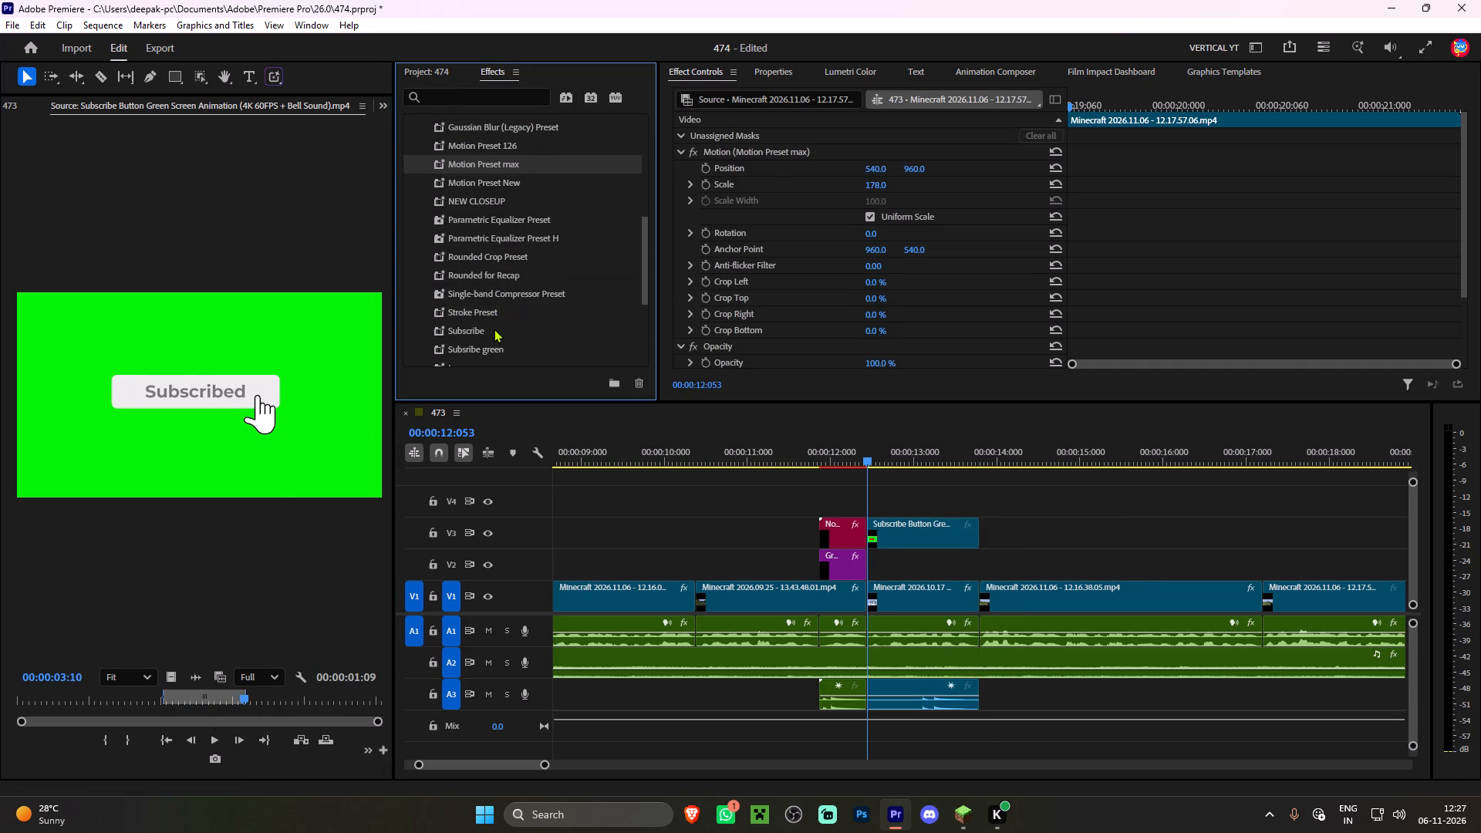
{"action": "left_click_drag", "start_coordinate": [469, 347], "coordinate": [936, 539]}
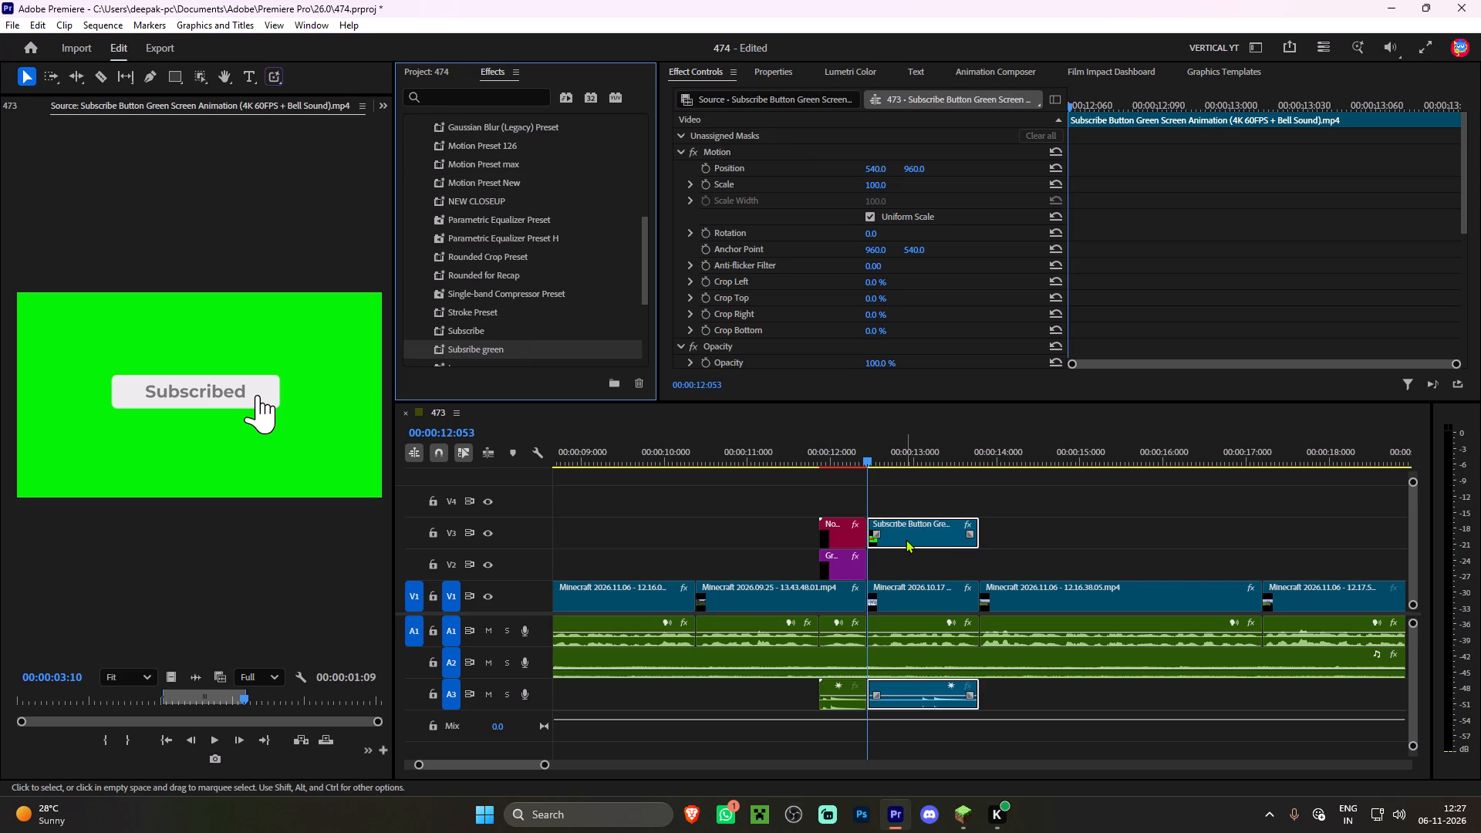
Move the Subscribe animation clip down to V2, keeping its start at 00:00:12:053, and preview the overlay.
{"action": "left_click_drag", "start_coordinate": [906, 539], "coordinate": [914, 555]}
{"action": "key", "text": "space"}
{"action": "key", "text": "space"}
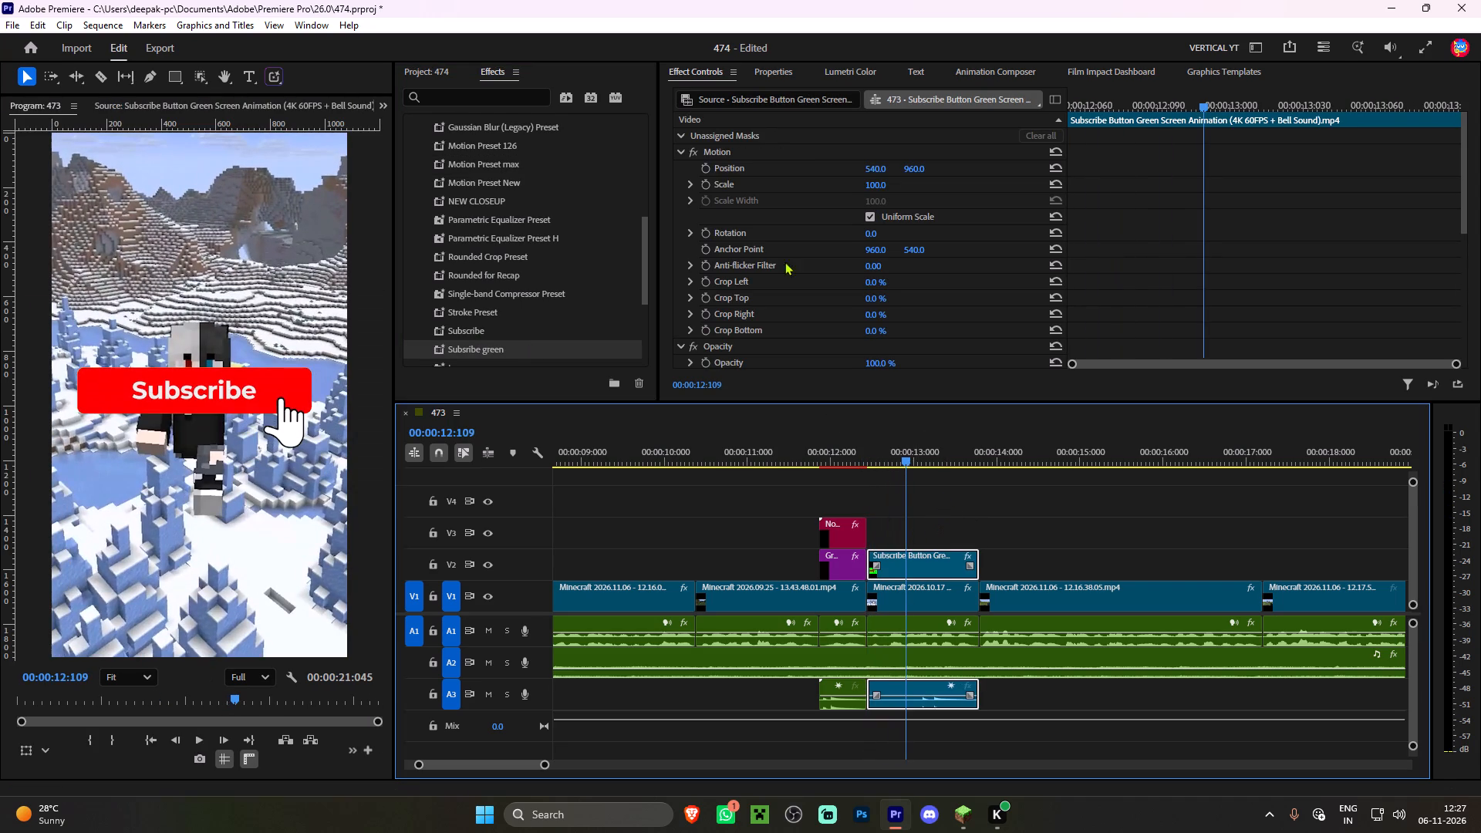
Set the Subscribe animation's scale to 81 and its vertical position to about 460, above the character.
{"action": "left_click_drag", "start_coordinate": [875, 180], "coordinate": [861, 183]}
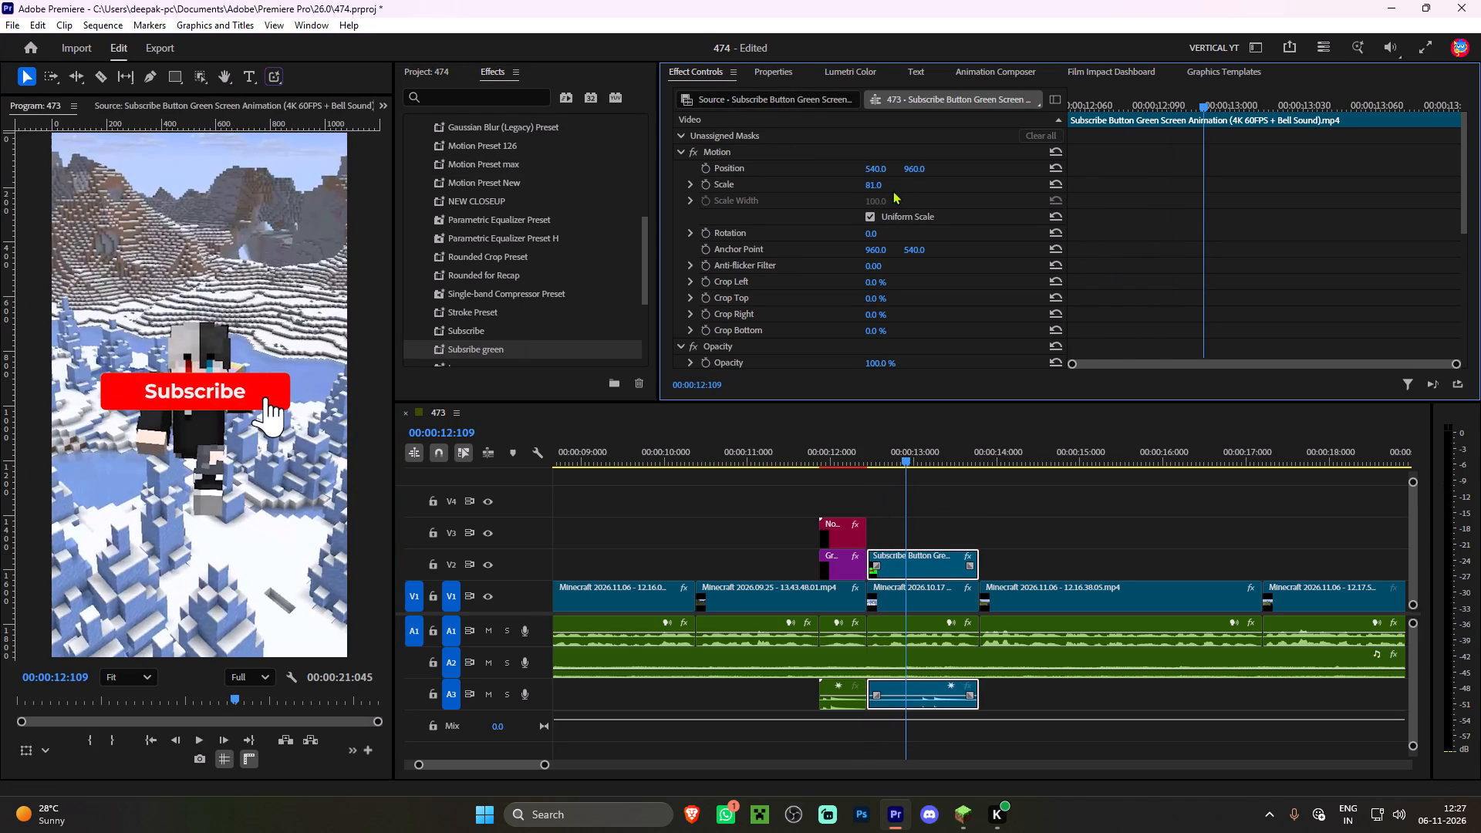
{"action": "left_click_drag", "start_coordinate": [913, 168], "coordinate": [530, 224]}
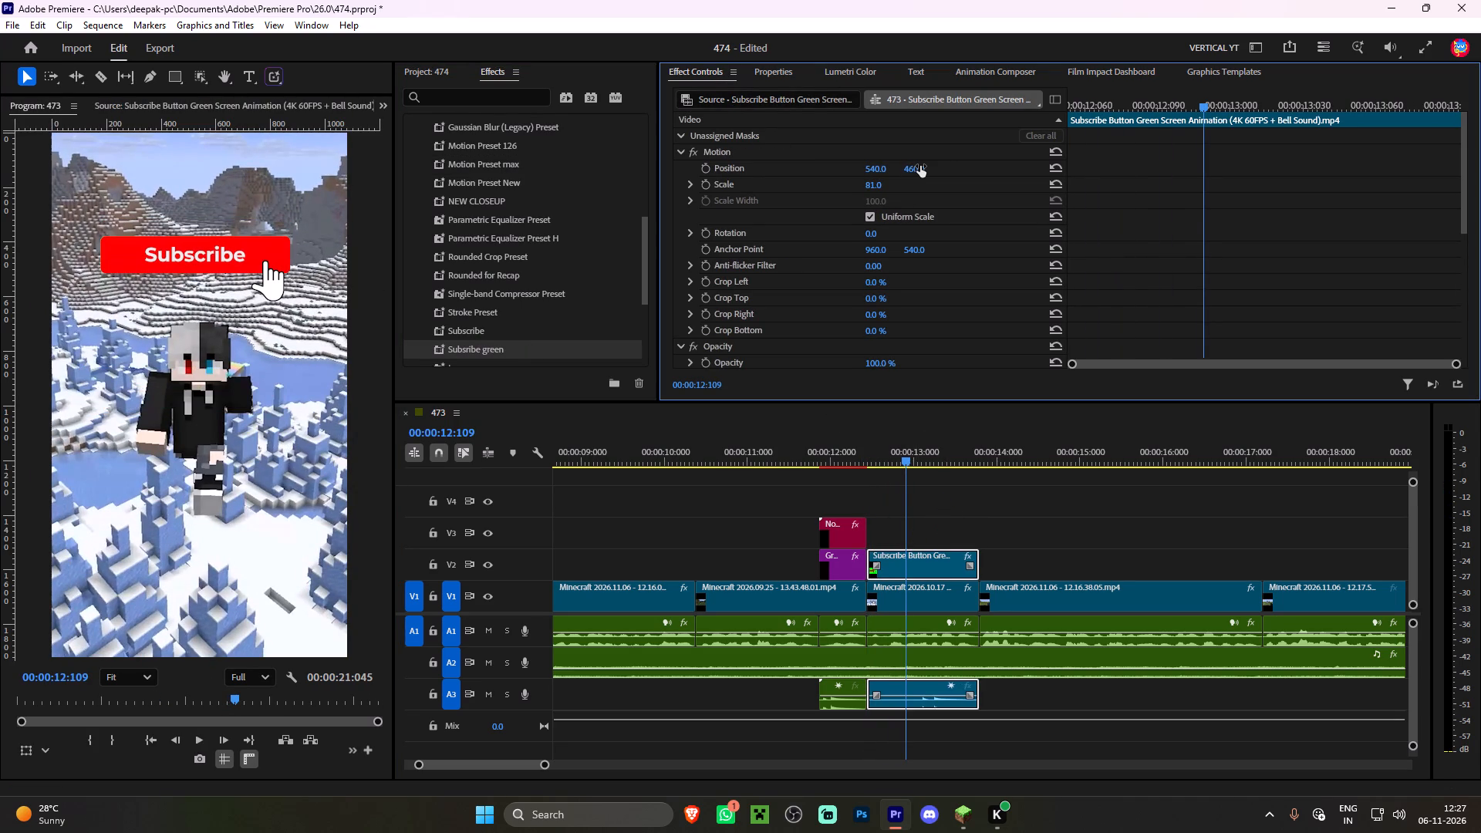
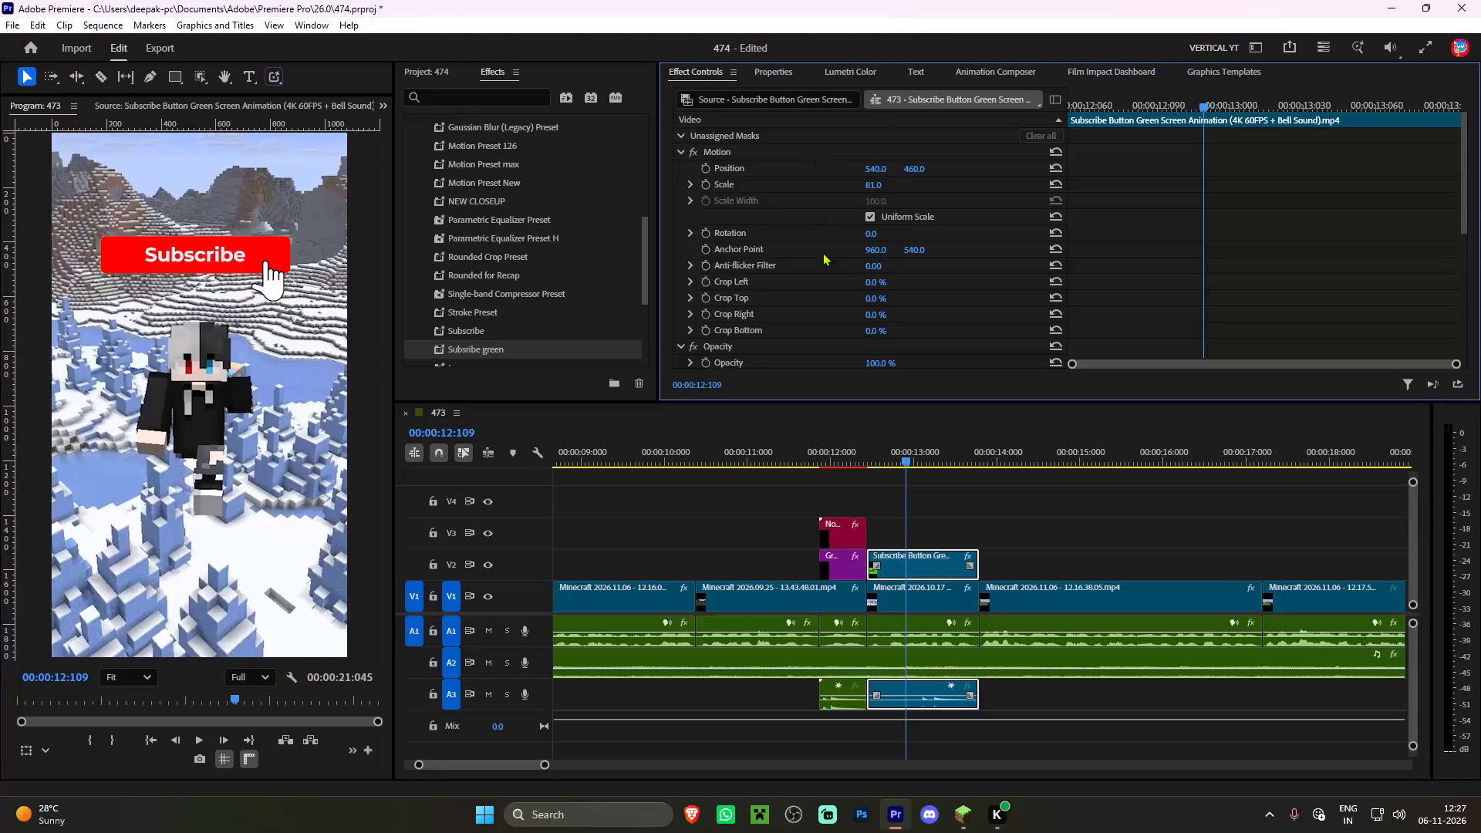
Save the project with the finished Subscribe overlay.
{"action": "key", "text": "ctrl+s"}
{"action": "key", "text": "ctrl+s"}
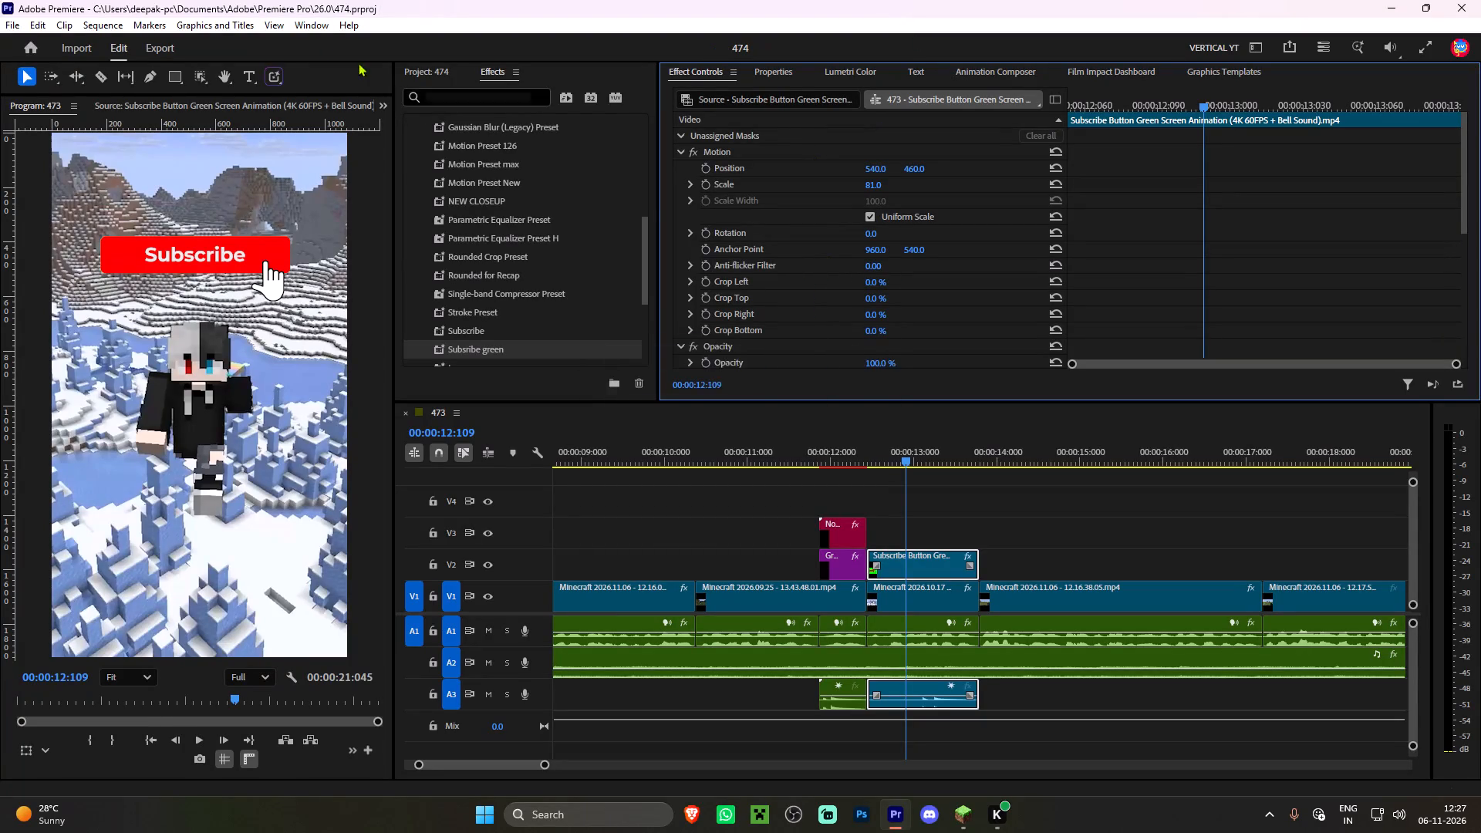
{"action": "key", "text": "ctrl+s"}
{"action": "left_click", "coordinate": [159, 50]}
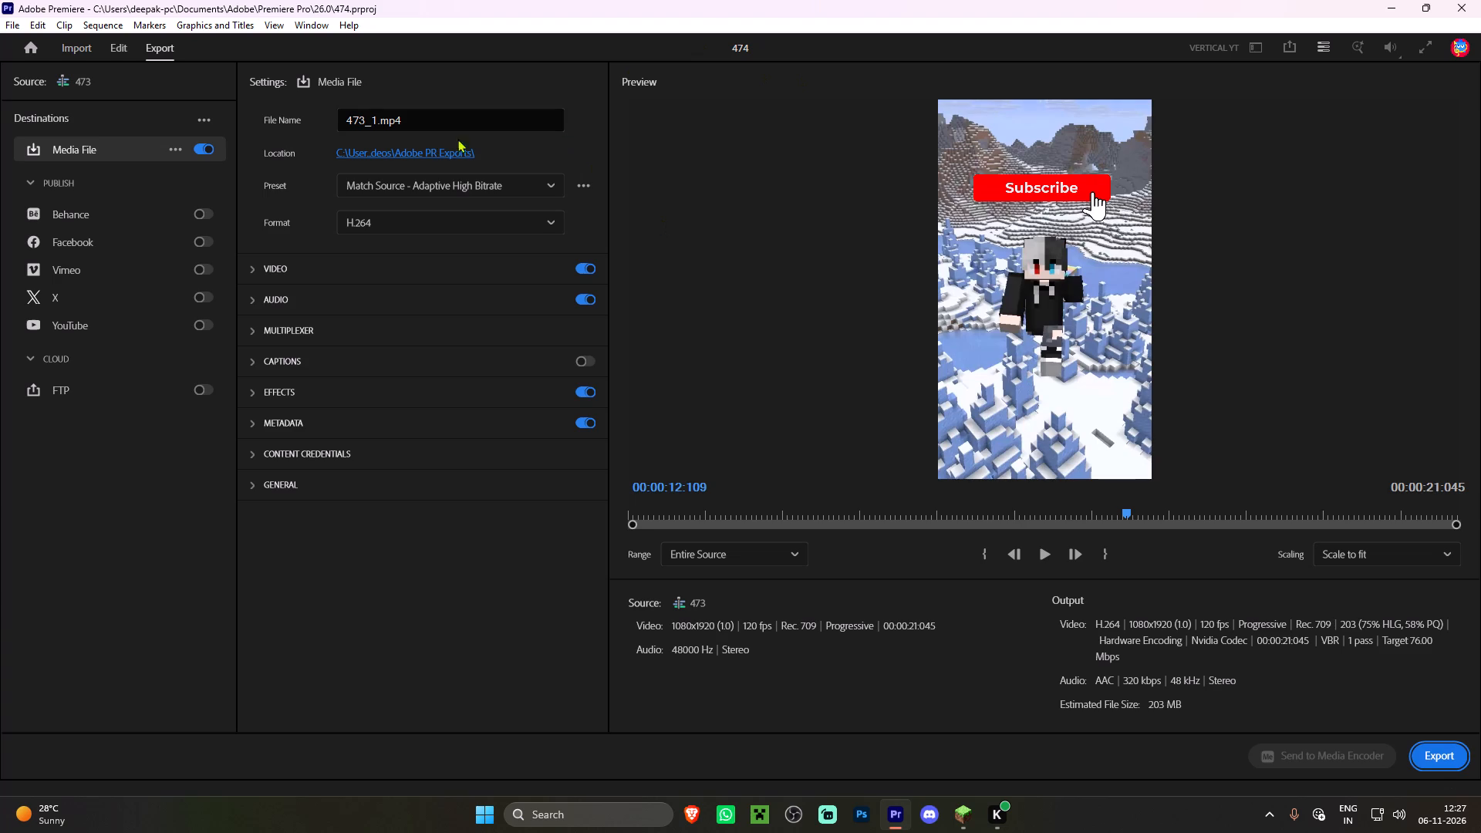
{"action": "double_click", "coordinate": [383, 124]}
{"action": "type", "text": "474"}
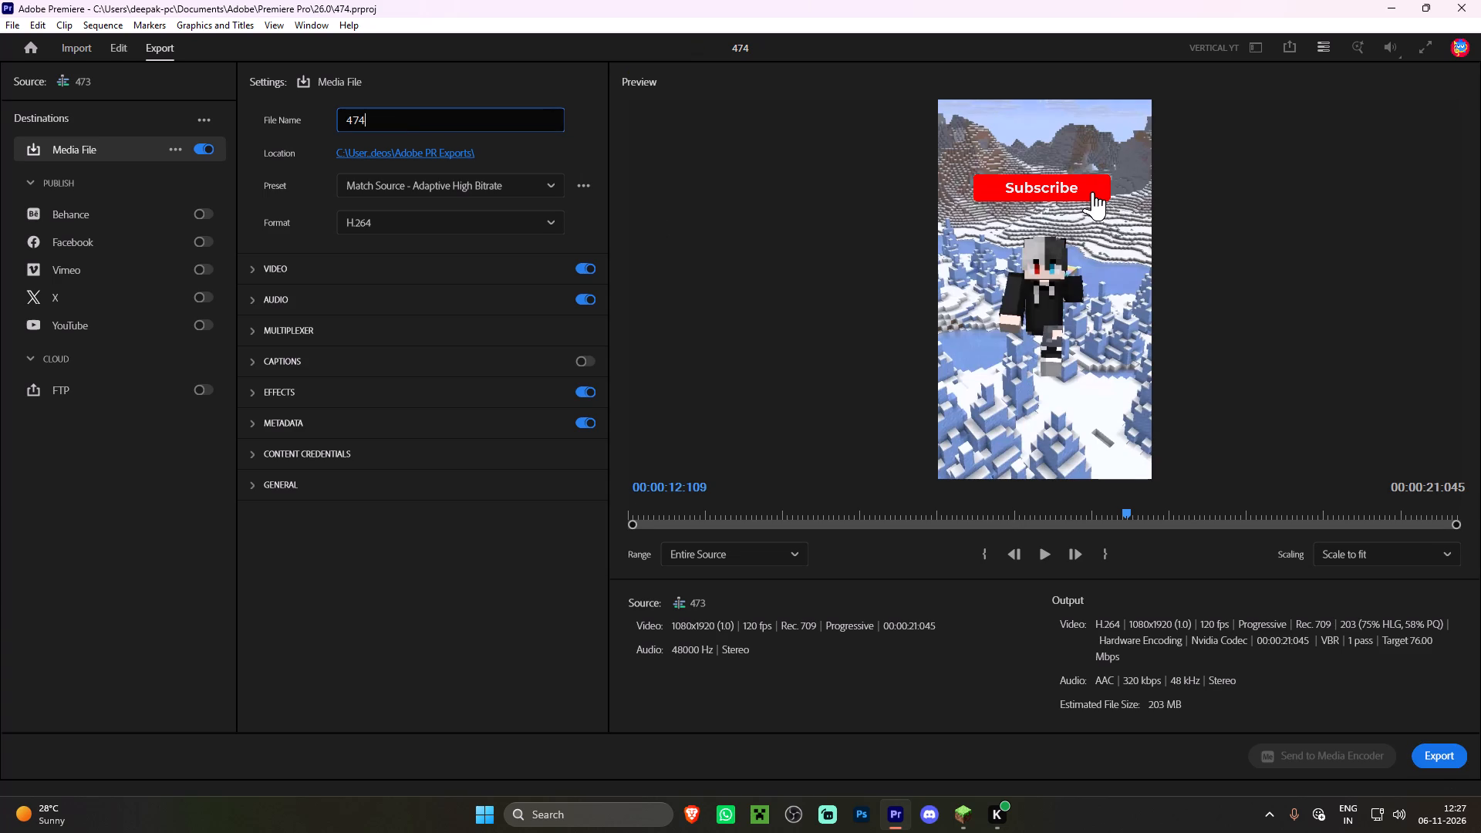
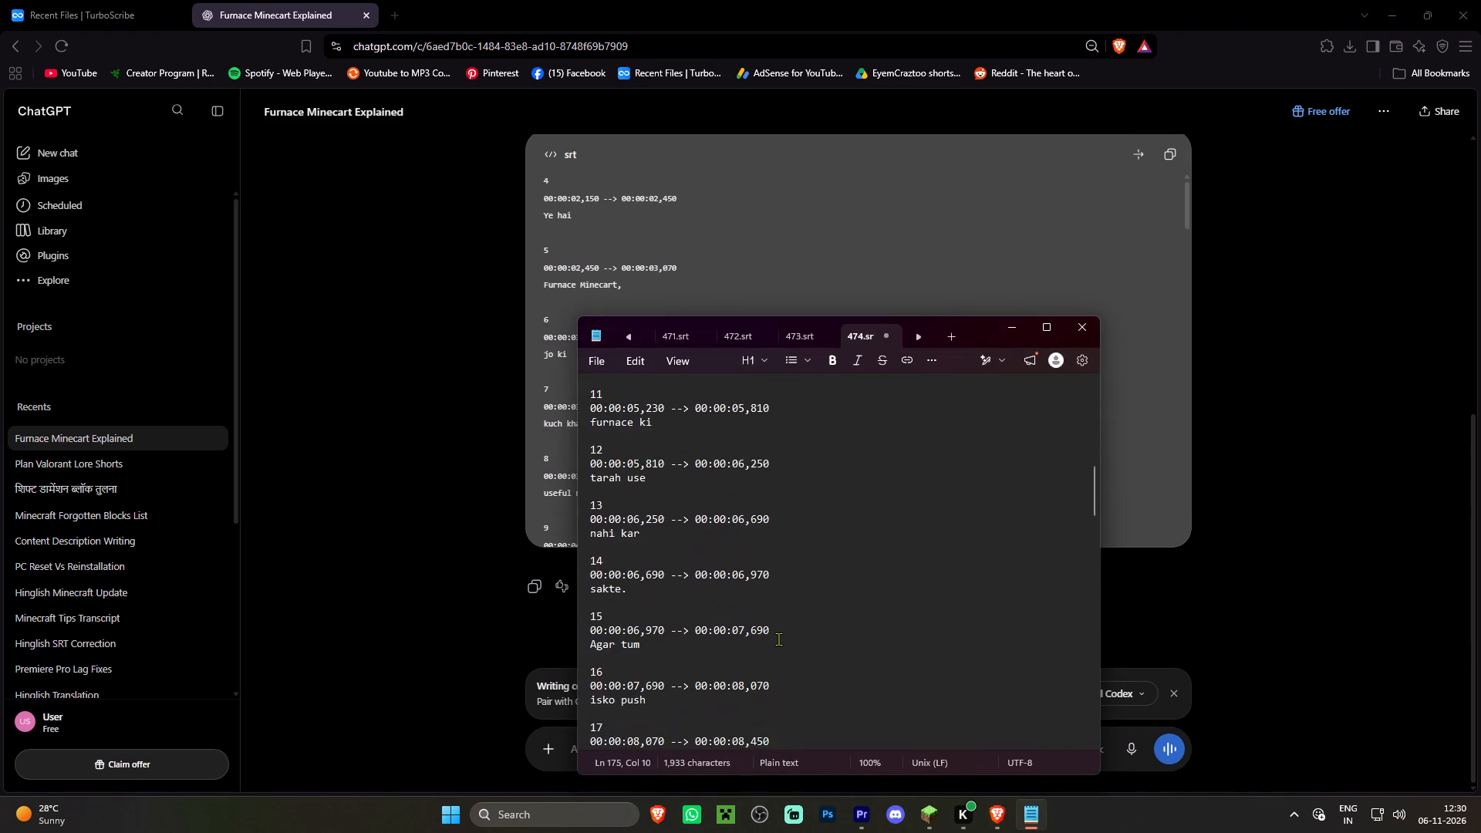
{"action": "scroll", "coordinate": [778, 636], "scroll_direction": "up", "scroll_amount": 13}
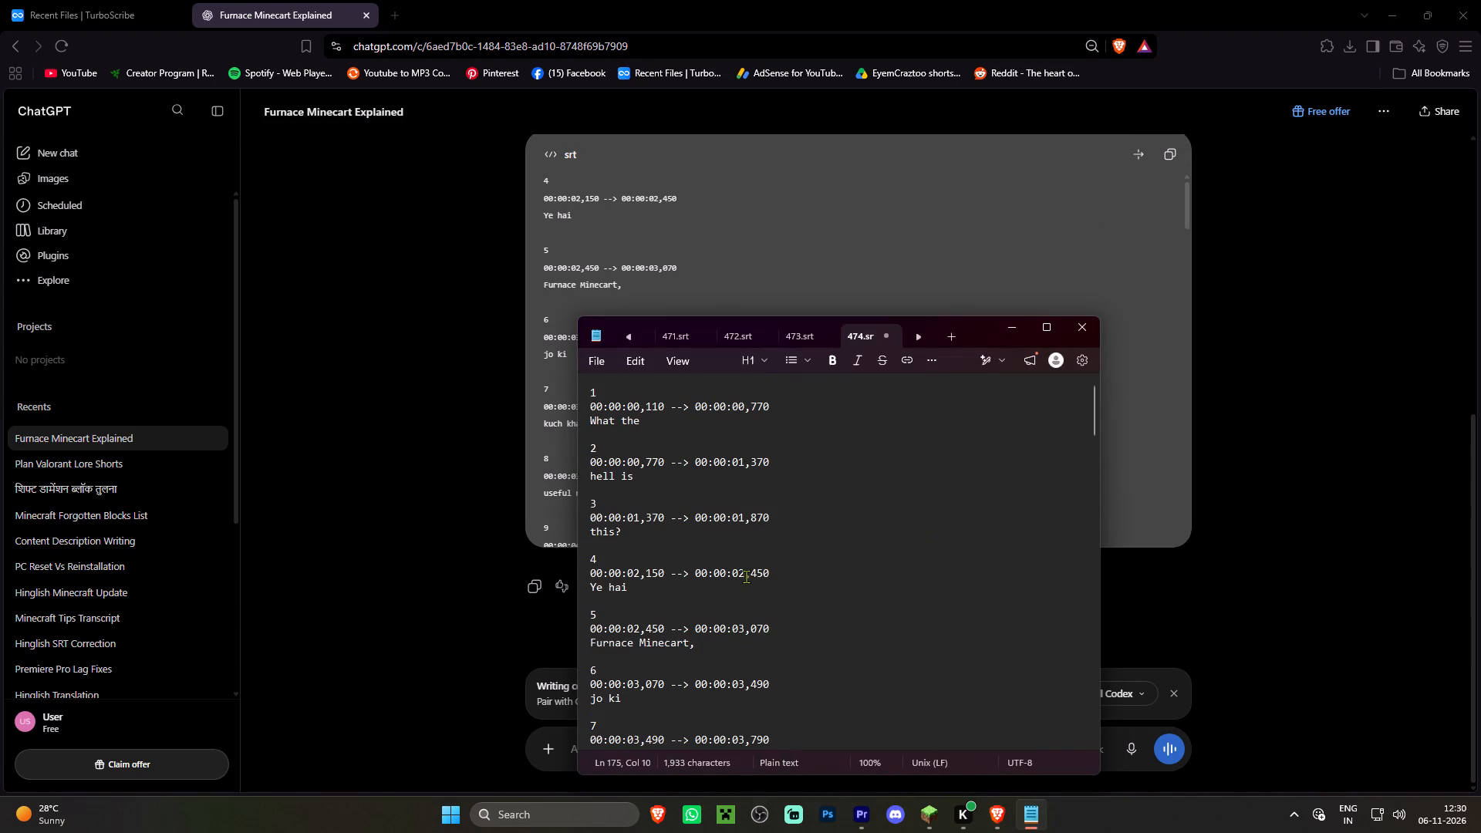
{"action": "key", "text": "ctrl+s"}
{"action": "key", "text": "ctrl+s"}
{"action": "key", "text": "ctrl+s"}
Close the TurboScribe tab in Brave and open YouTube in a new tab.
{"action": "left_click", "coordinate": [356, 471]}
{"action": "left_click", "coordinate": [52, 0]}
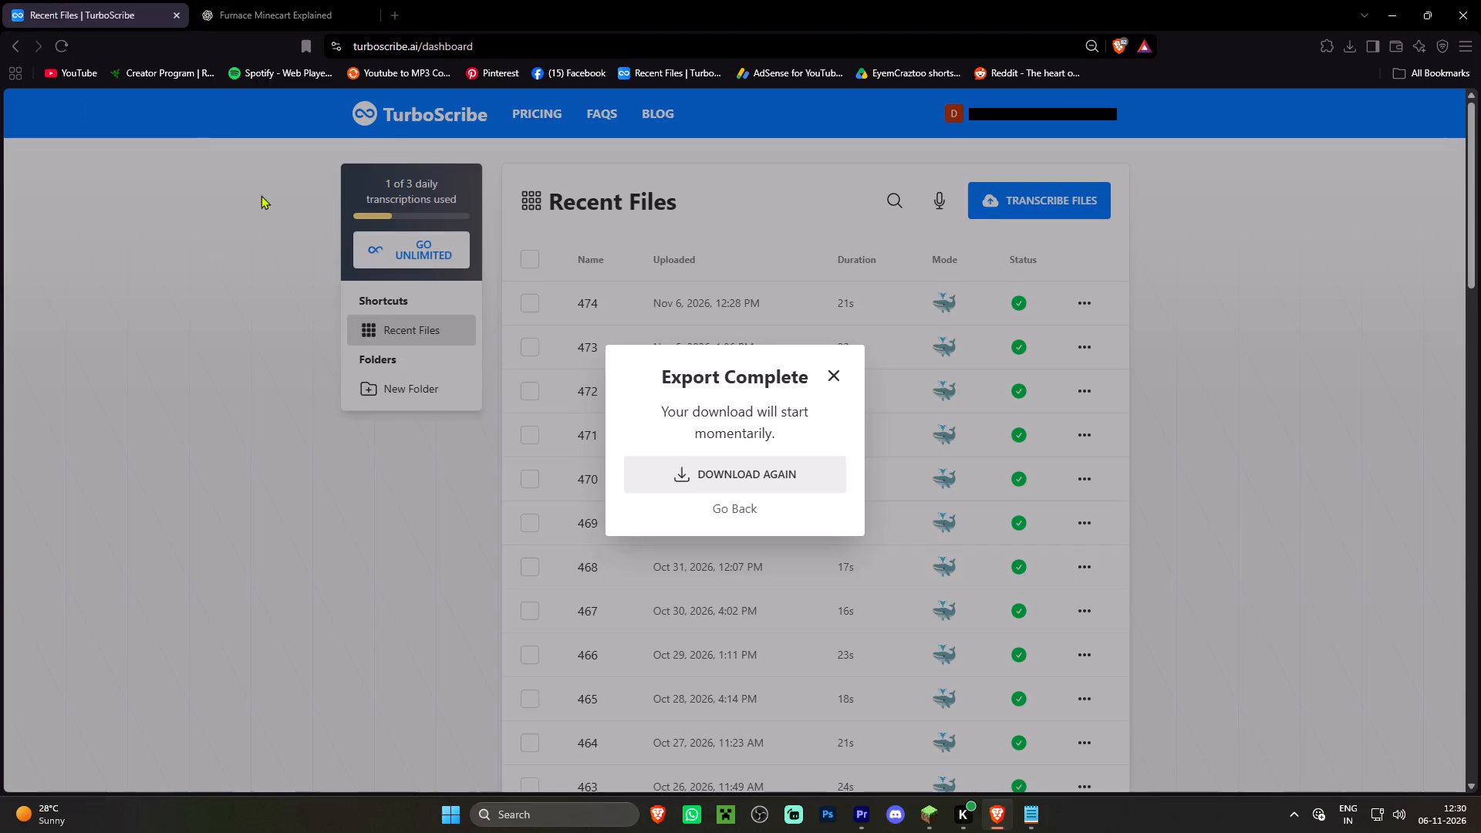
{"action": "left_click", "coordinate": [173, 10]}
{"action": "left_click", "coordinate": [213, 2]}
{"action": "left_click", "coordinate": [512, 138]}
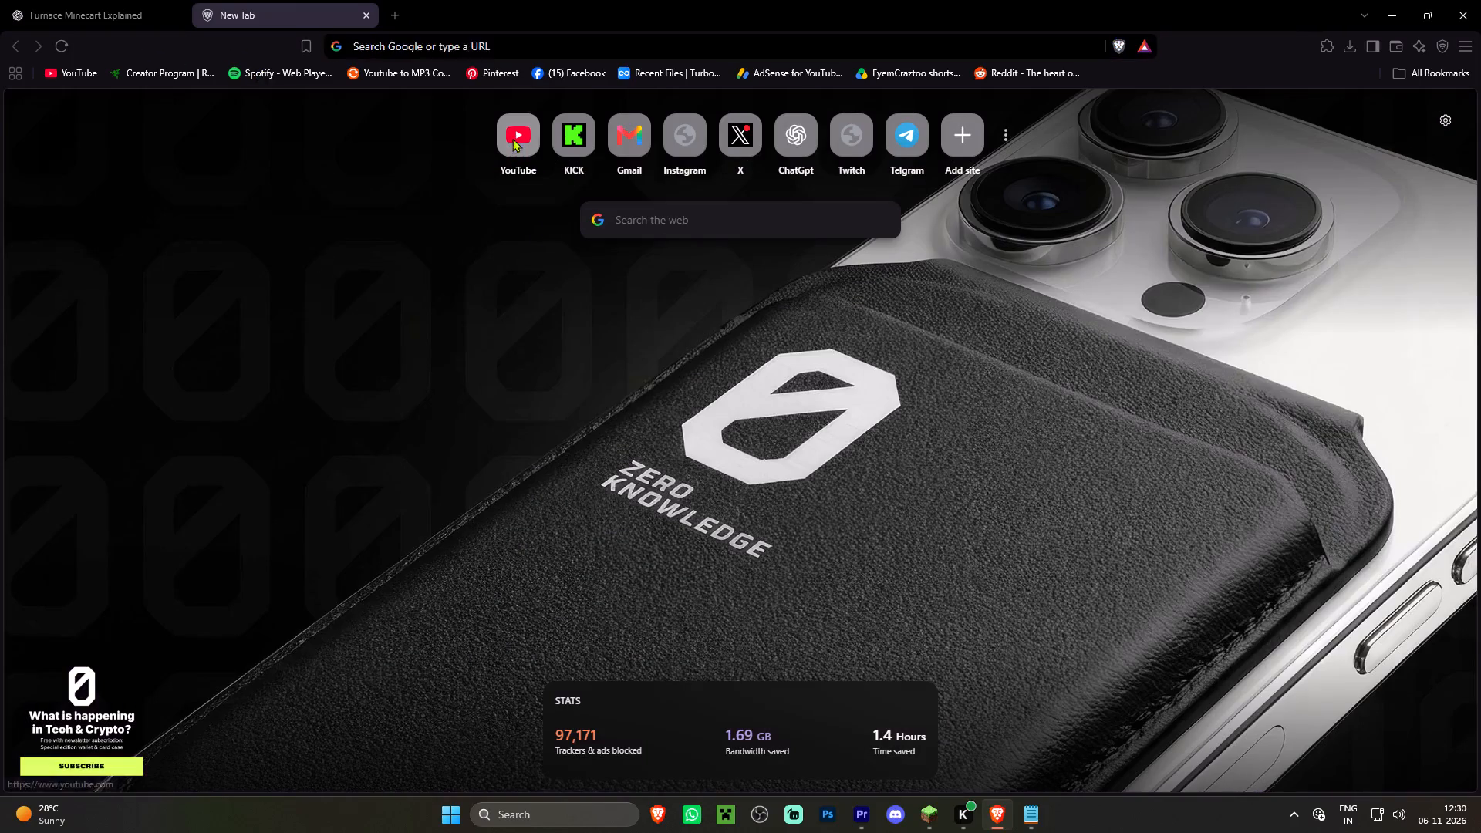
Switch to Premiere and import 474.srt from Downloads as a subtitle caption track in sequence 473.
{"action": "left_click", "coordinate": [858, 818]}
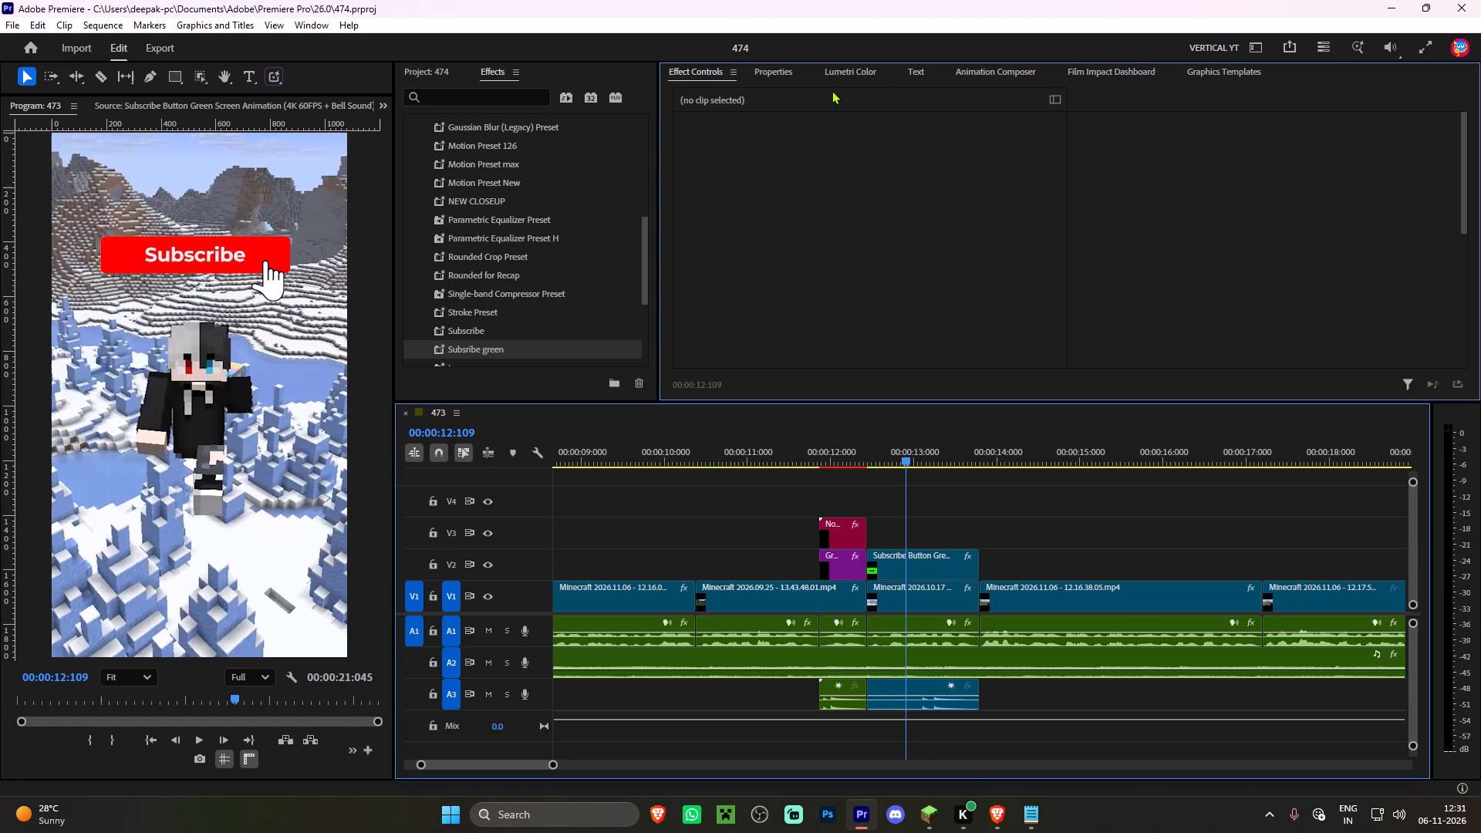
{"action": "left_click", "coordinate": [923, 70]}
{"action": "left_click", "coordinate": [1034, 325]}
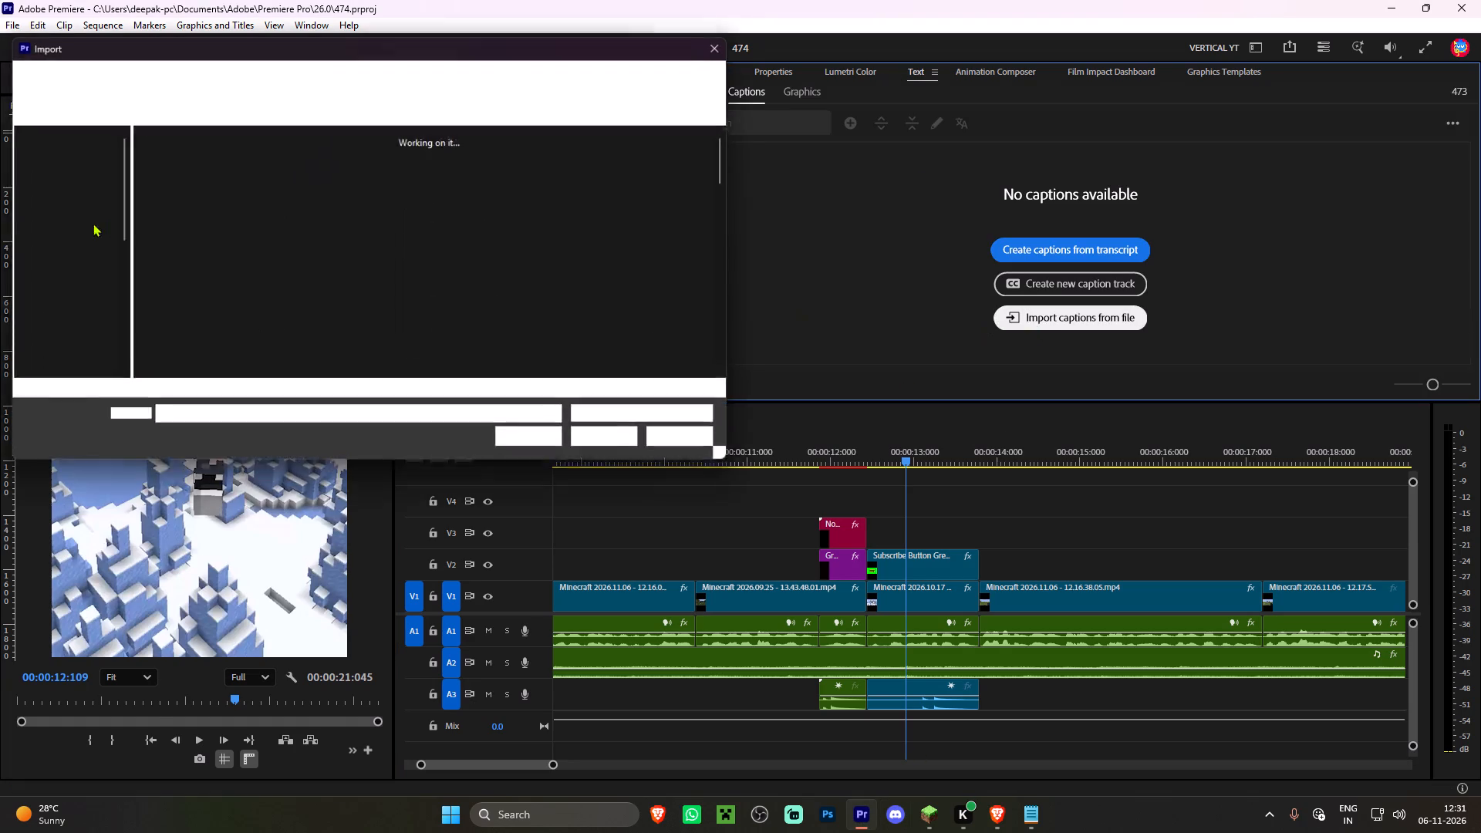
{"action": "left_click", "coordinate": [66, 211]}
{"action": "left_click", "coordinate": [215, 179]}
{"action": "triple_click", "coordinate": [217, 179]}
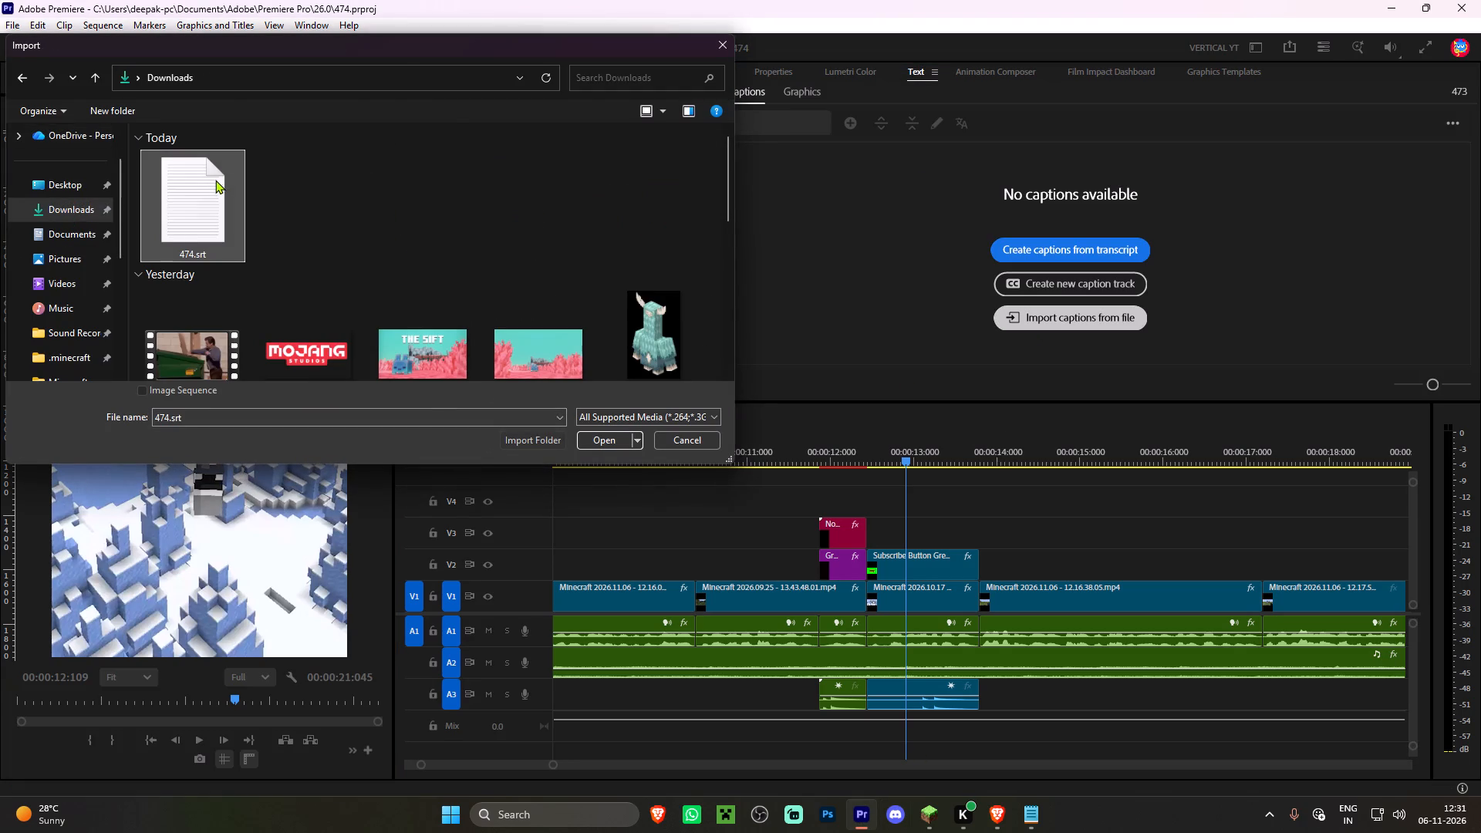
{"action": "left_click", "coordinate": [747, 541]}
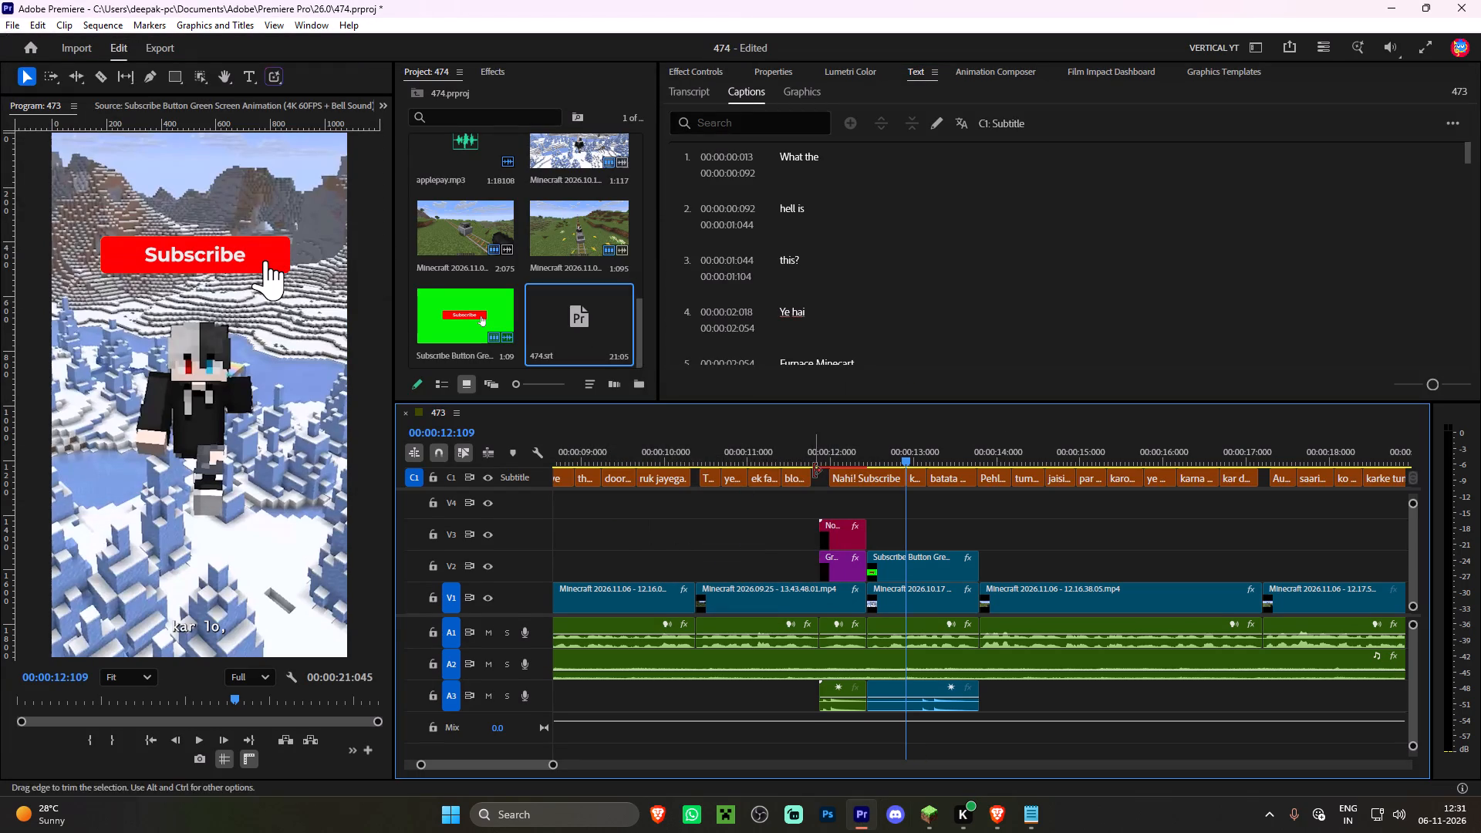
Scrub and play sequence 473 over its first ten seconds to check the imported captions against the voiceover.
{"action": "left_click", "coordinate": [815, 456]}
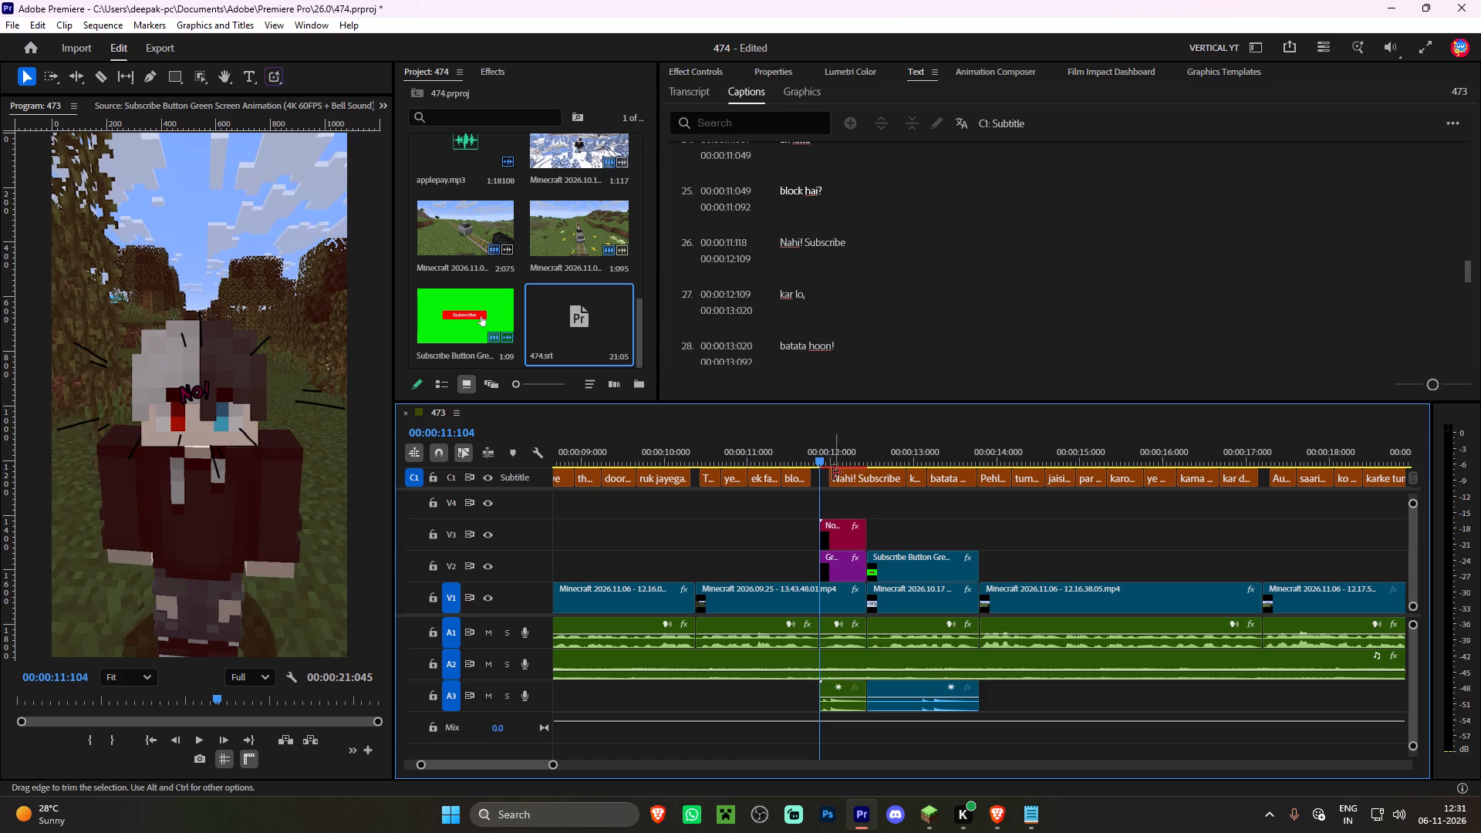
{"action": "left_click", "coordinate": [833, 473]}
{"action": "left_click_drag", "start_coordinate": [699, 464], "coordinate": [408, 457]}
{"action": "left_click_drag", "start_coordinate": [582, 457], "coordinate": [509, 453]}
{"action": "left_click", "coordinate": [509, 453]}
{"action": "scroll", "coordinate": [636, 521], "scroll_direction": "down", "scroll_amount": 4, "text": "alt"}
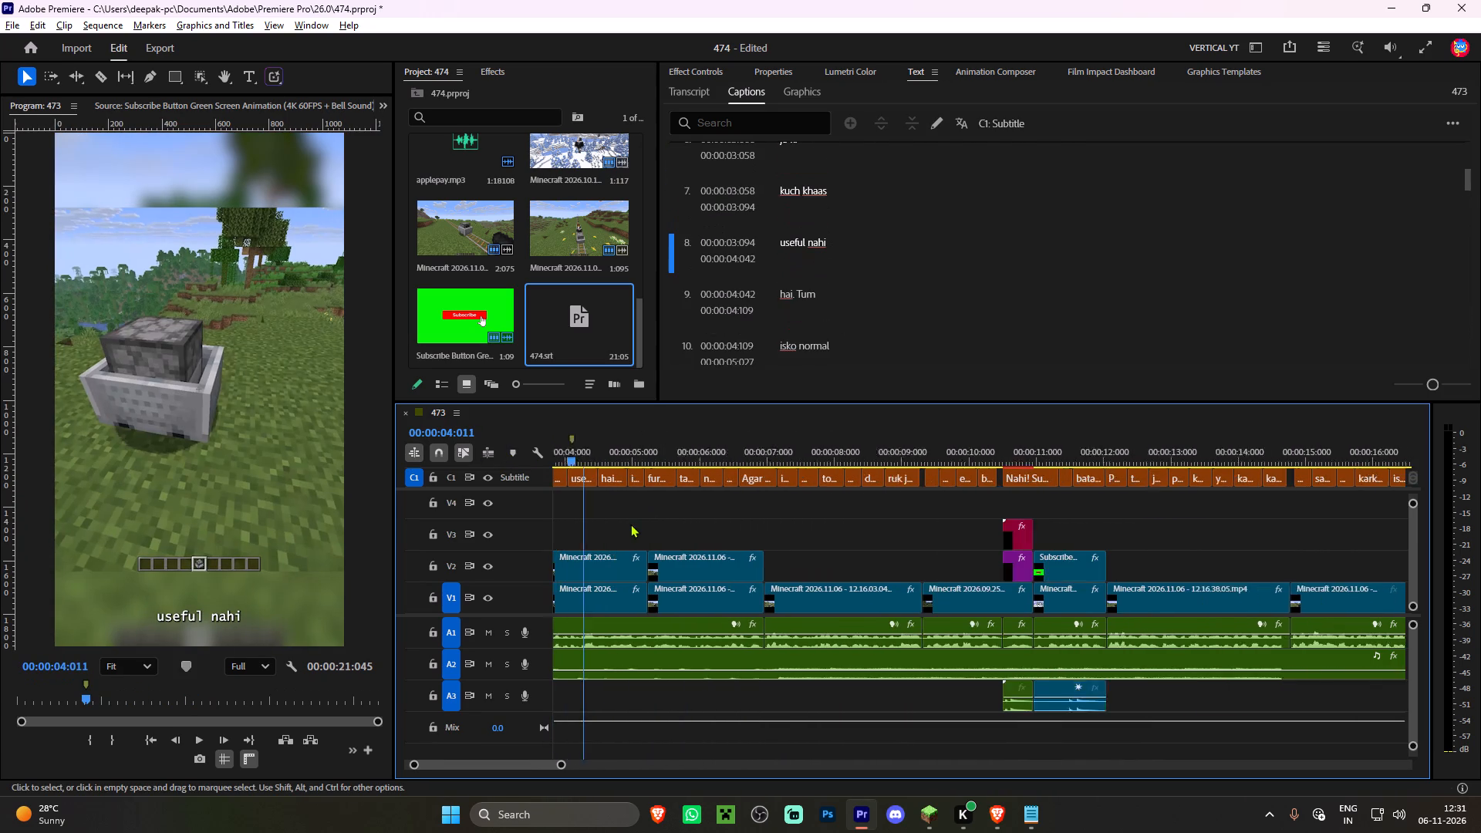
{"action": "scroll", "coordinate": [630, 524], "scroll_direction": "down", "scroll_amount": 1, "text": "alt"}
{"action": "scroll", "coordinate": [626, 511], "scroll_direction": "up", "scroll_amount": 17}
{"action": "left_click_drag", "start_coordinate": [651, 451], "coordinate": [643, 448]}
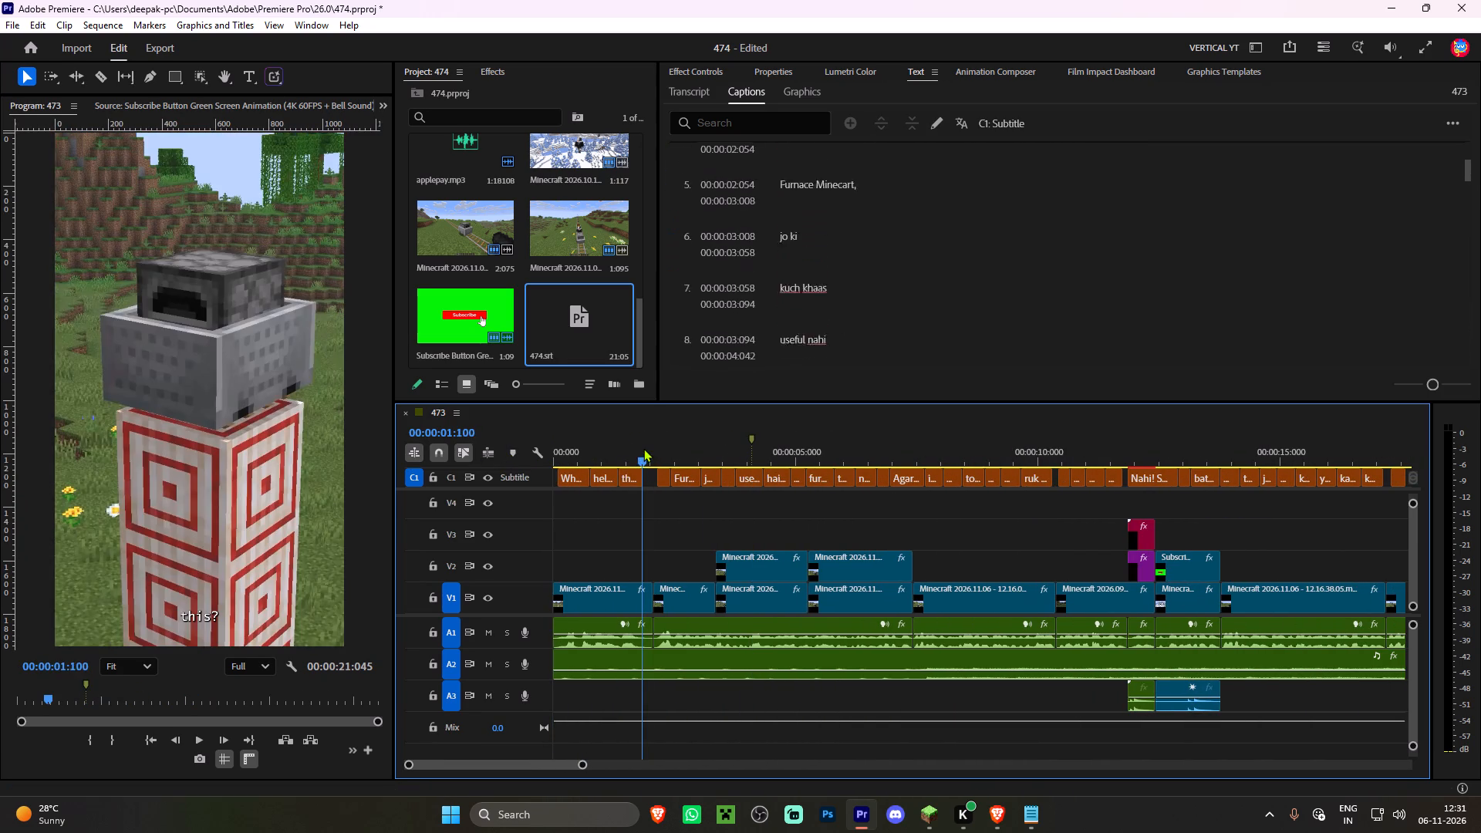
{"action": "left_click_drag", "start_coordinate": [643, 448], "coordinate": [632, 447]}
{"action": "key", "text": "space"}
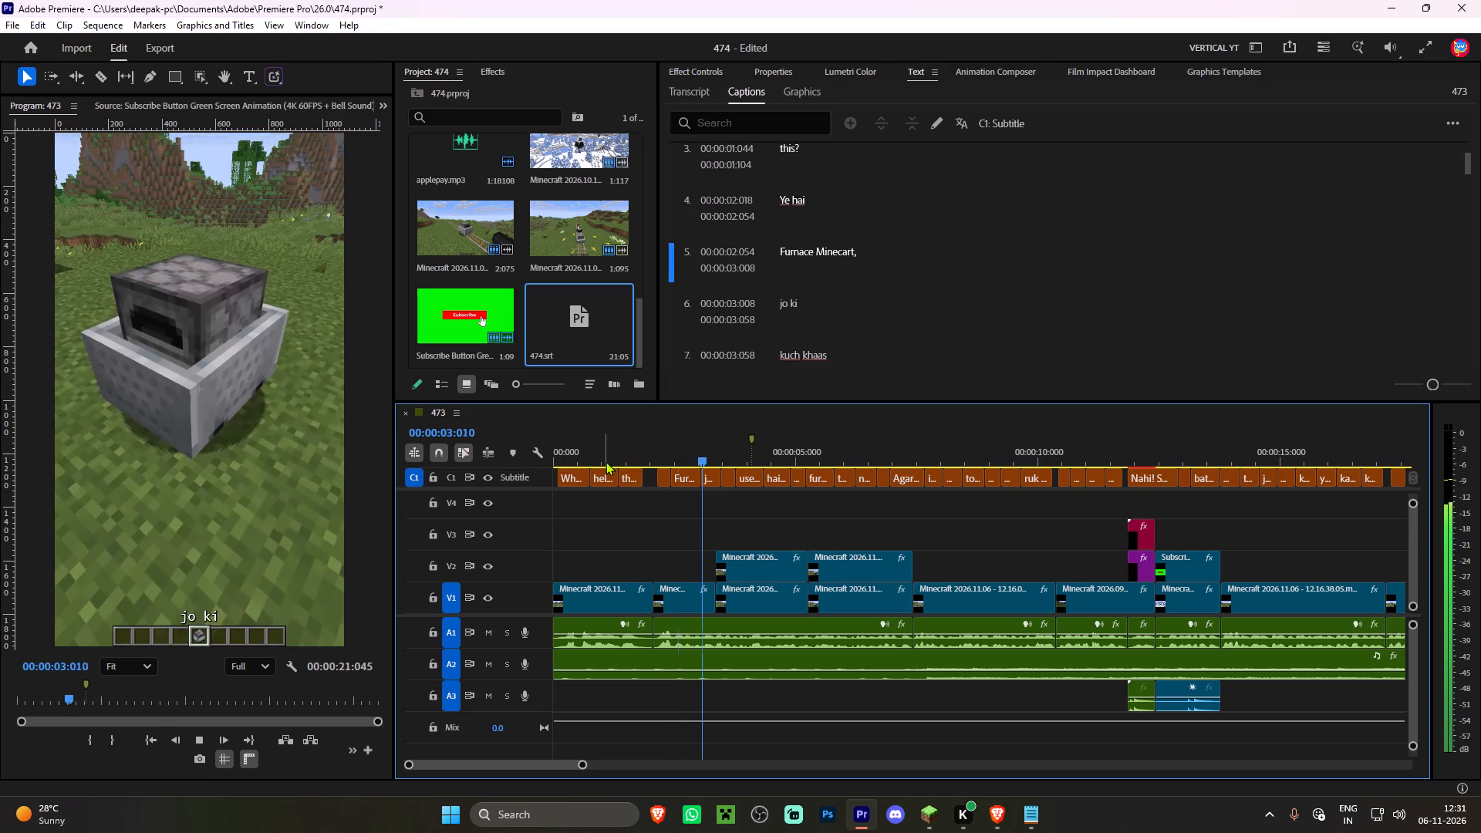
{"action": "key", "text": "space"}
{"action": "key", "text": "space"}
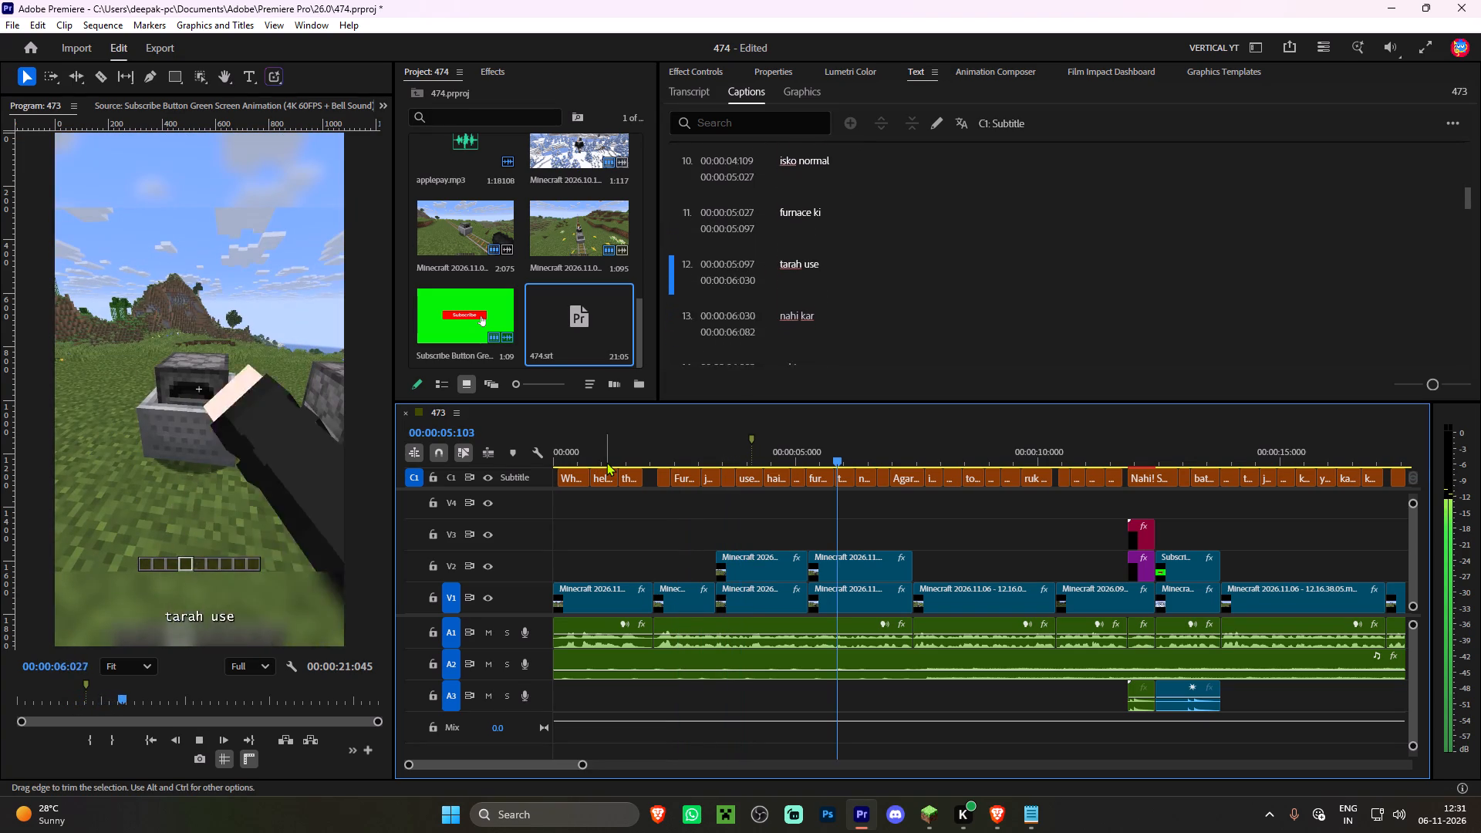
{"action": "key", "text": "space"}
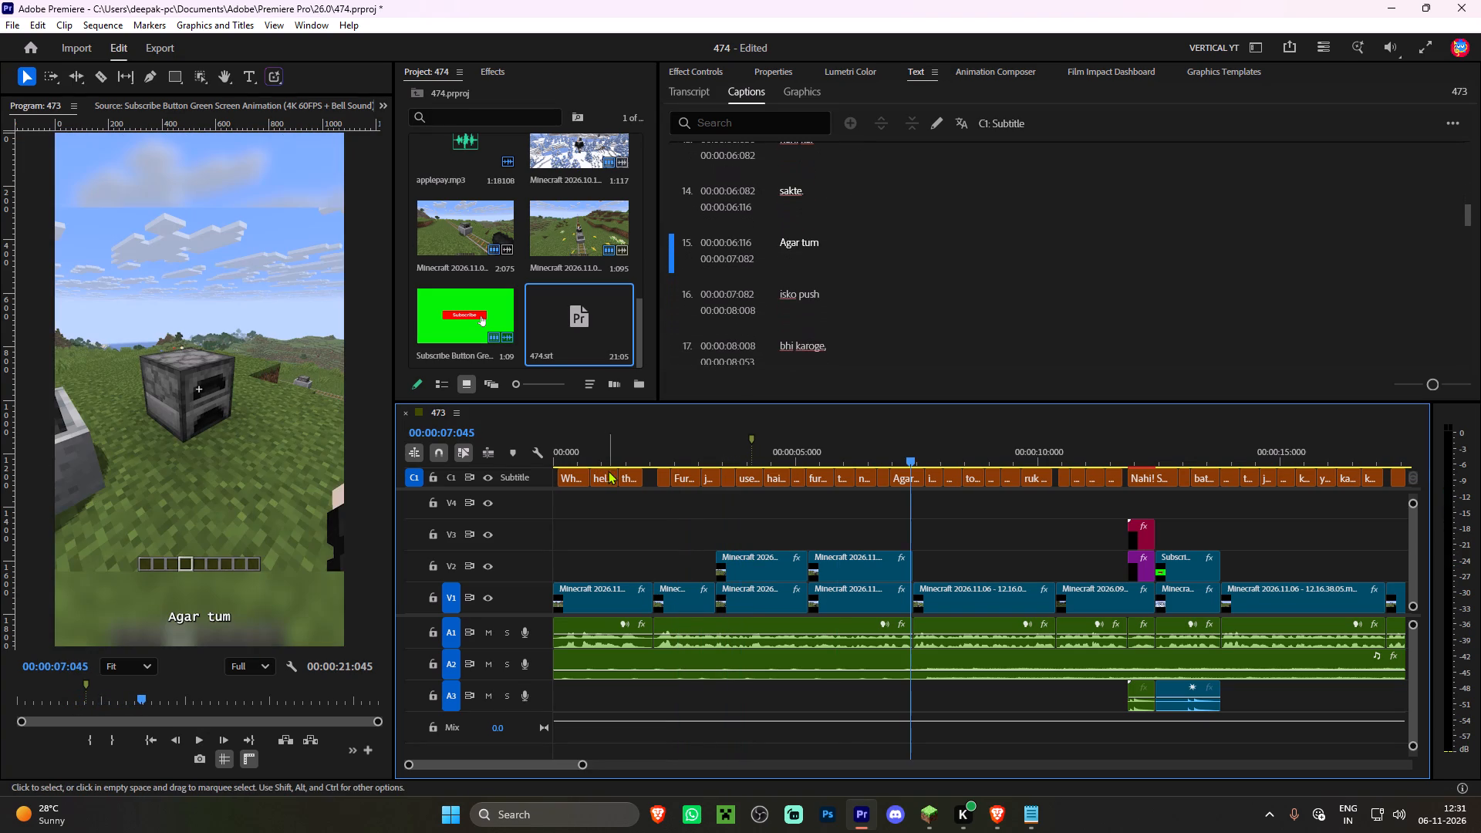
{"action": "key", "text": "space"}
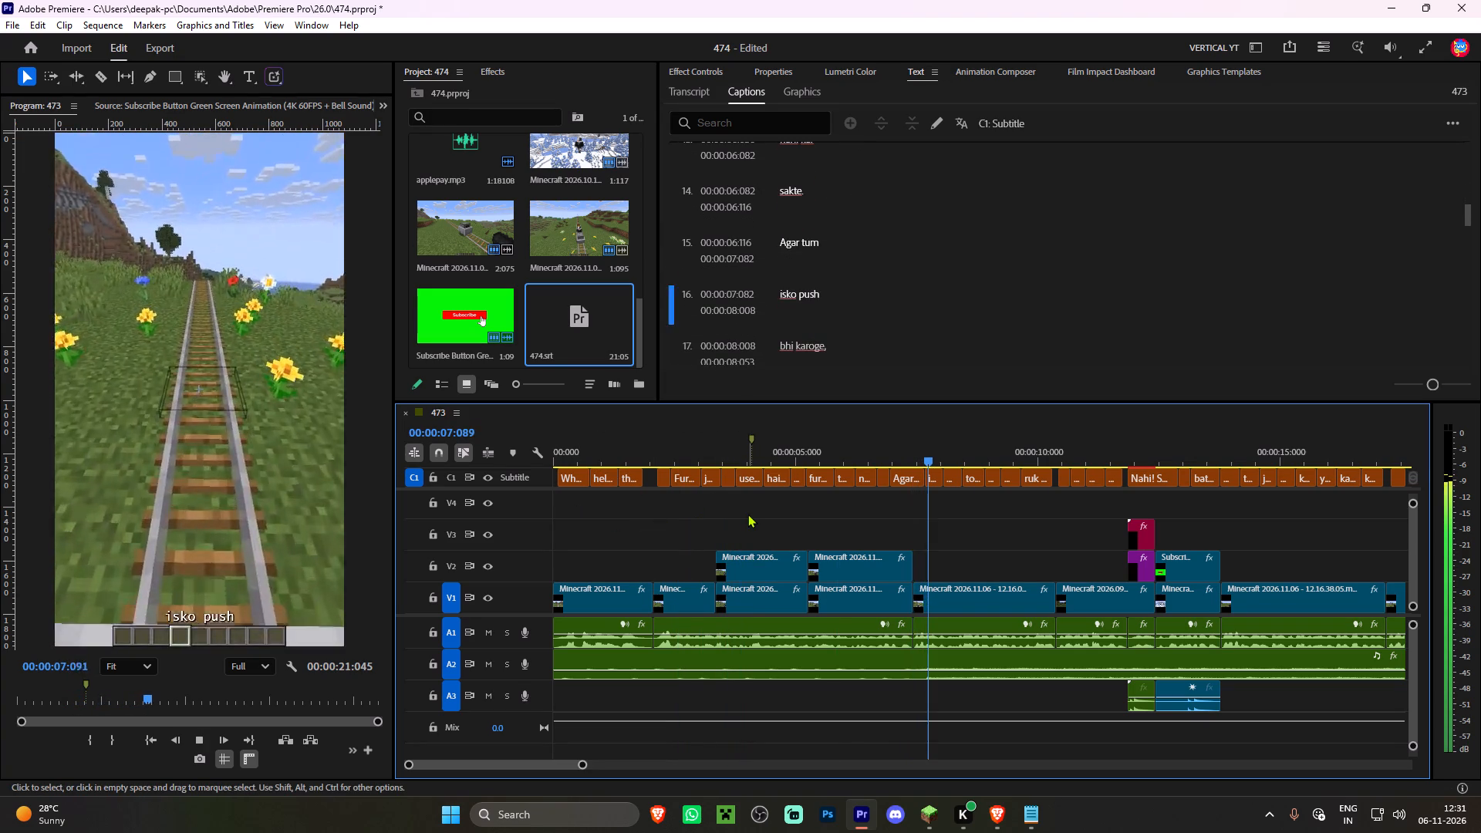
{"action": "left_click", "coordinate": [1034, 457]}
{"action": "key", "text": "space"}
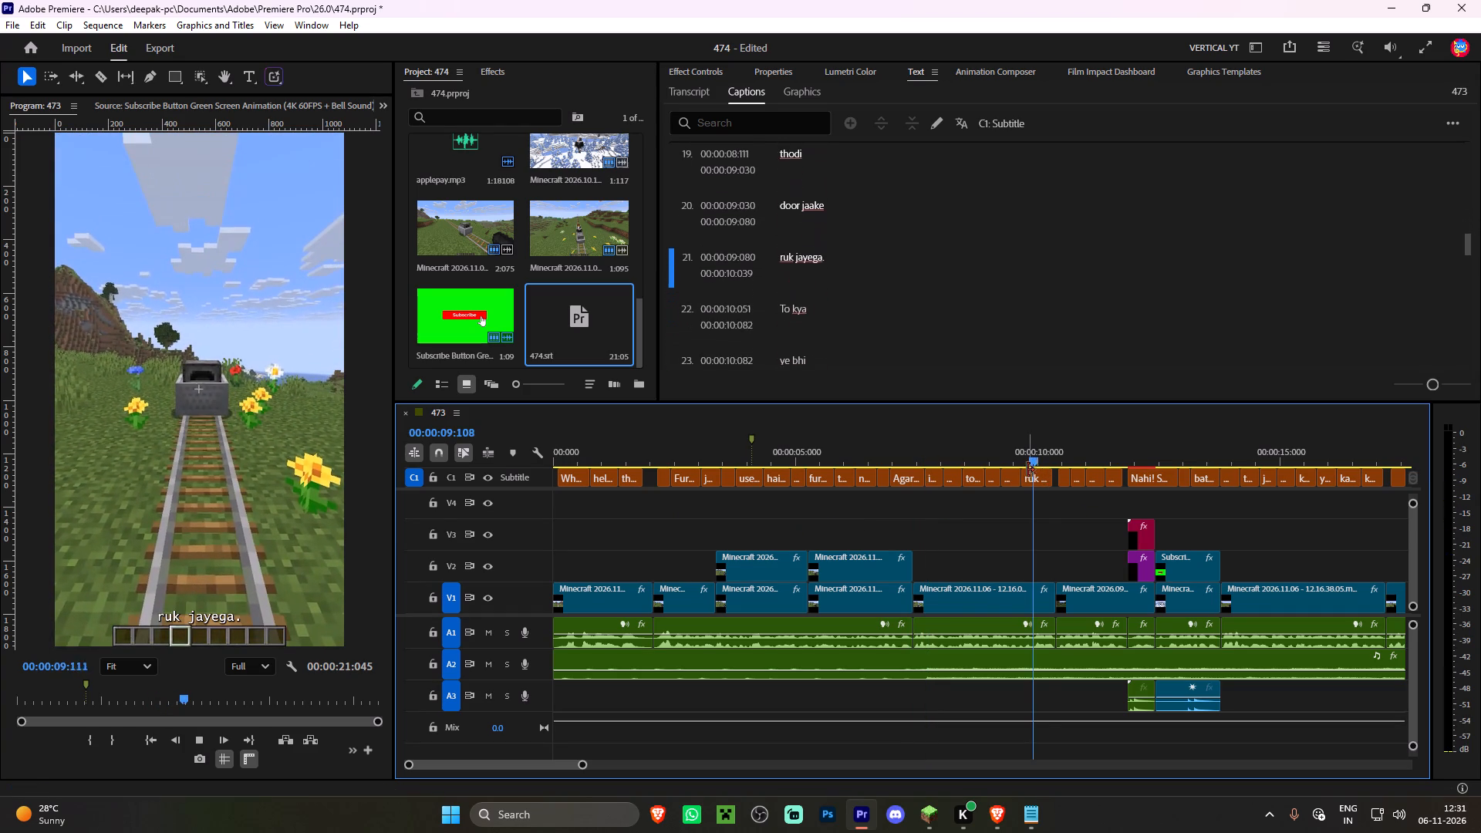
{"action": "key", "text": "space"}
Replay the section from about 2 to 4 seconds to examine the timing of the "Ye hai" to "useful nahi" captions.
{"action": "scroll", "coordinate": [1017, 525], "scroll_direction": "up", "scroll_amount": 3, "text": "alt"}
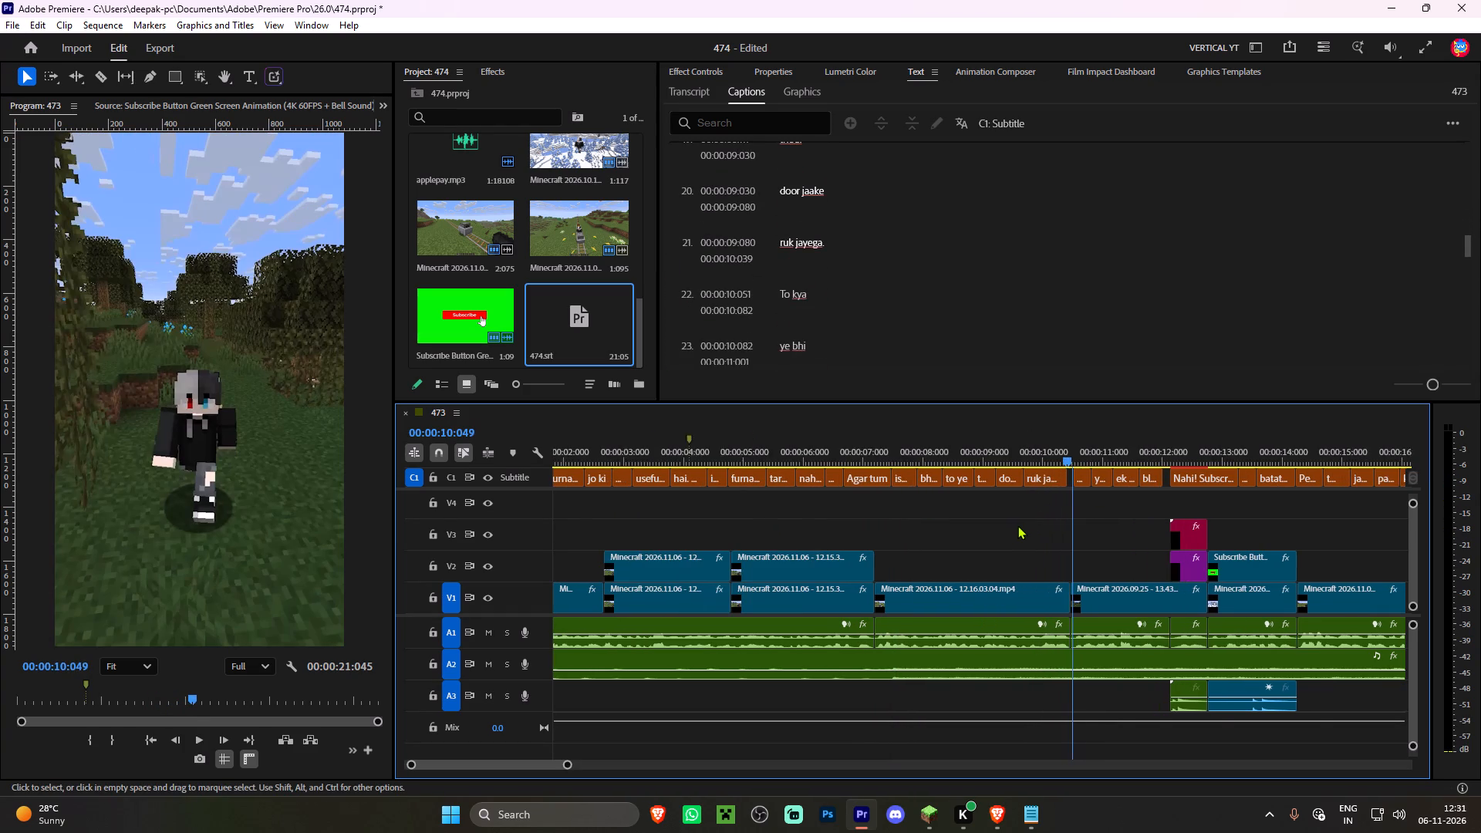
{"action": "scroll", "coordinate": [744, 524], "scroll_direction": "up", "scroll_amount": 5}
{"action": "left_click", "coordinate": [633, 454]}
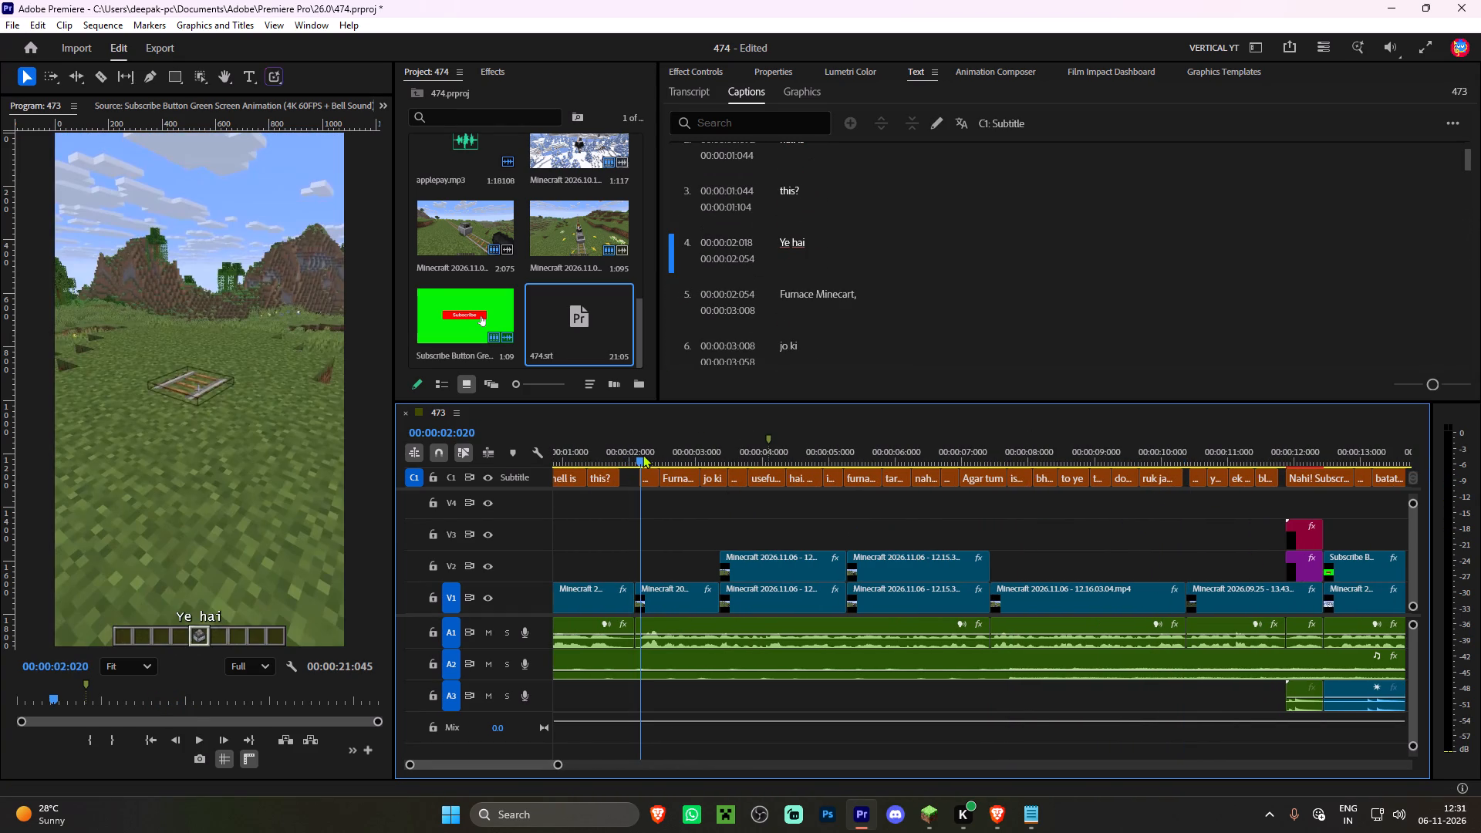
{"action": "key", "text": "space"}
{"action": "key", "text": "space"}
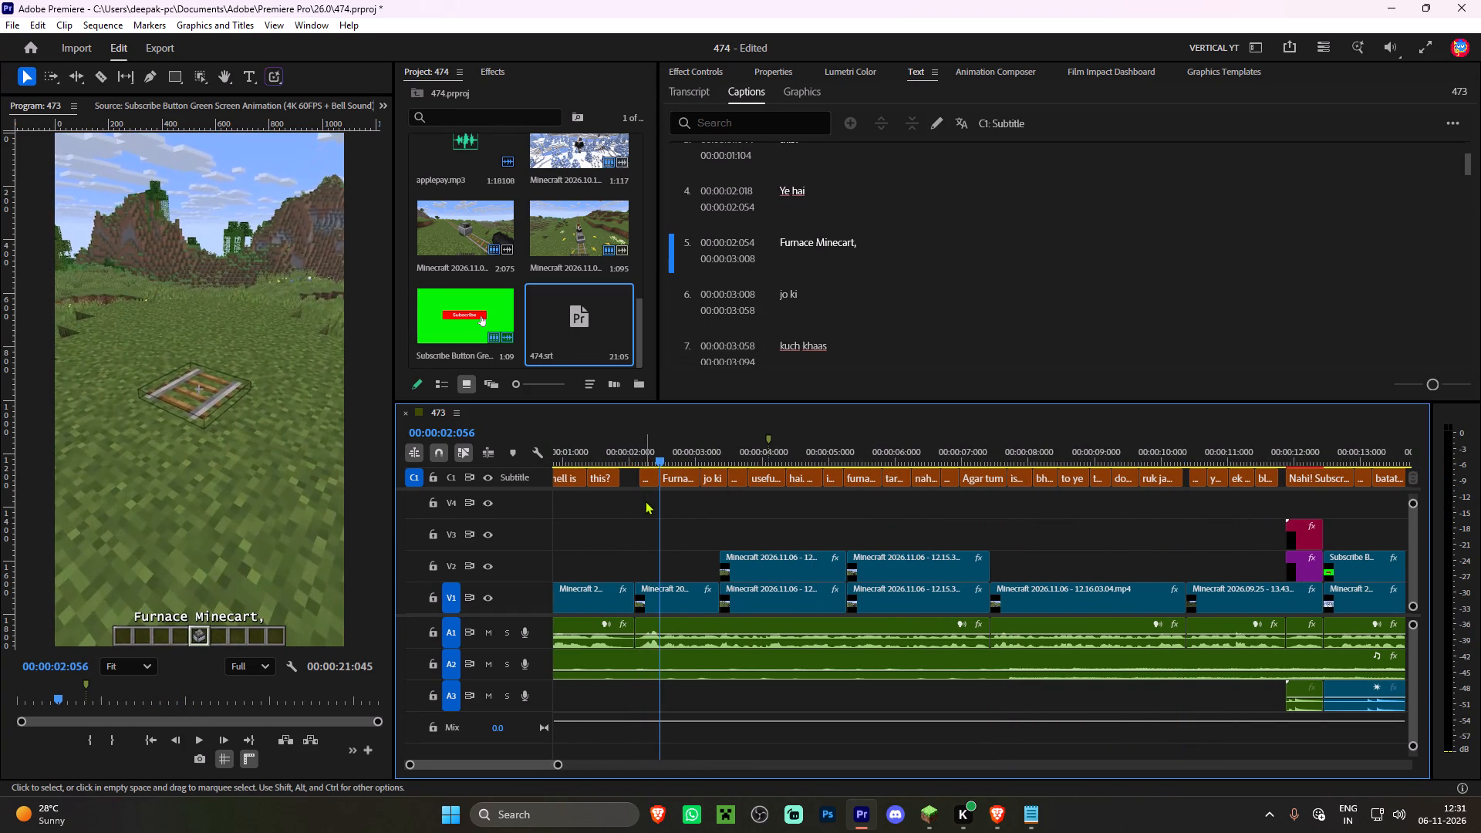
{"action": "key", "text": "space"}
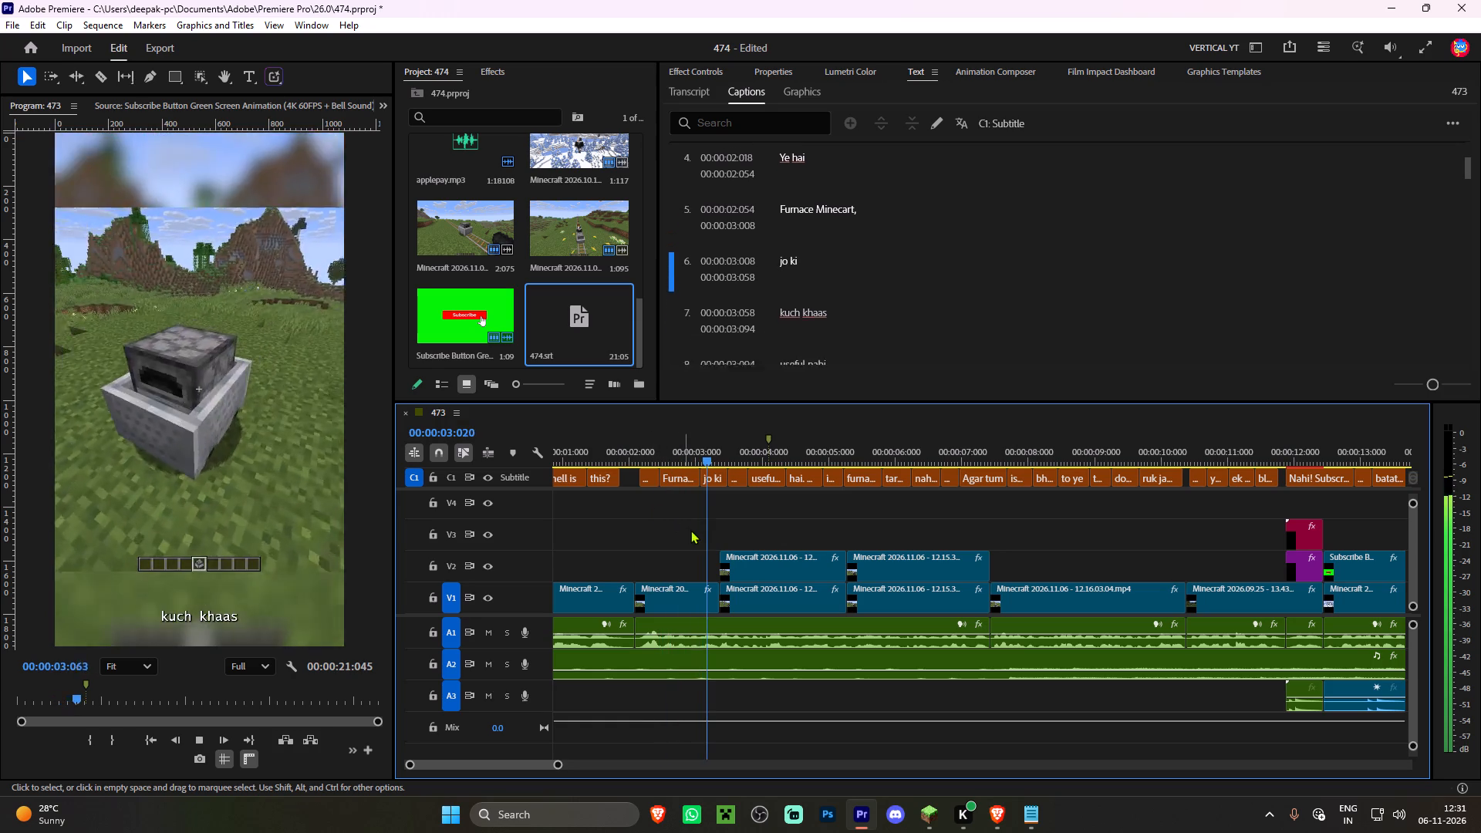
{"action": "key", "text": "space"}
{"action": "key", "text": "space"}
{"action": "key", "text": "space"}
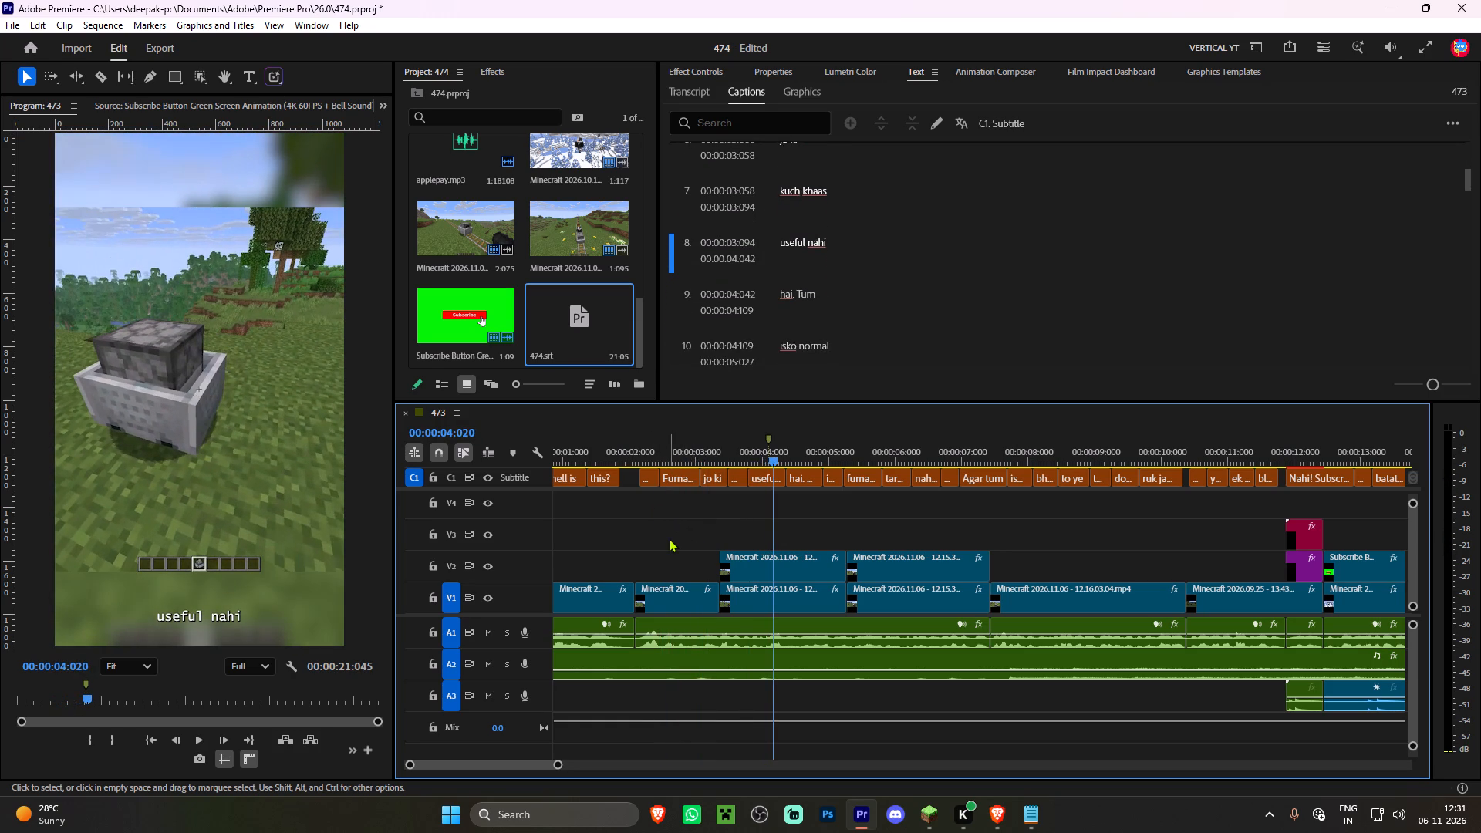
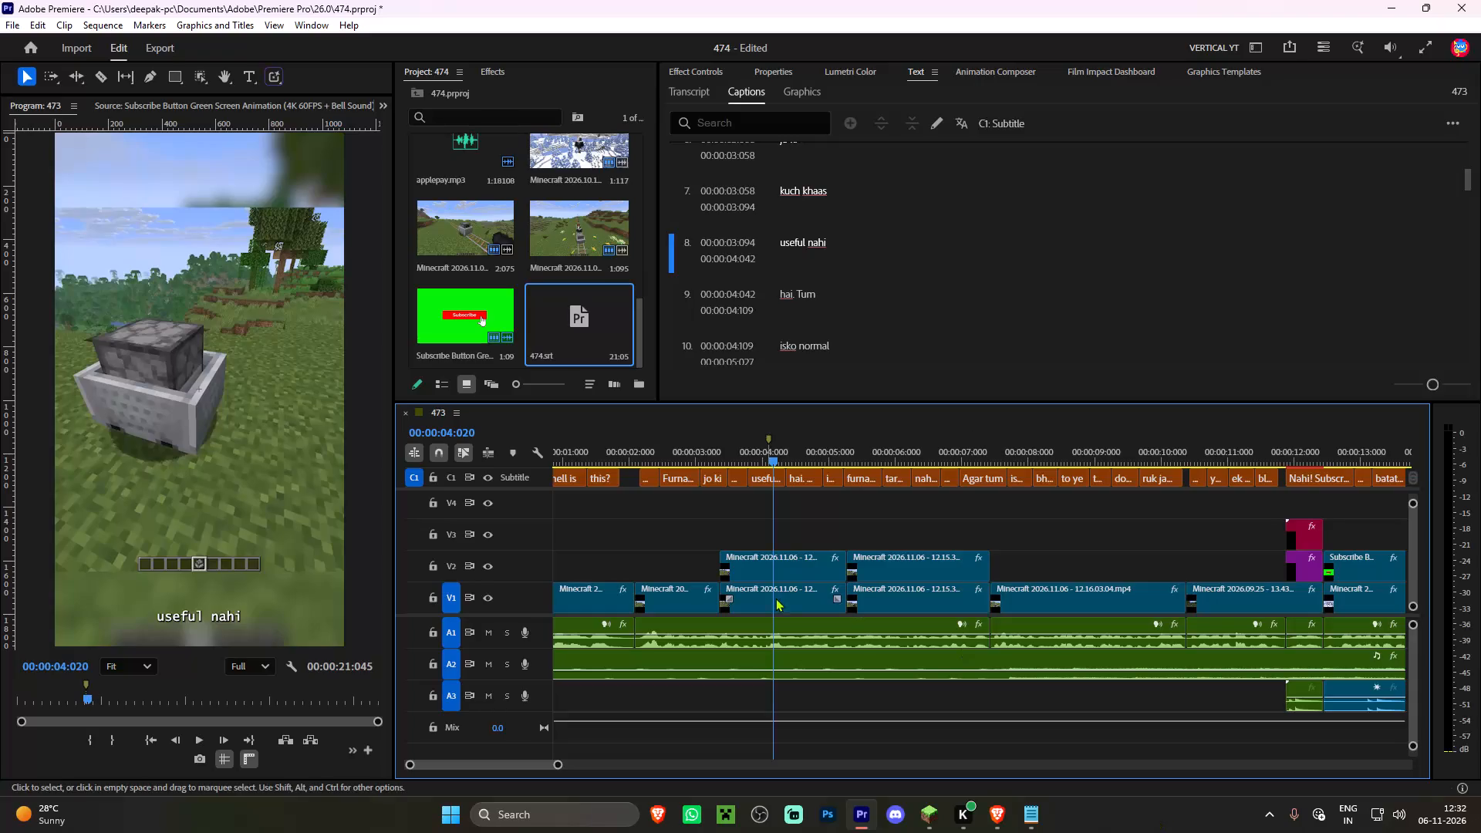
Play and scrub sequence 473 from about 4 to 15 seconds to check the captions against the voiceover.
{"action": "key", "text": "space"}
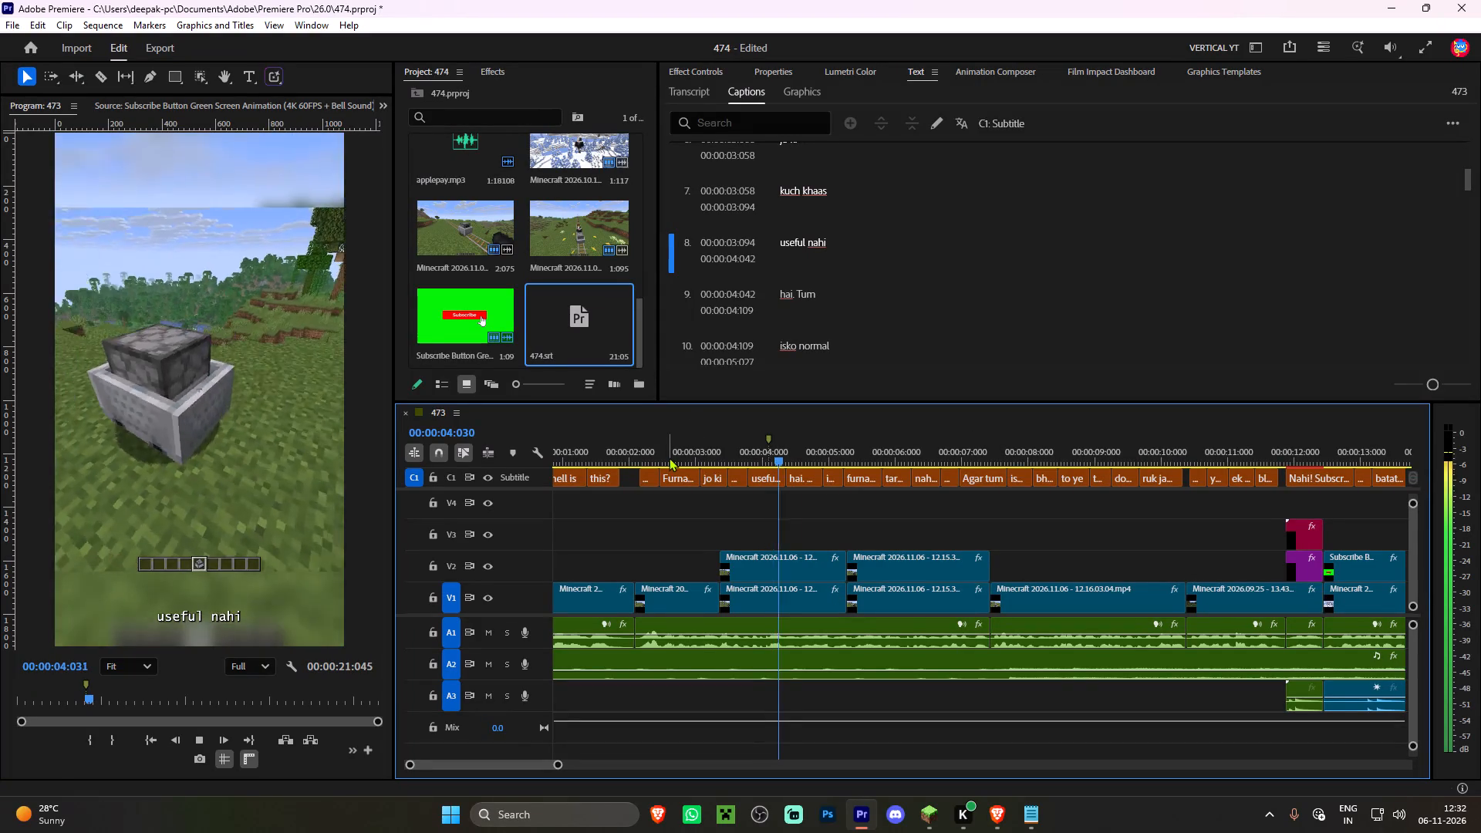
{"action": "scroll", "coordinate": [680, 488], "scroll_direction": "down", "scroll_amount": 11, "text": "alt"}
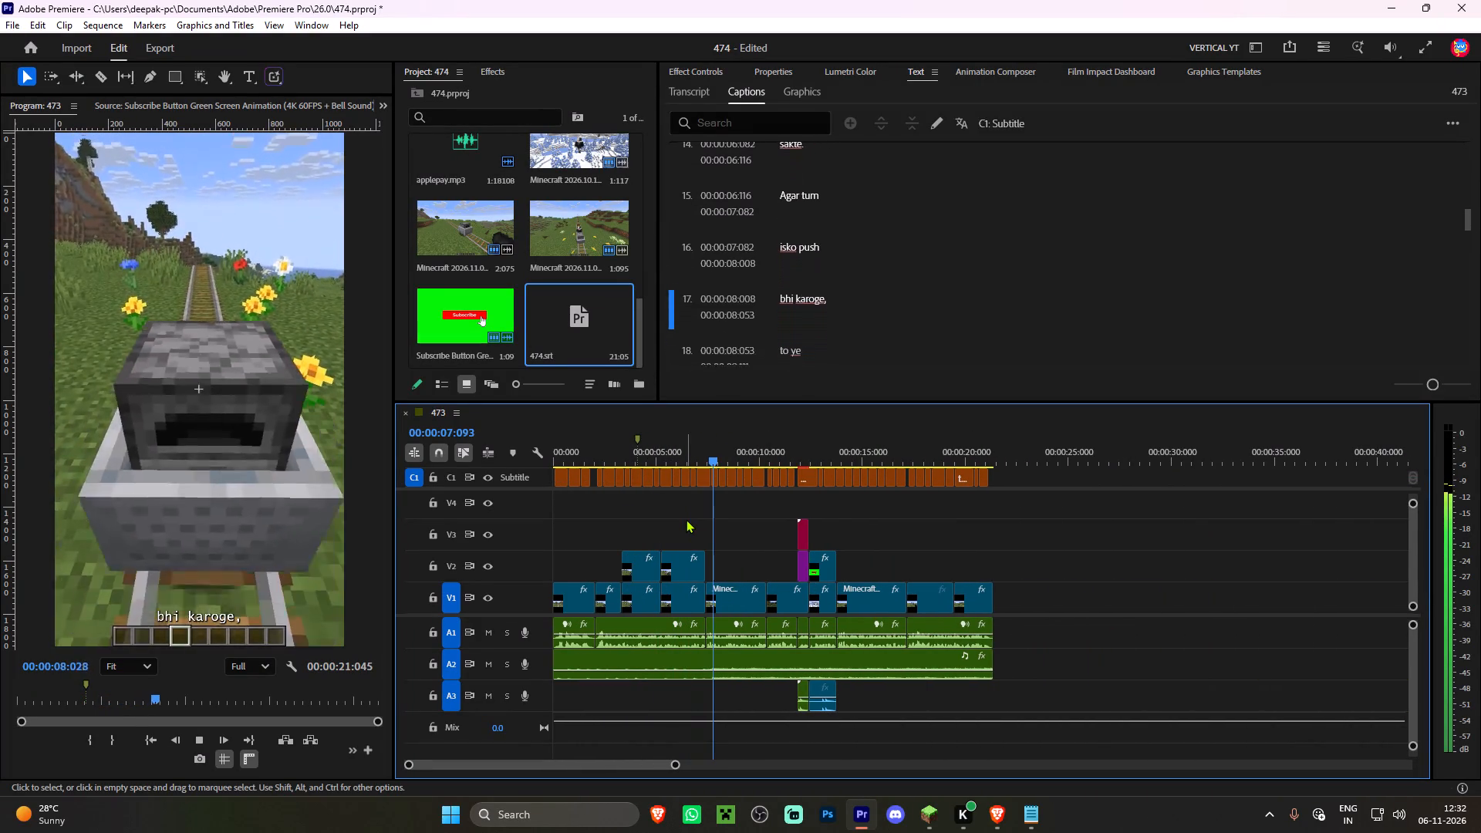
{"action": "scroll", "coordinate": [686, 519], "scroll_direction": "down", "scroll_amount": 2, "text": "alt"}
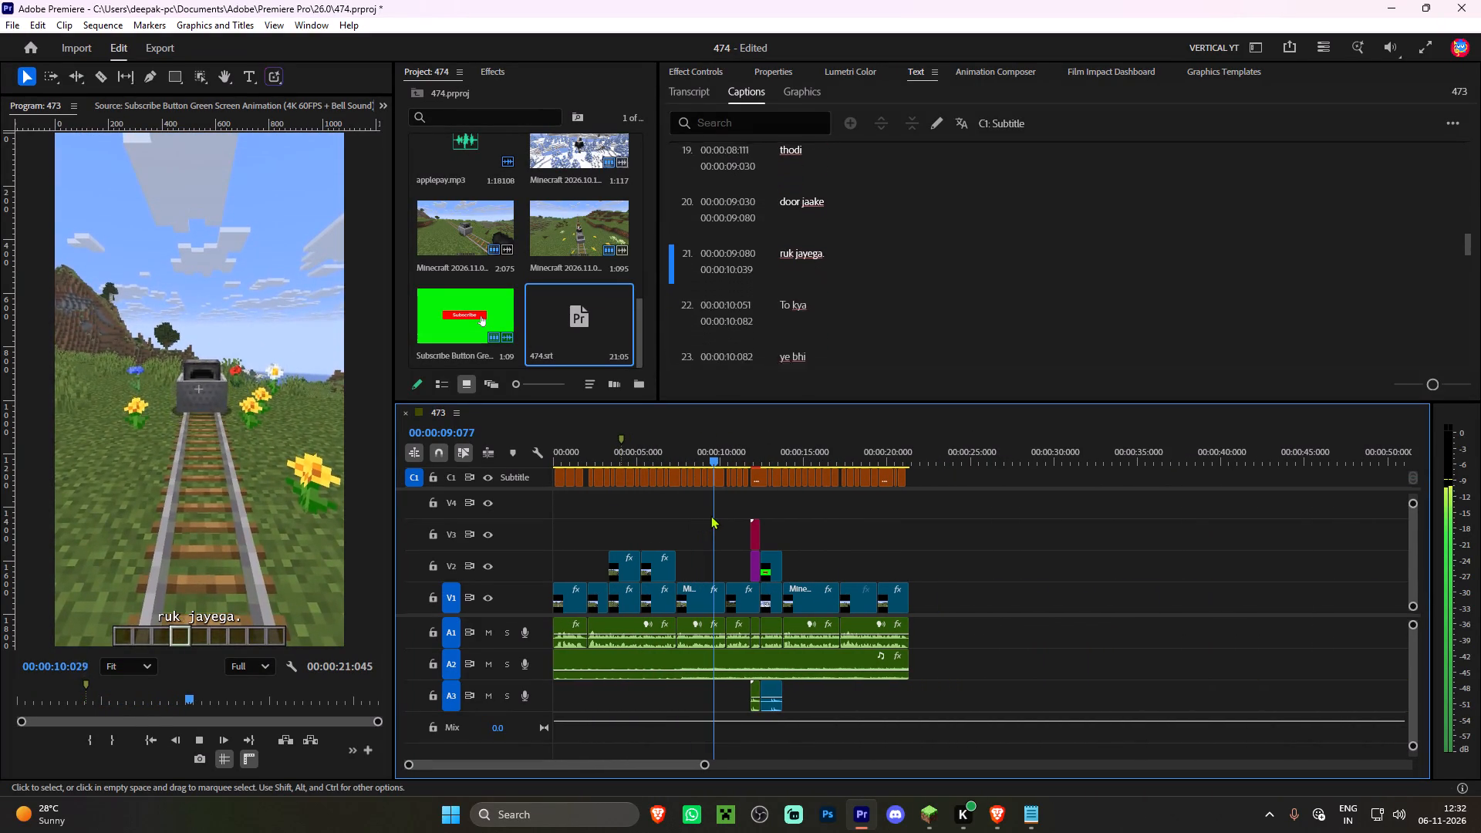
{"action": "scroll", "coordinate": [921, 482], "scroll_direction": "up", "scroll_amount": 4, "text": "alt"}
{"action": "key", "text": "space"}
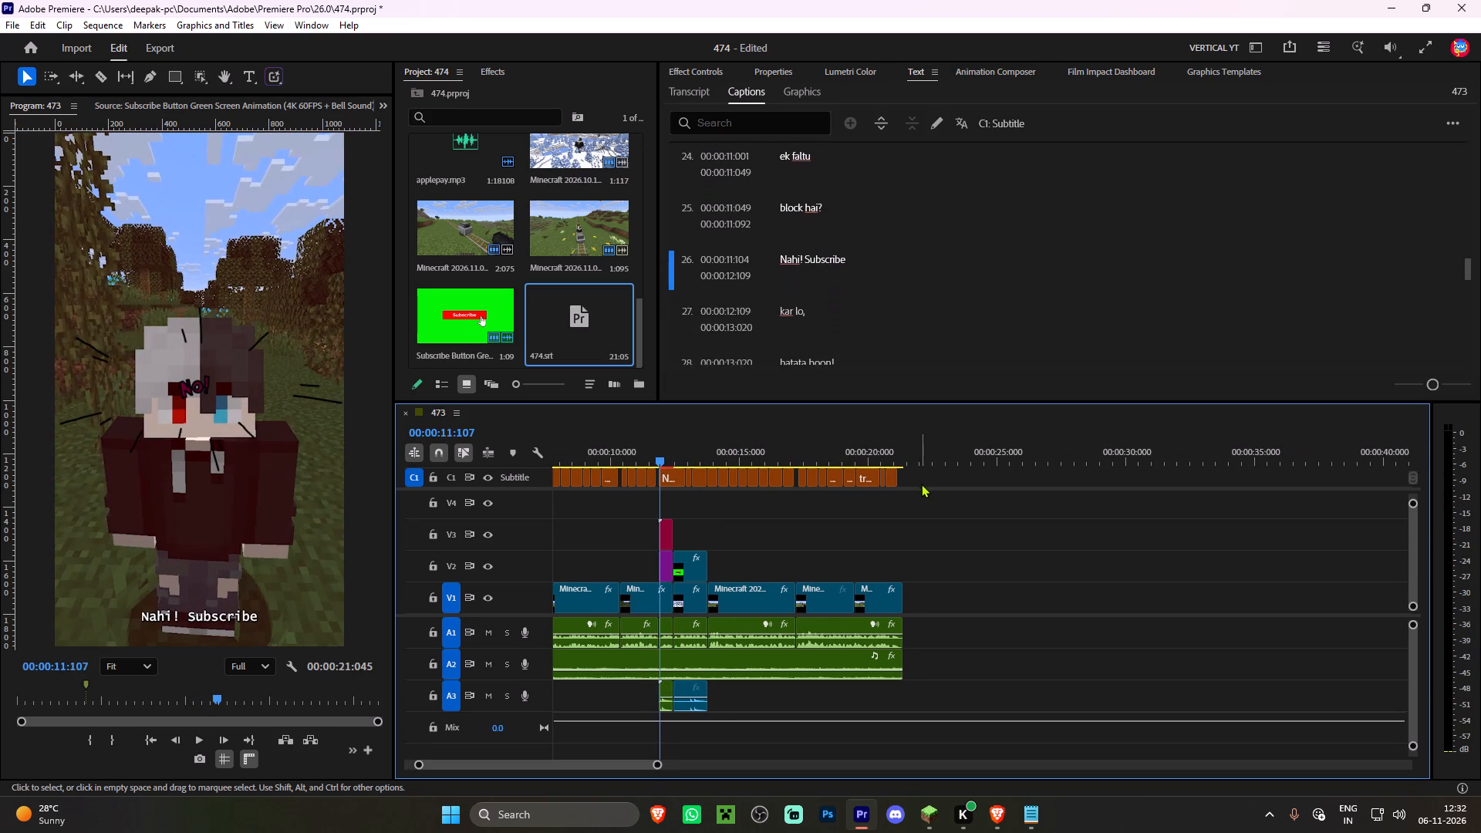
{"action": "key", "text": "space"}
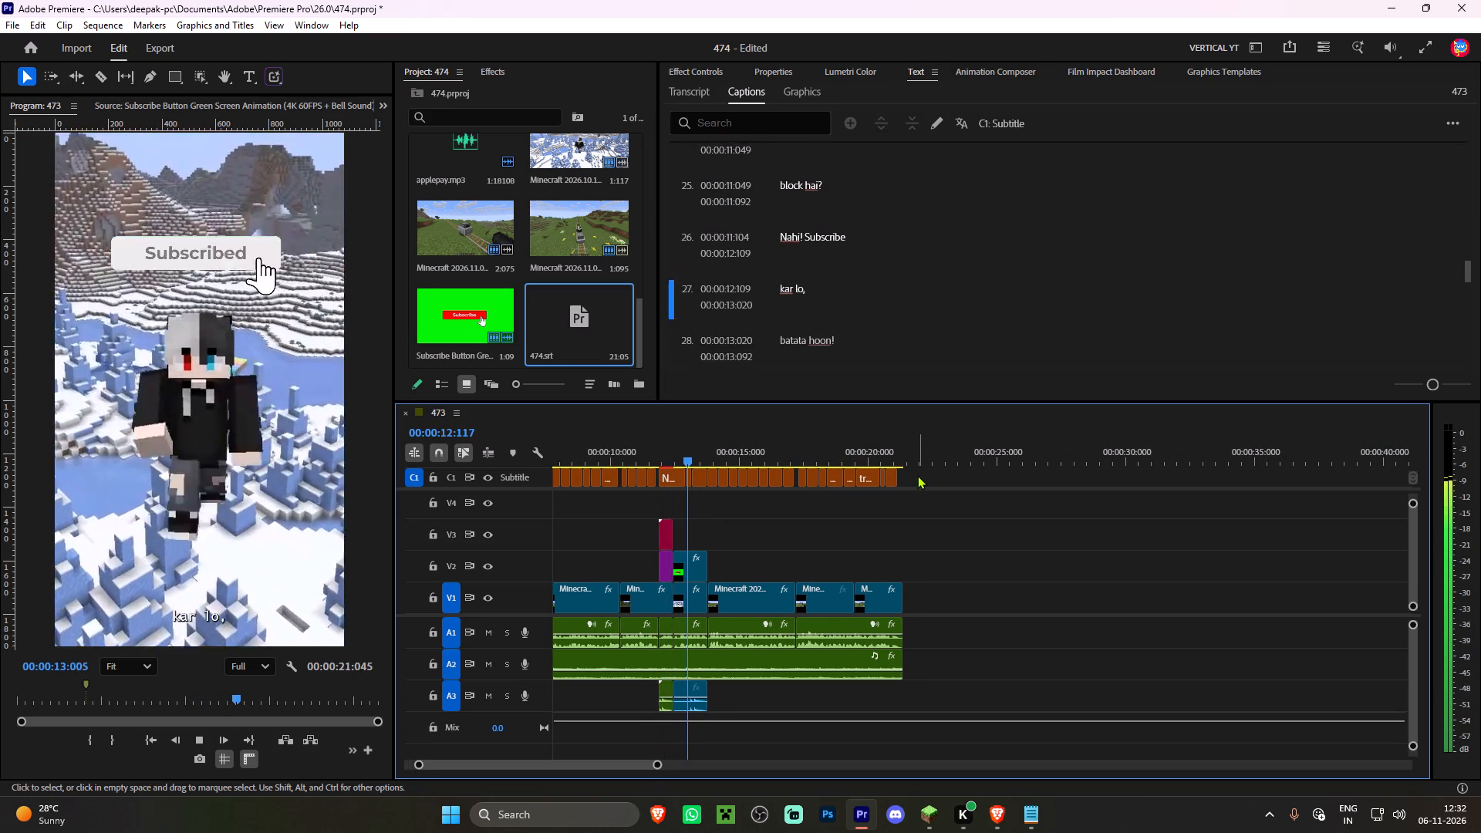
{"action": "scroll", "coordinate": [837, 463], "scroll_direction": "up", "scroll_amount": 1}
{"action": "left_click_drag", "start_coordinate": [727, 452], "coordinate": [722, 452]}
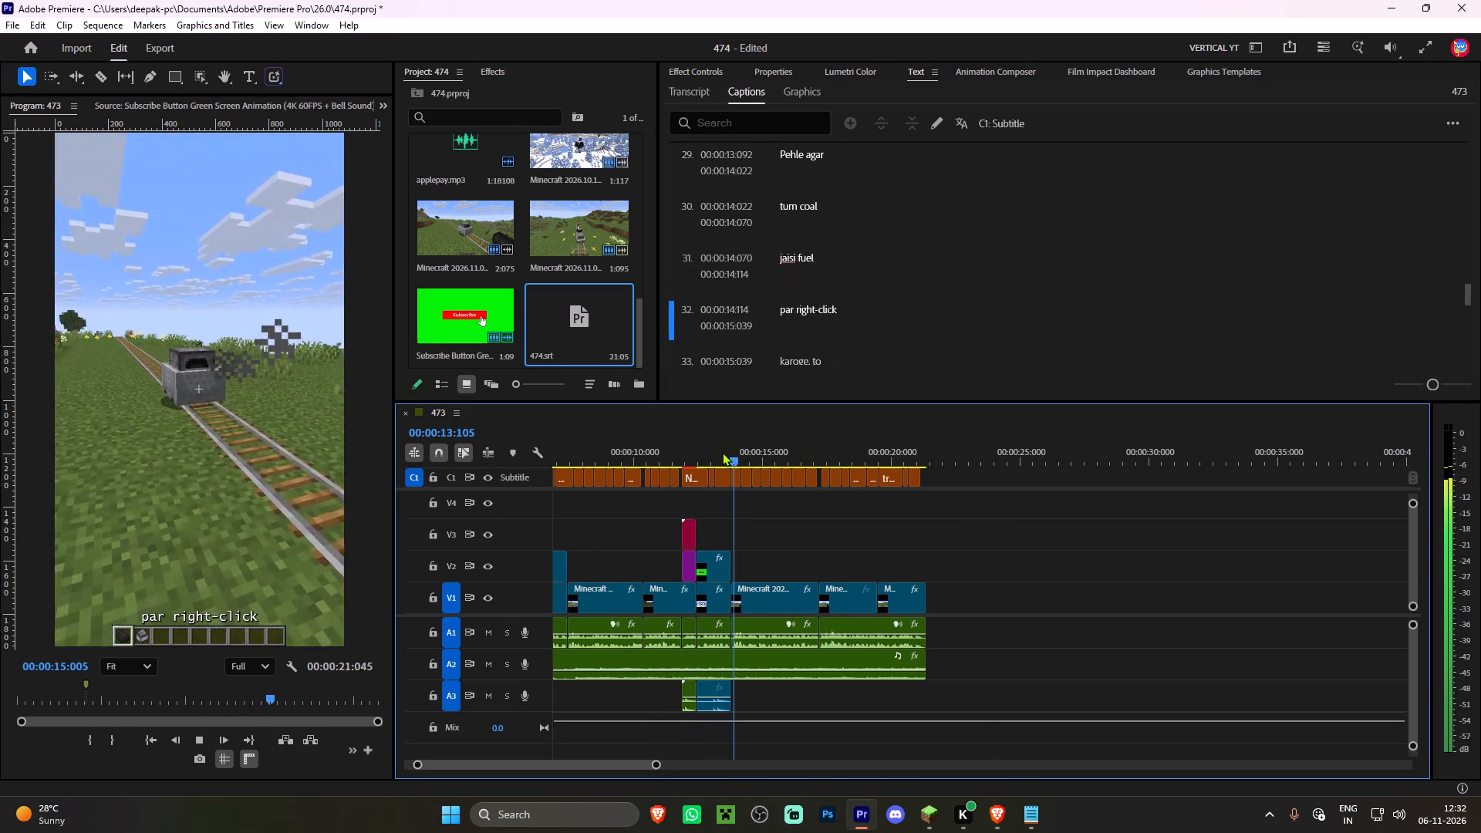
{"action": "left_click_drag", "start_coordinate": [722, 452], "coordinate": [718, 454]}
{"action": "left_click", "coordinate": [708, 461]}
{"action": "key", "text": "space"}
{"action": "left_click_drag", "start_coordinate": [712, 450], "coordinate": [717, 455]}
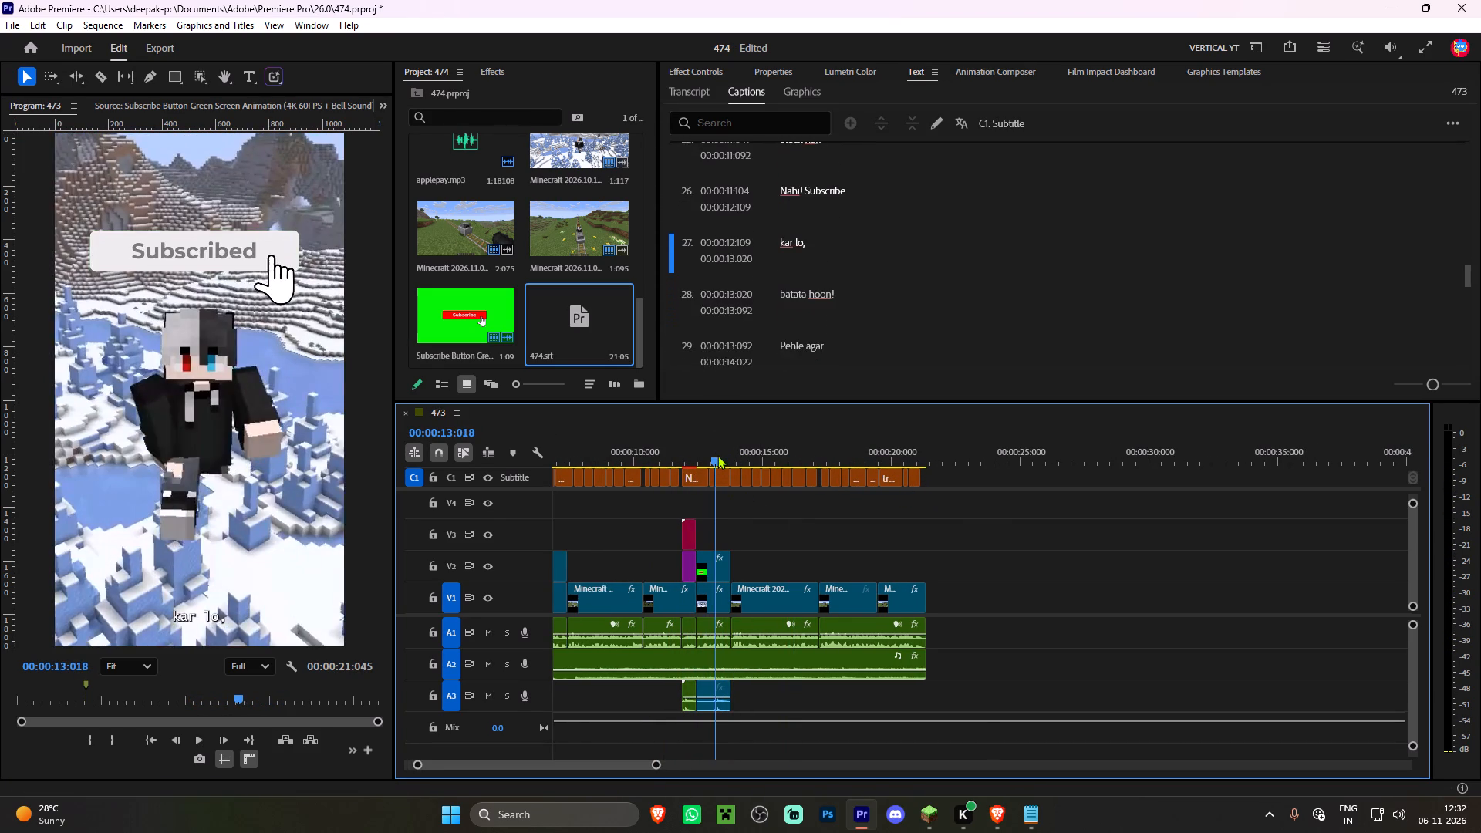
{"action": "left_click_drag", "start_coordinate": [717, 455], "coordinate": [720, 457]}
{"action": "scroll", "coordinate": [728, 527], "scroll_direction": "up", "scroll_amount": 19, "text": "alt"}
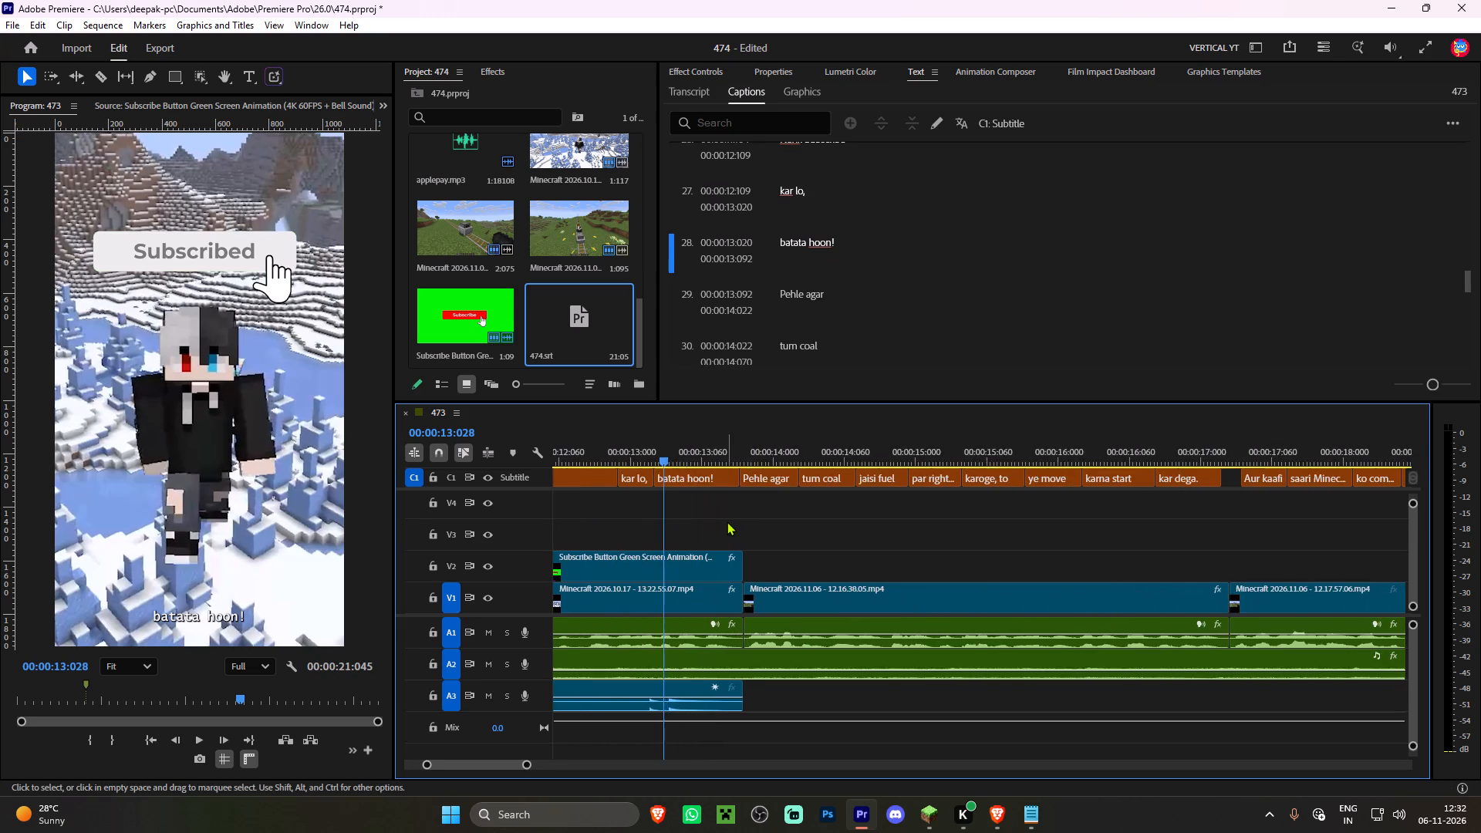
{"action": "scroll", "coordinate": [727, 521], "scroll_direction": "up", "scroll_amount": 8, "text": "alt"}
Change the fill of the full-frame Graphic shape beneath the "No!" clip at about 12 seconds to bright yellow.
{"action": "left_click", "coordinate": [735, 451]}
{"action": "left_click_drag", "start_coordinate": [731, 459], "coordinate": [740, 464]}
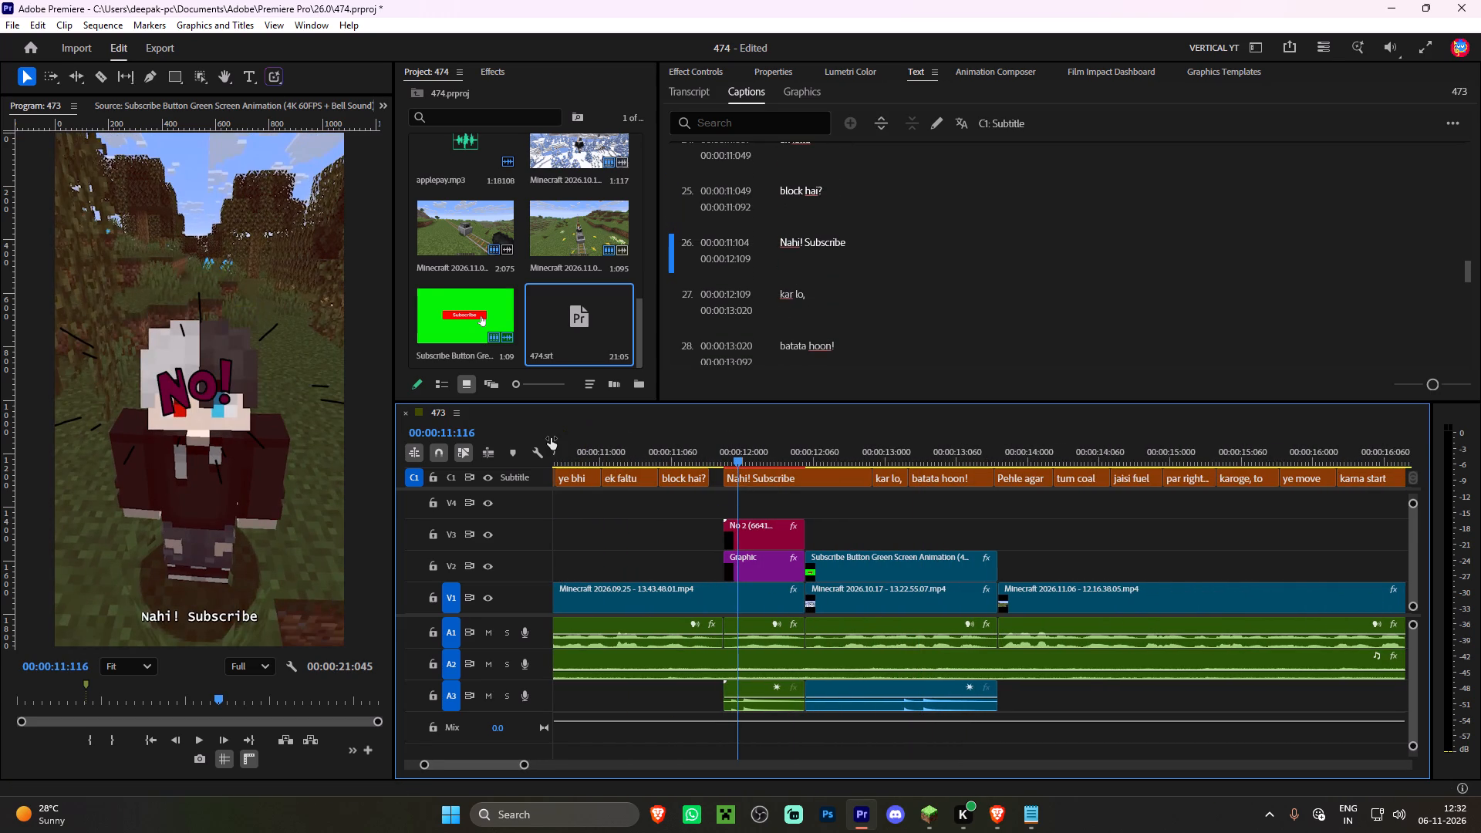
{"action": "left_click", "coordinate": [760, 563], "text": "alt"}
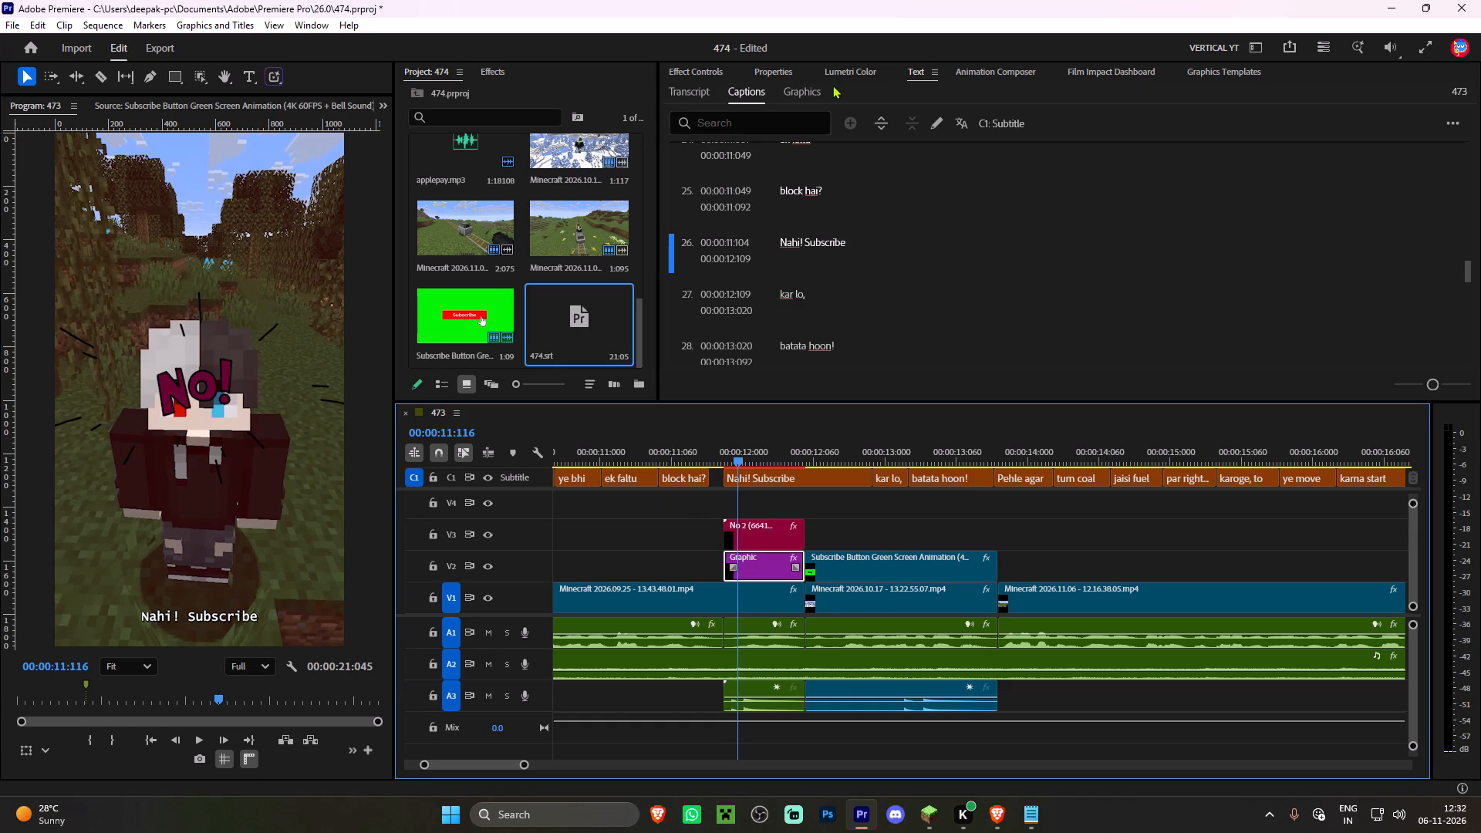
{"action": "left_click", "coordinate": [775, 74]}
{"action": "left_click", "coordinate": [750, 122]}
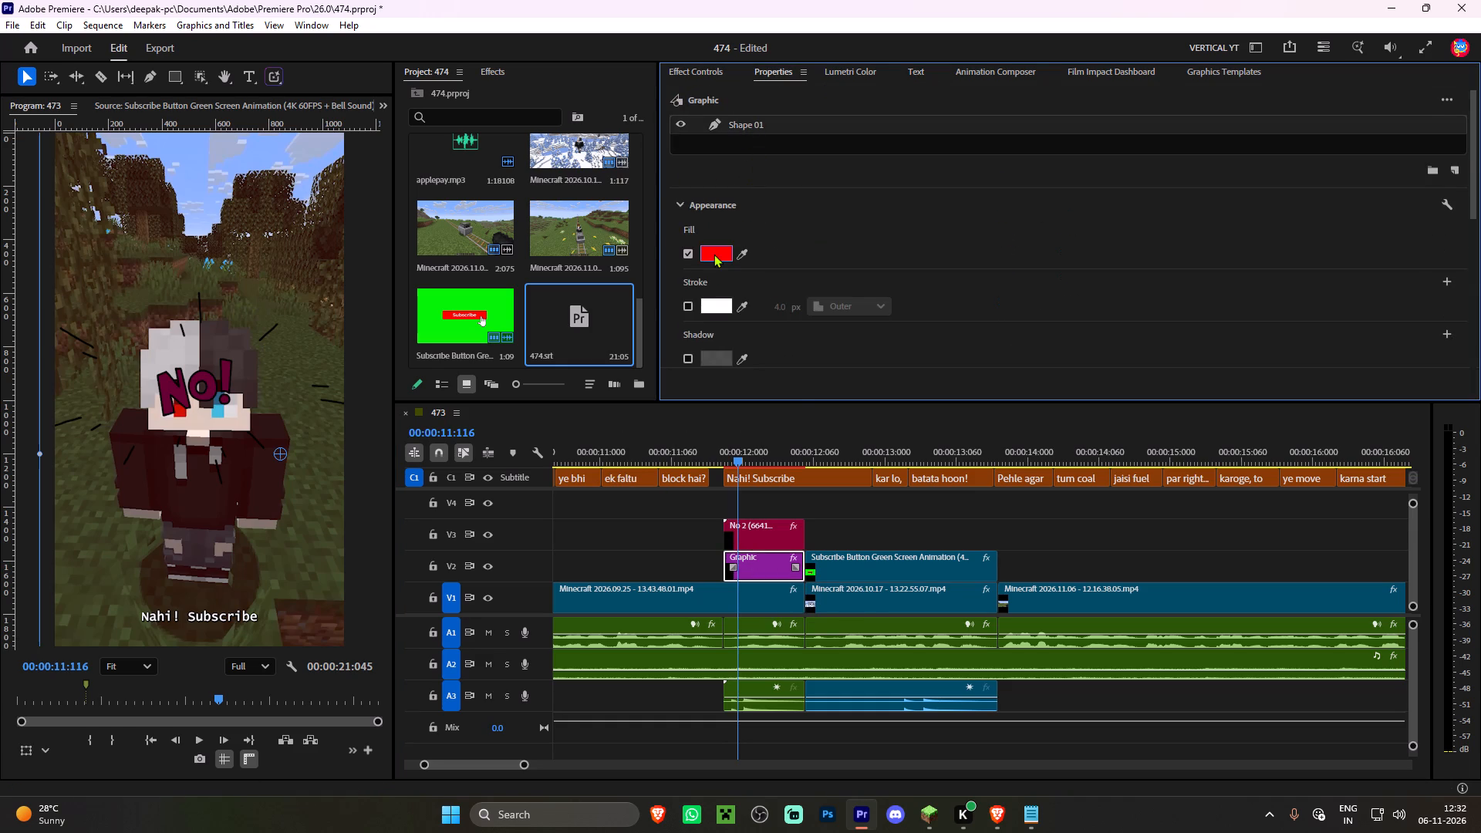
{"action": "left_click", "coordinate": [714, 254]}
{"action": "left_click", "coordinate": [767, 329]}
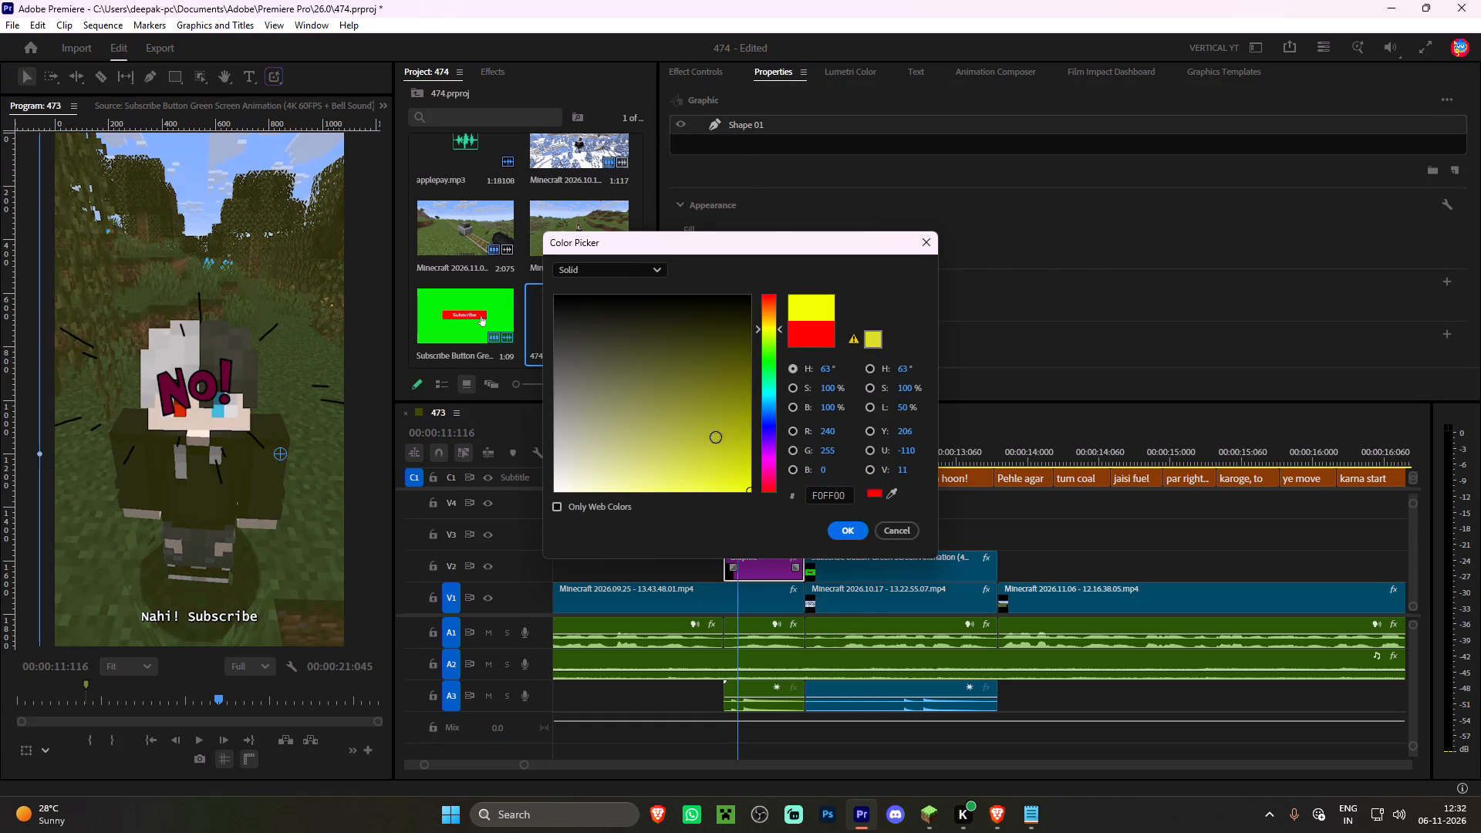
{"action": "left_click_drag", "start_coordinate": [717, 440], "coordinate": [808, 532]}
{"action": "left_click", "coordinate": [836, 525]}
Play the section from "block hai?" through the "No!" moment to check the recoloured overlay.
{"action": "left_click", "coordinate": [700, 440]}
{"action": "left_click", "coordinate": [703, 454]}
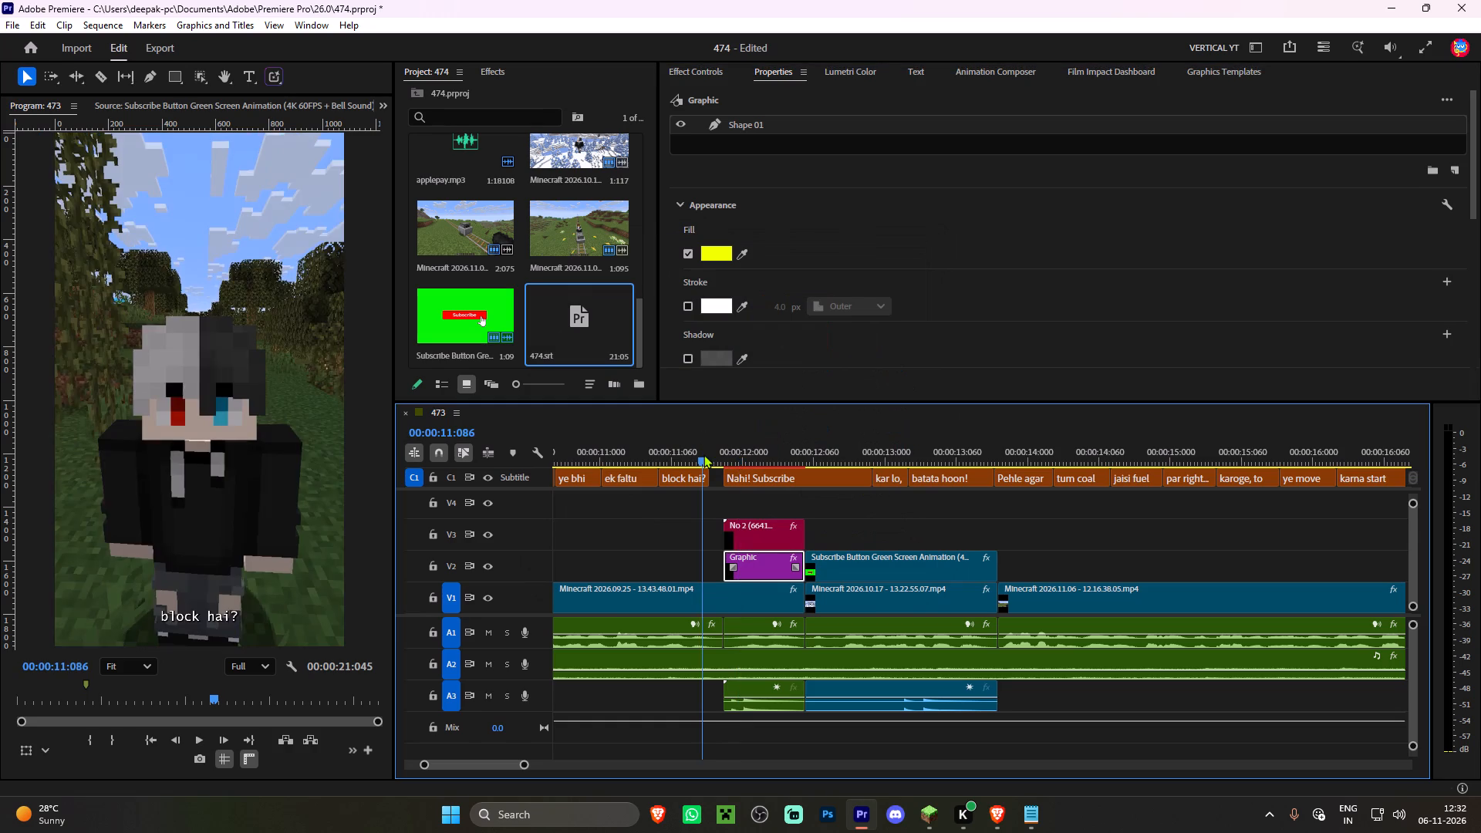
{"action": "key", "text": "space"}
{"action": "key", "text": "space"}
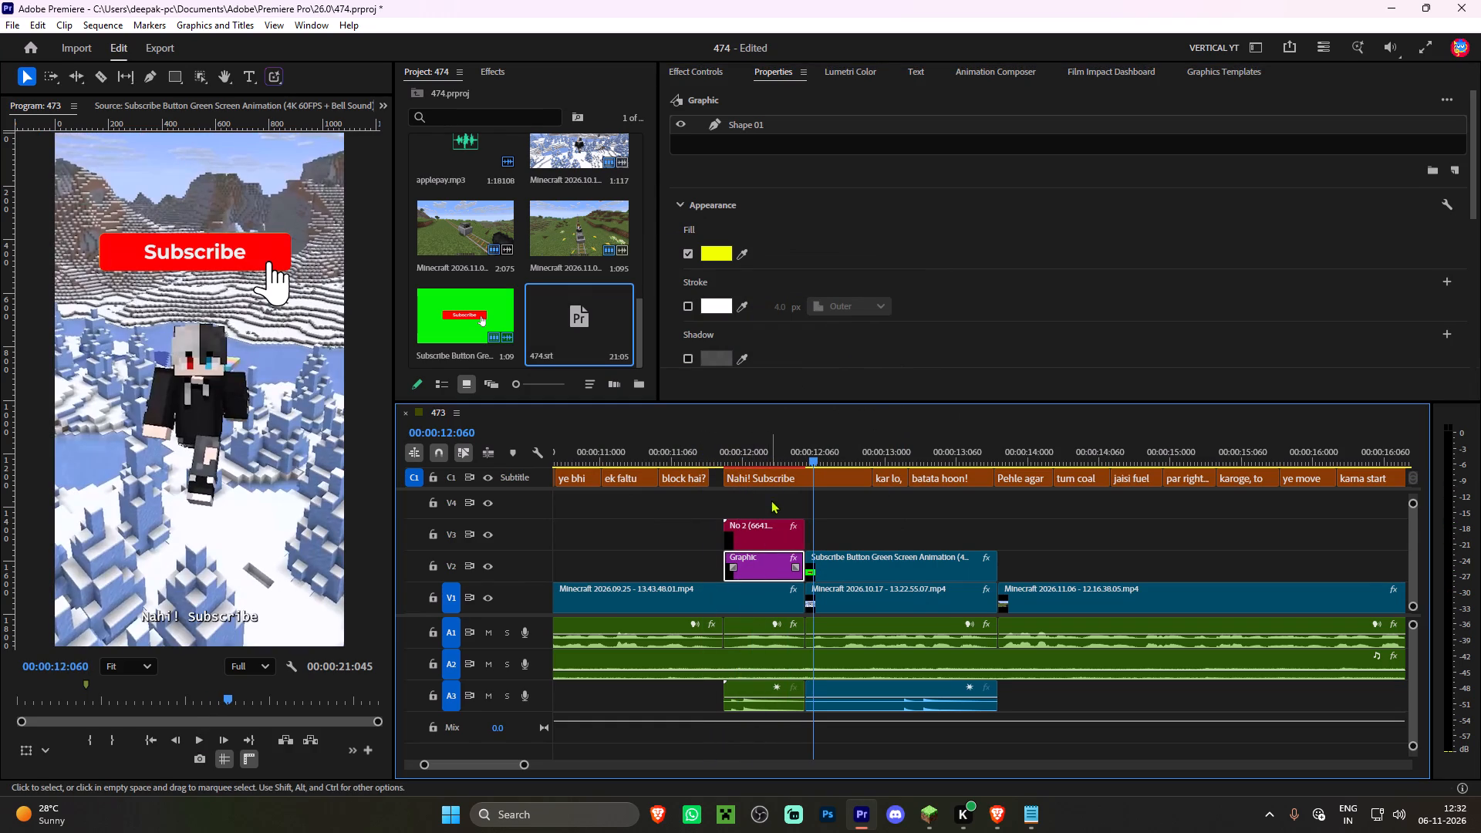
Set the first caption, "What the", to the Luckiest Guy font at size 55.
{"action": "scroll", "coordinate": [760, 500], "scroll_direction": "down", "scroll_amount": 17, "text": "alt"}
{"action": "left_click_drag", "start_coordinate": [1046, 474], "coordinate": [1103, 467]}
{"action": "scroll", "coordinate": [602, 455], "scroll_direction": "up", "scroll_amount": 11}
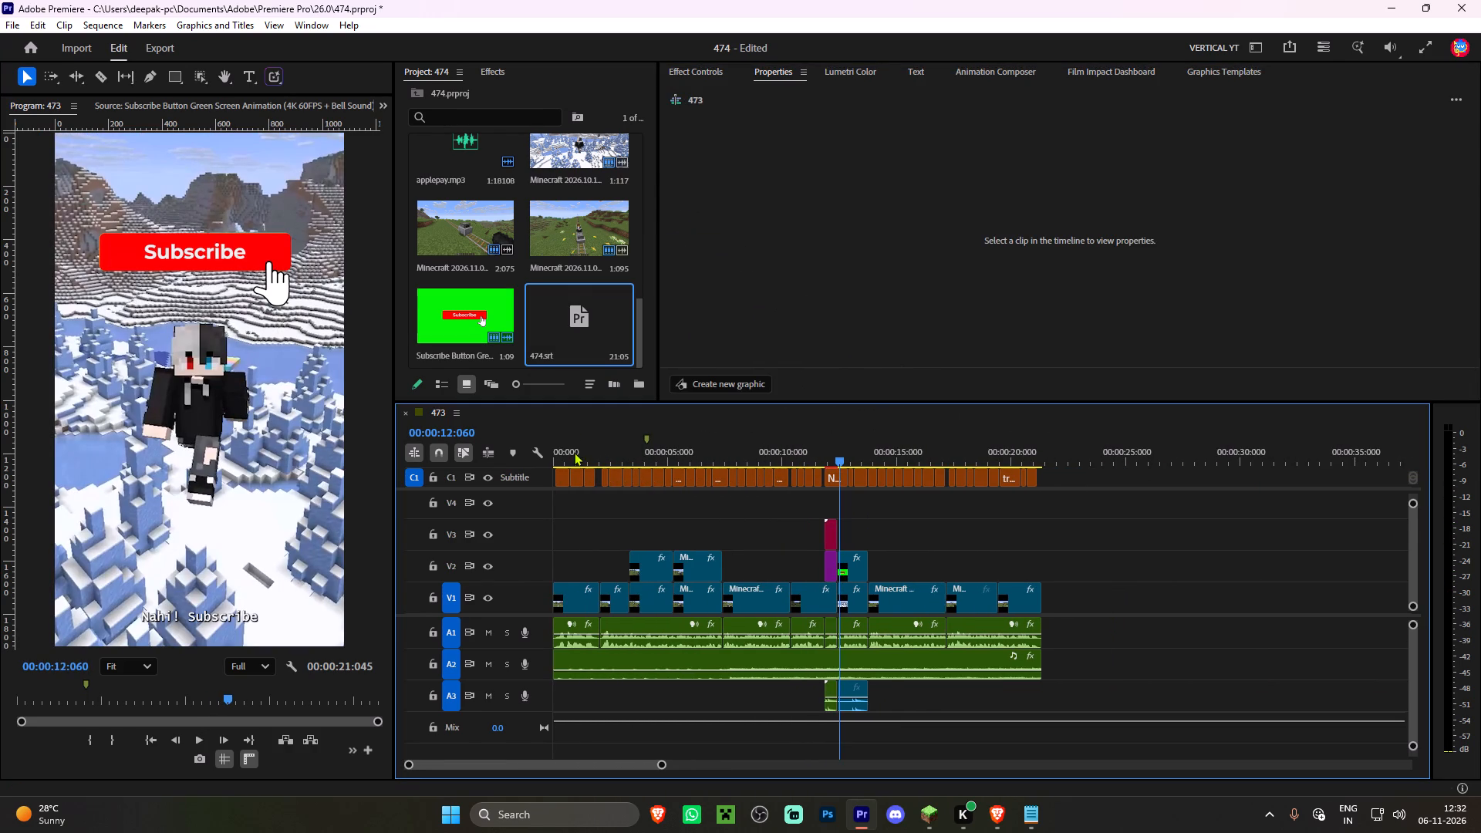
{"action": "left_click_drag", "start_coordinate": [575, 449], "coordinate": [548, 452]}
{"action": "left_click_drag", "start_coordinate": [581, 454], "coordinate": [523, 454]}
{"action": "scroll", "coordinate": [569, 484], "scroll_direction": "up", "scroll_amount": 15, "text": "alt"}
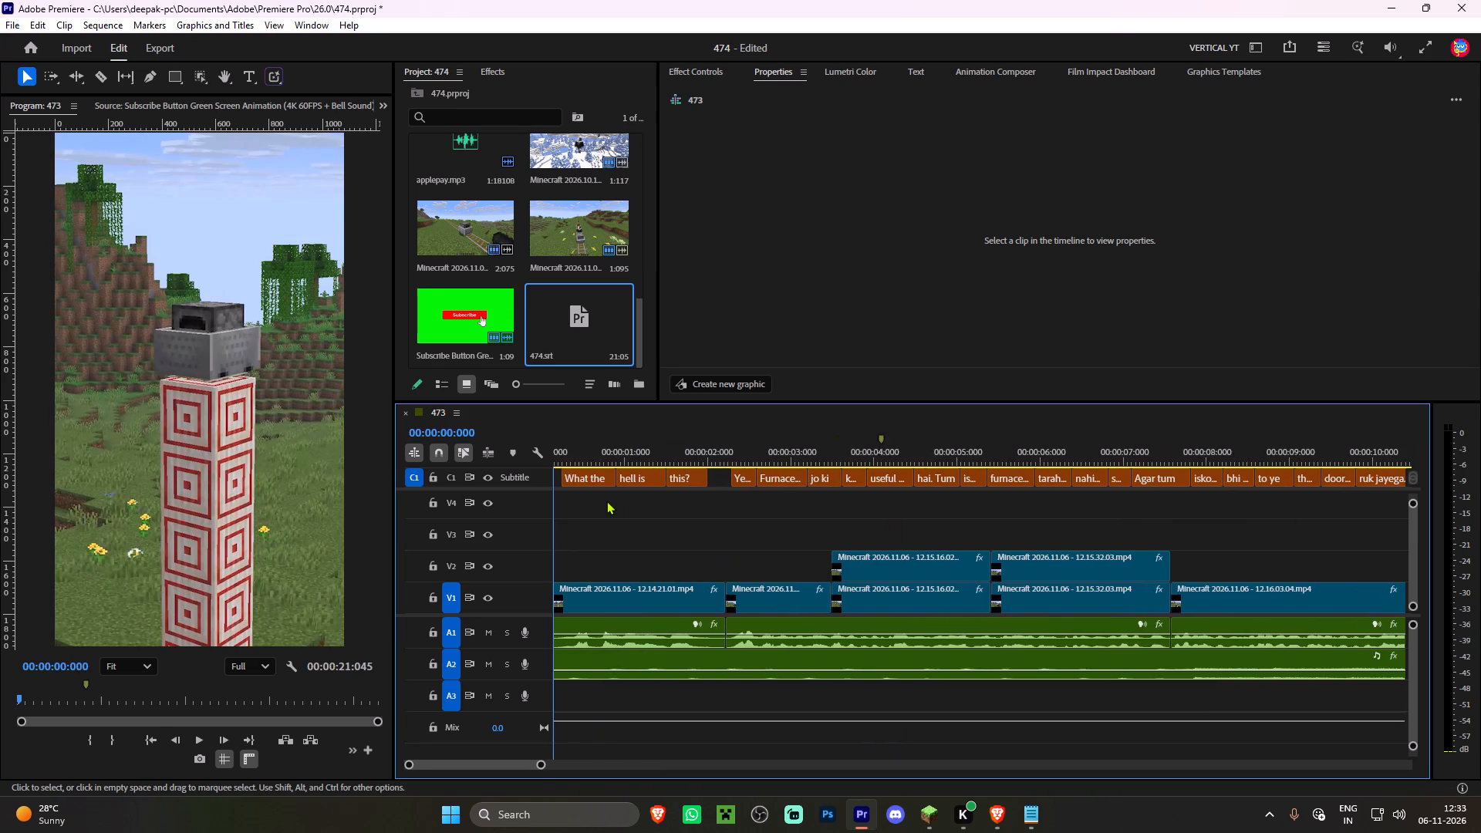
{"action": "scroll", "coordinate": [606, 501], "scroll_direction": "up", "scroll_amount": 6, "text": "alt"}
{"action": "key", "text": "space"}
{"action": "key", "text": "space"}
{"action": "left_click", "coordinate": [590, 473]}
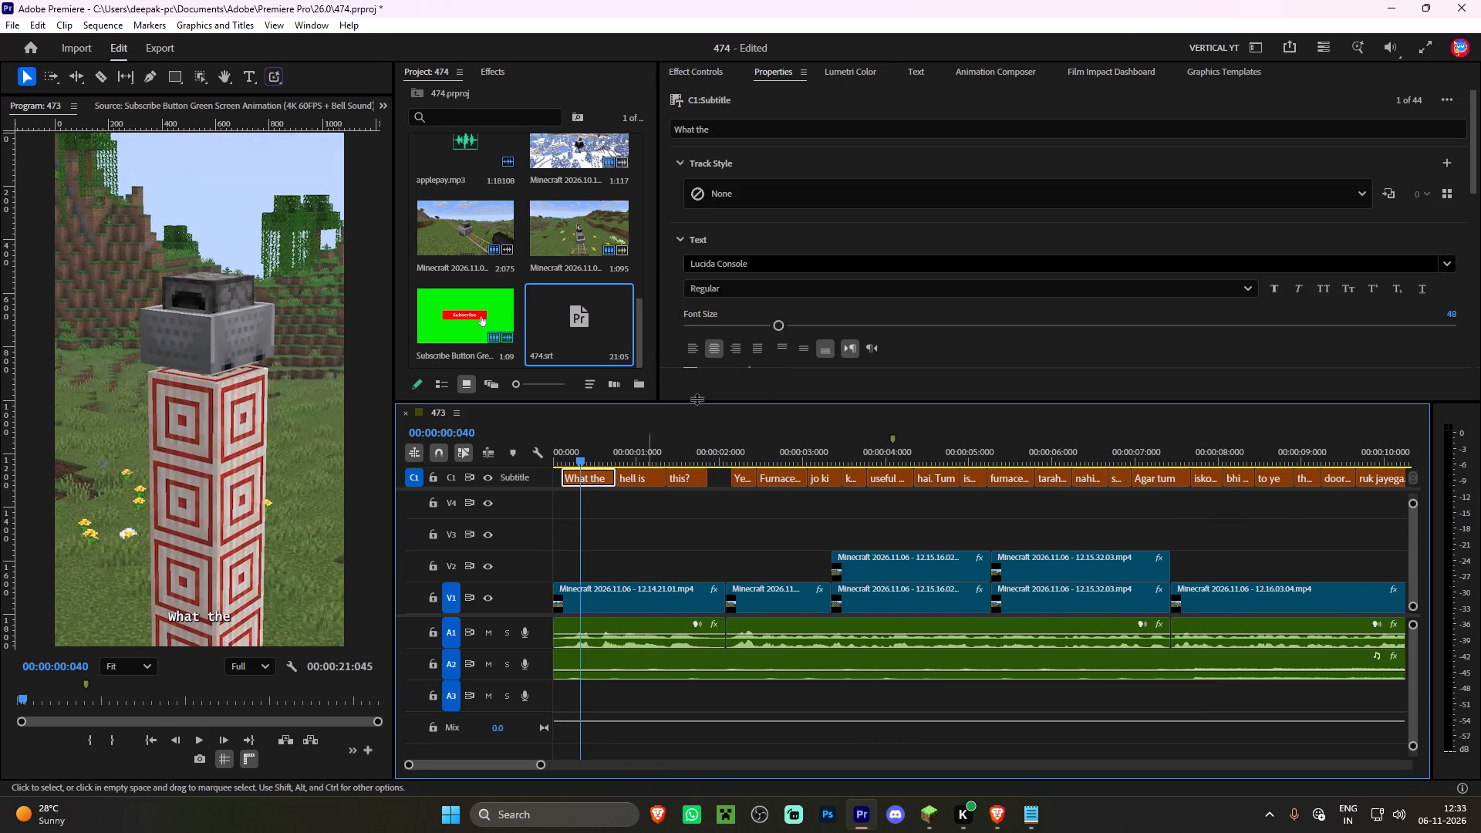
{"action": "left_click", "coordinate": [754, 257]}
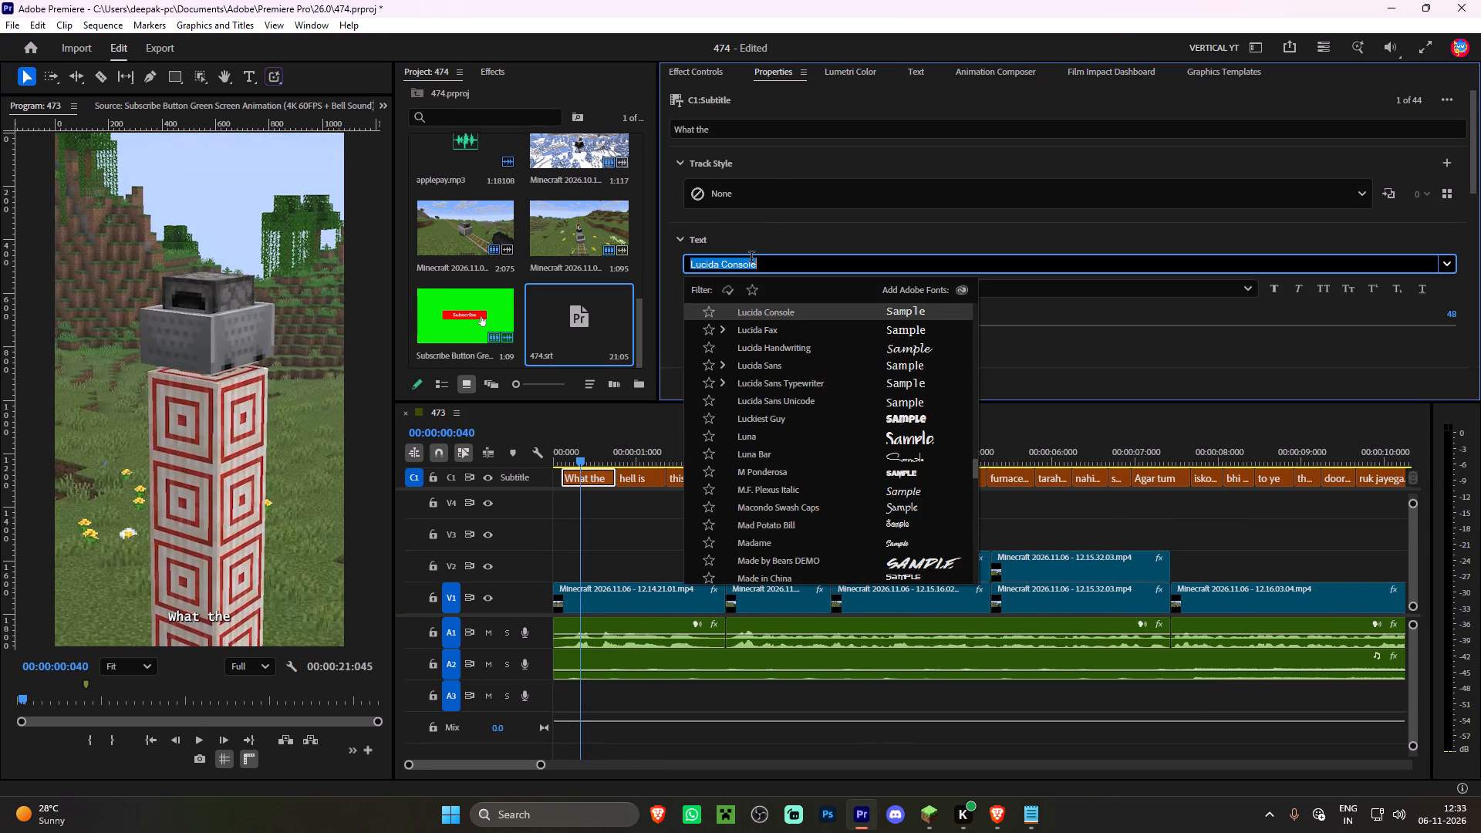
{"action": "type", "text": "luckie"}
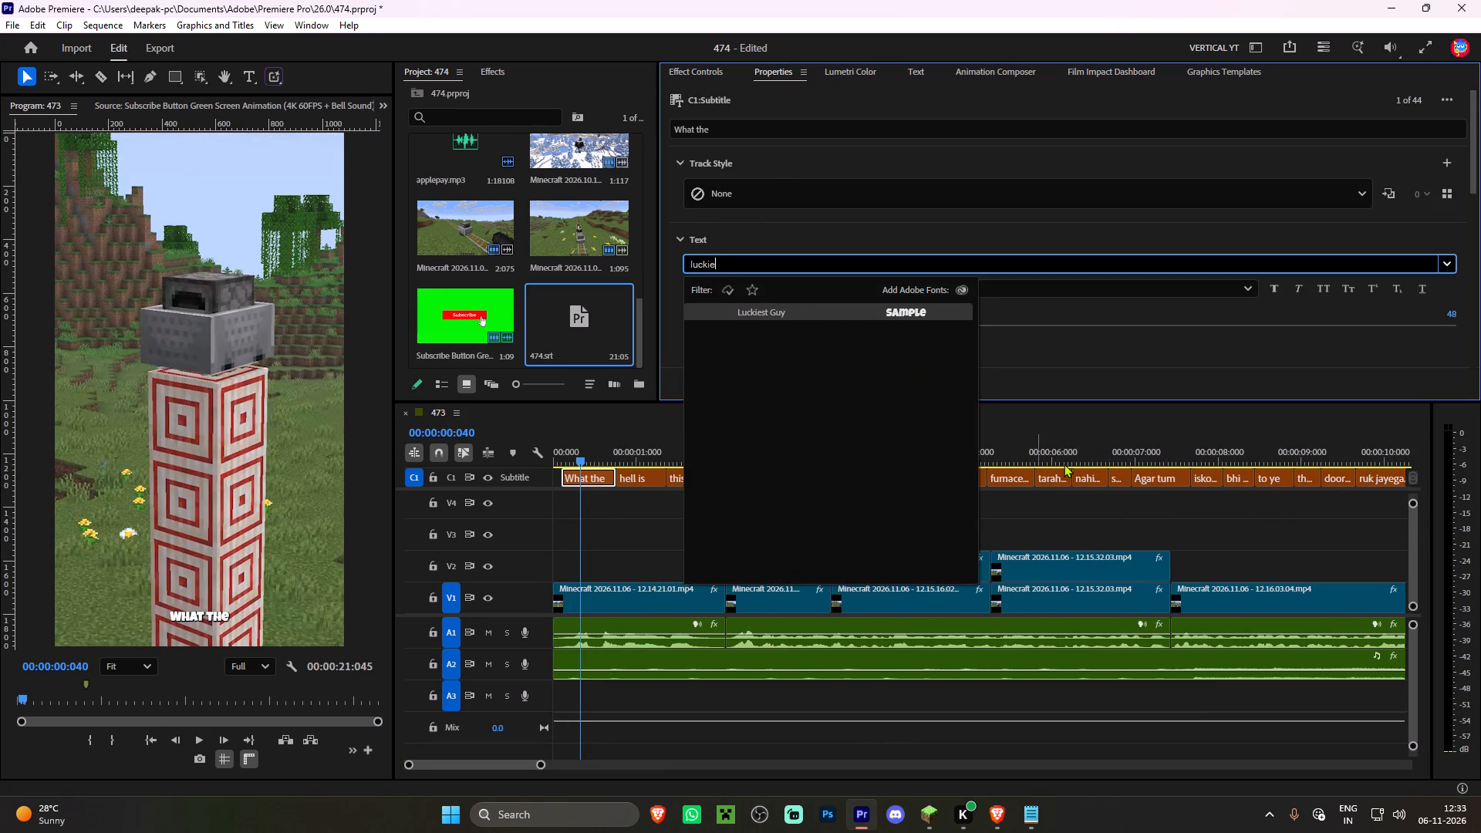
{"action": "left_click", "coordinate": [798, 314]}
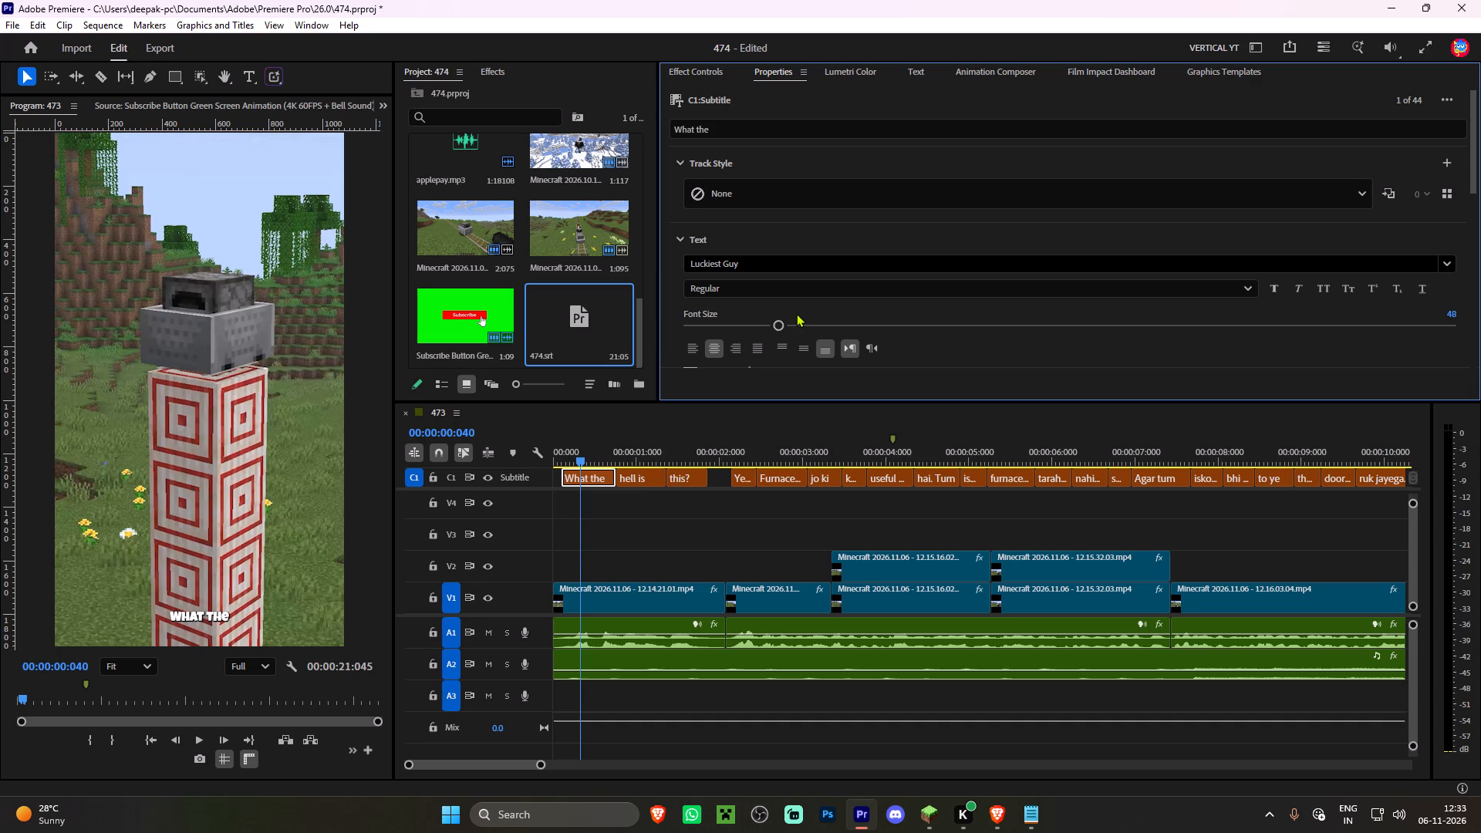
{"action": "left_click", "coordinate": [1447, 313]}
{"action": "type", "text": "55"}
{"action": "key", "text": "Return"}
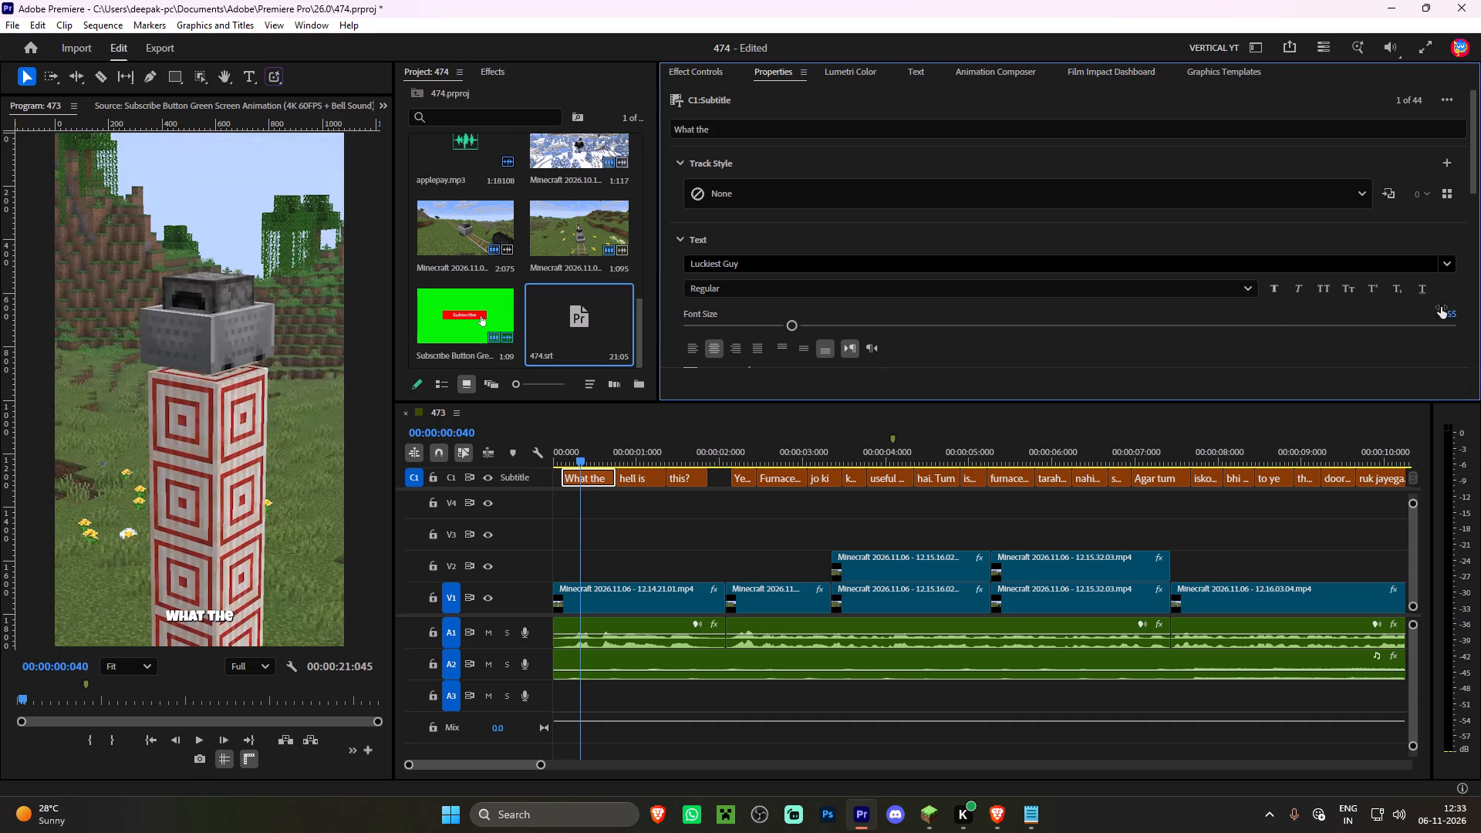
Enable a black outer stroke of 8 px on the "What the" caption.
{"action": "scroll", "coordinate": [966, 373], "scroll_direction": "down", "scroll_amount": 15}
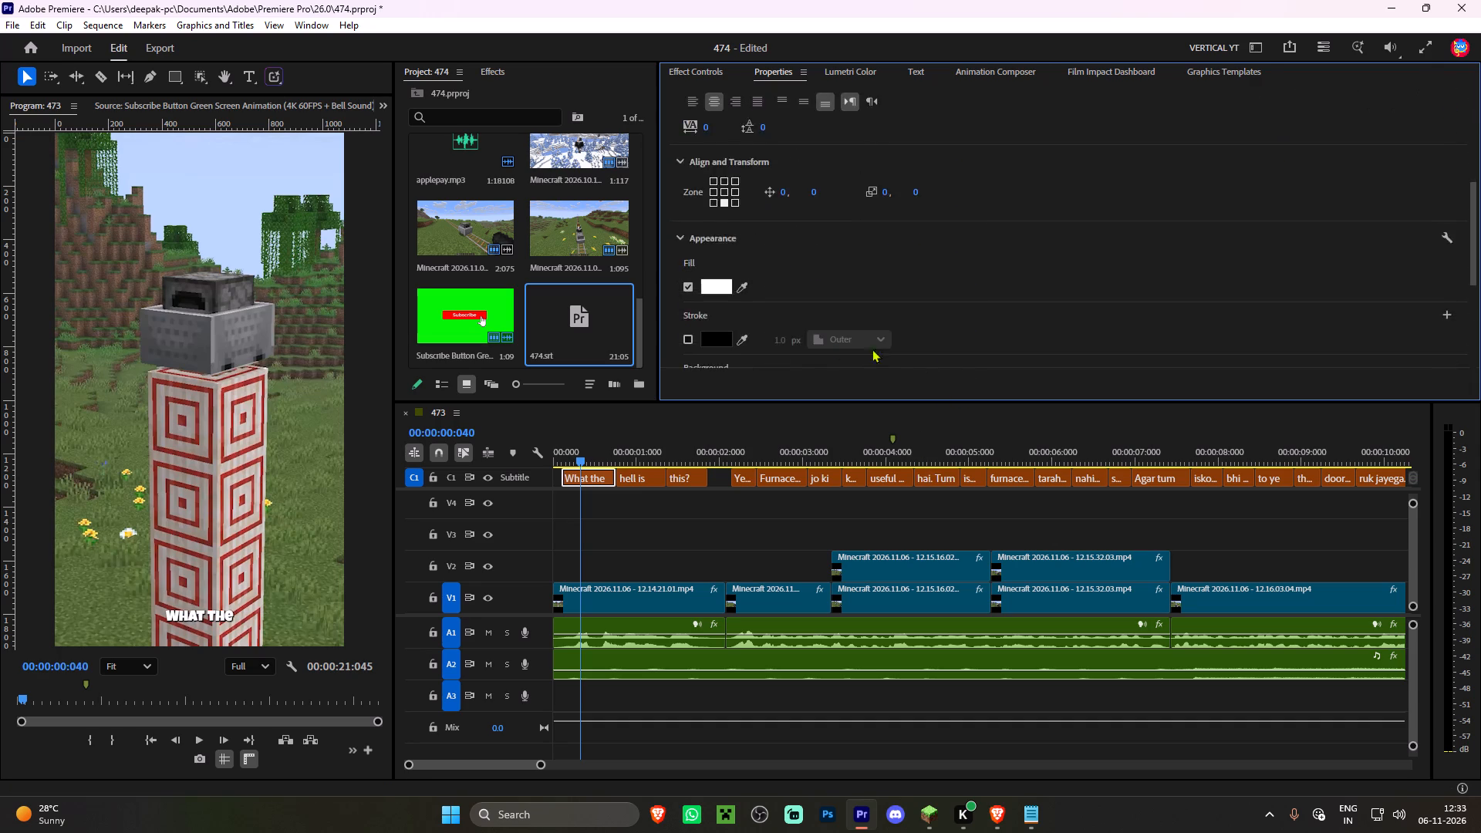
{"action": "scroll", "coordinate": [872, 349], "scroll_direction": "down", "scroll_amount": 6}
{"action": "left_click", "coordinate": [687, 258]}
{"action": "left_click", "coordinate": [780, 263]}
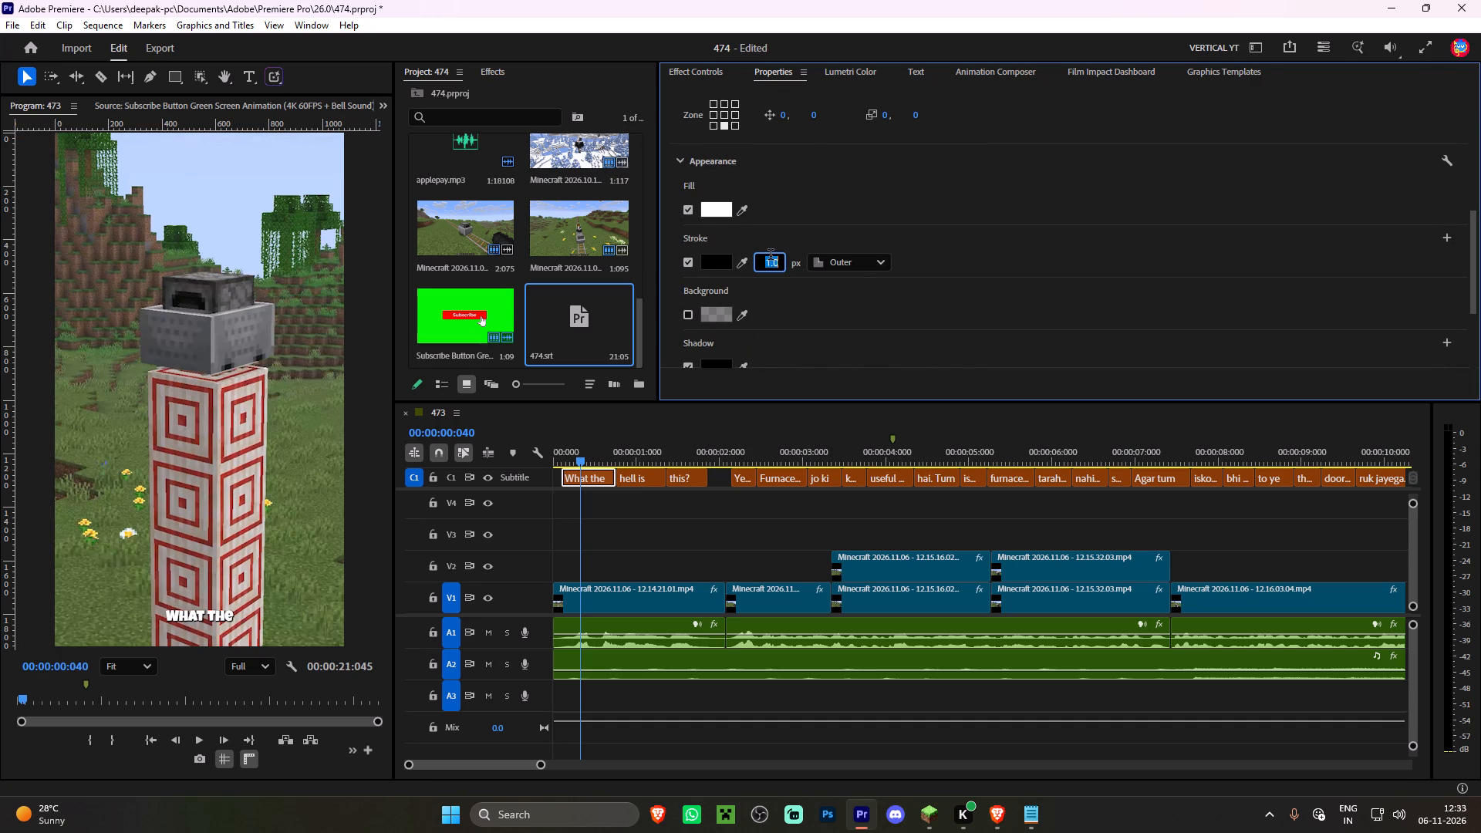
{"action": "key", "text": "8"}
{"action": "key", "text": "Return"}
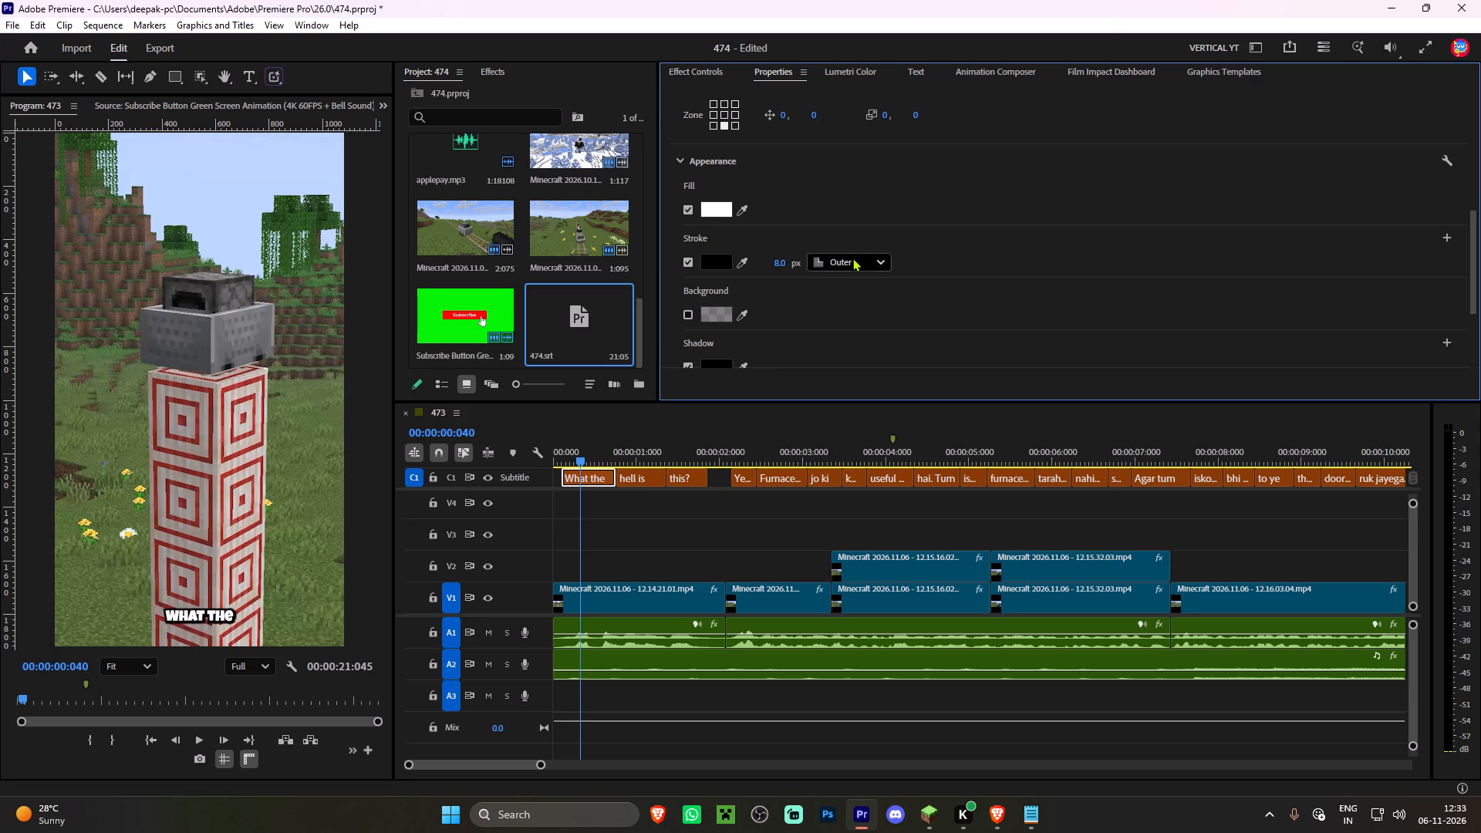
Change the shadow colour of the "What the" caption to orange ff6000.
{"action": "scroll", "coordinate": [1081, 284], "scroll_direction": "down", "scroll_amount": 11}
{"action": "left_click", "coordinate": [714, 224]}
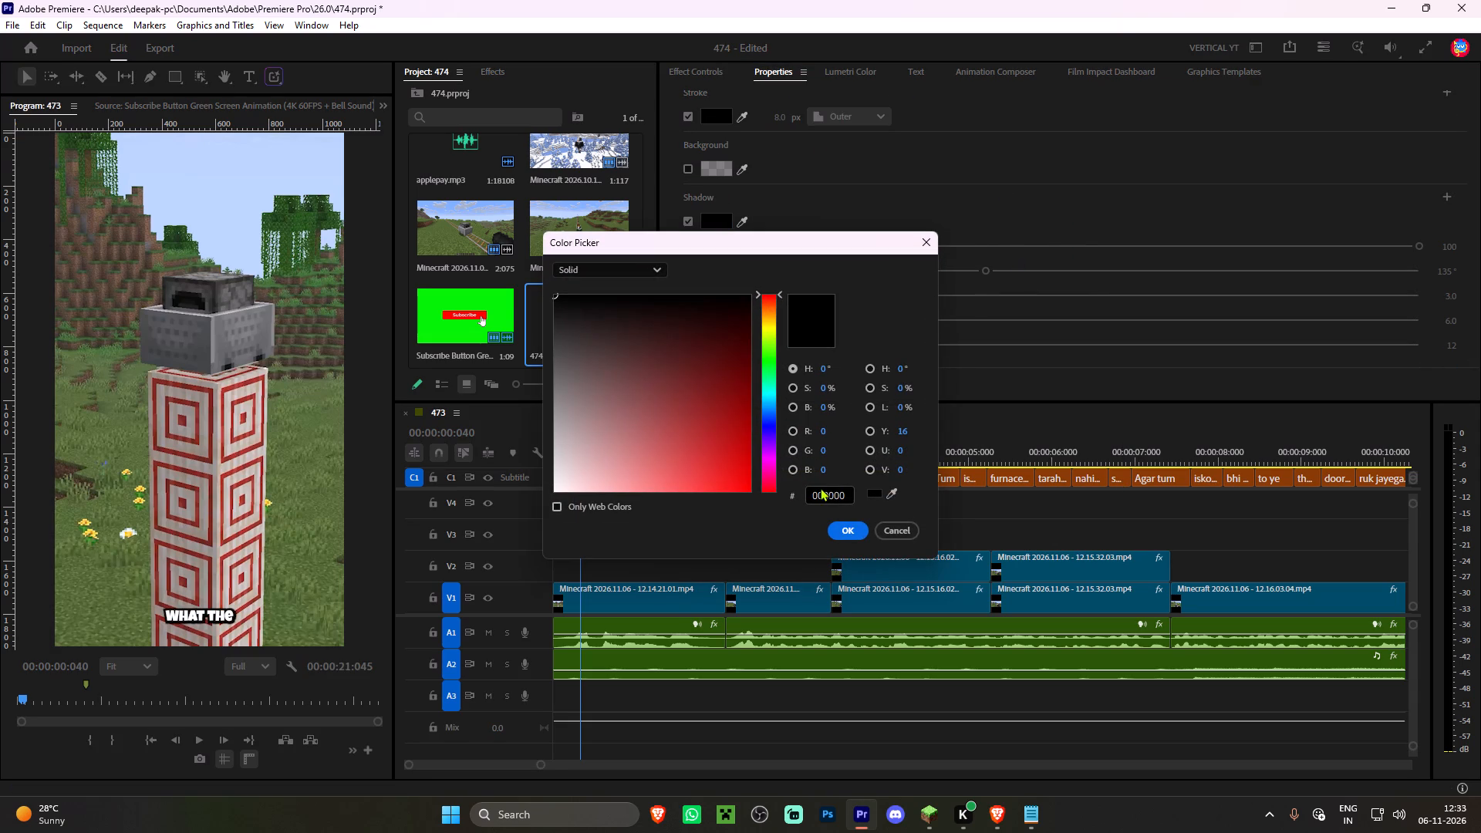
{"action": "double_click", "coordinate": [818, 497]}
{"action": "type", "text": "ff6000"}
{"action": "key", "text": "Return"}
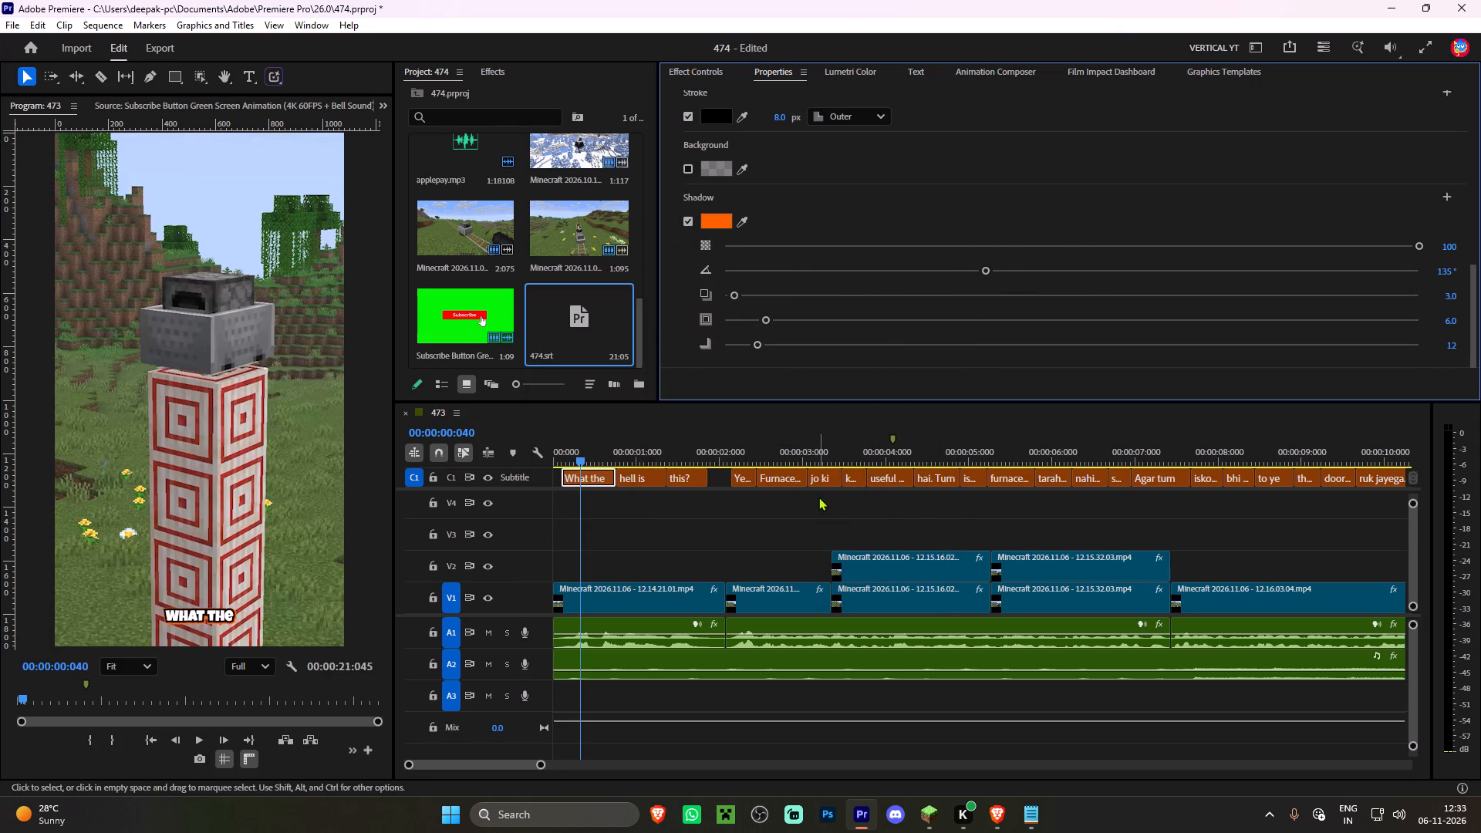
Redefine the track style from the "What the" caption for all captions on the track.
{"action": "scroll", "coordinate": [1204, 190], "scroll_direction": "up", "scroll_amount": 6}
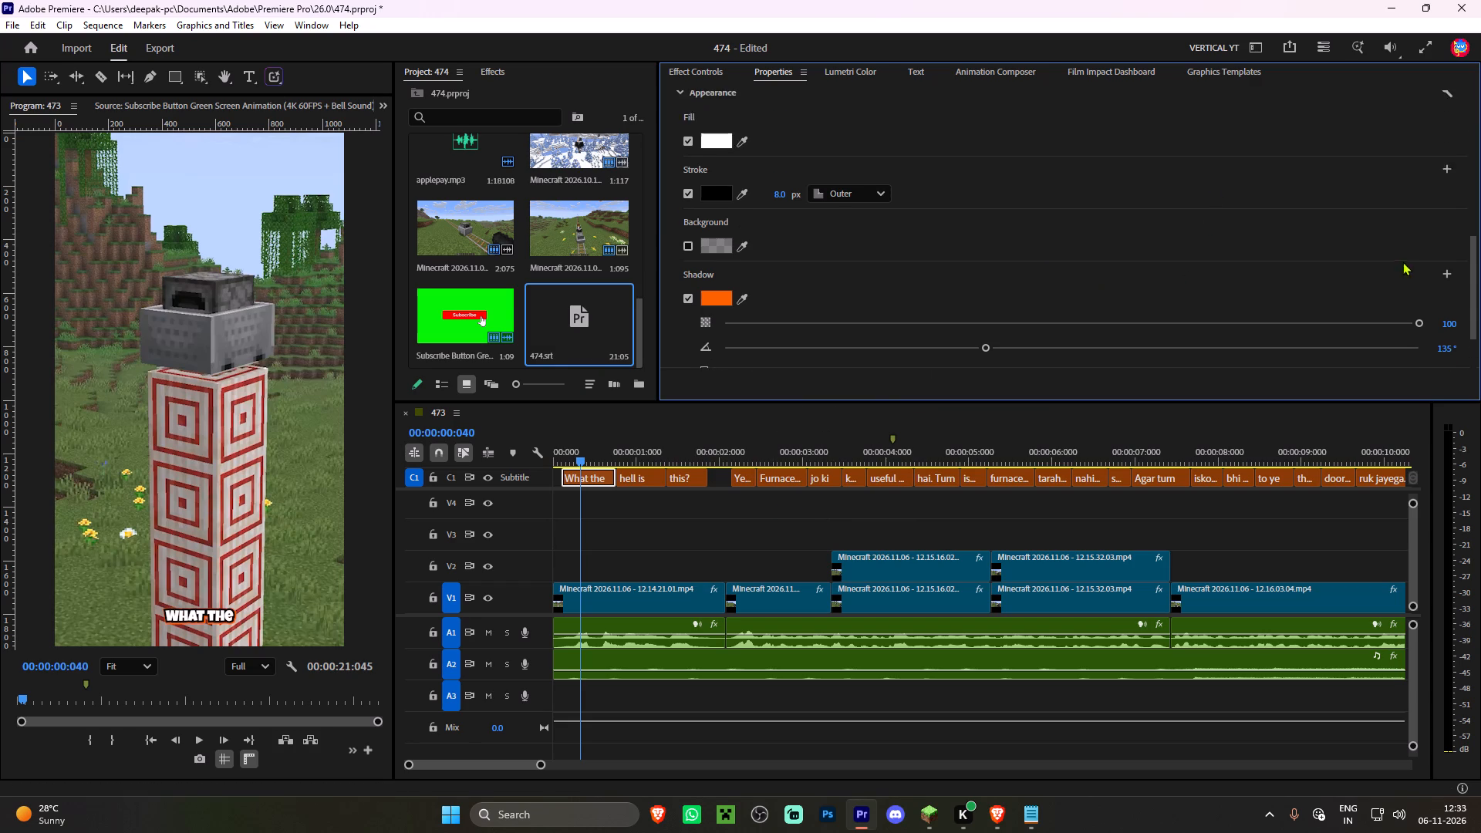
{"action": "scroll", "coordinate": [1402, 261], "scroll_direction": "up", "scroll_amount": 20}
{"action": "scroll", "coordinate": [1402, 261], "scroll_direction": "up", "scroll_amount": 4}
{"action": "left_click", "coordinate": [1395, 187]}
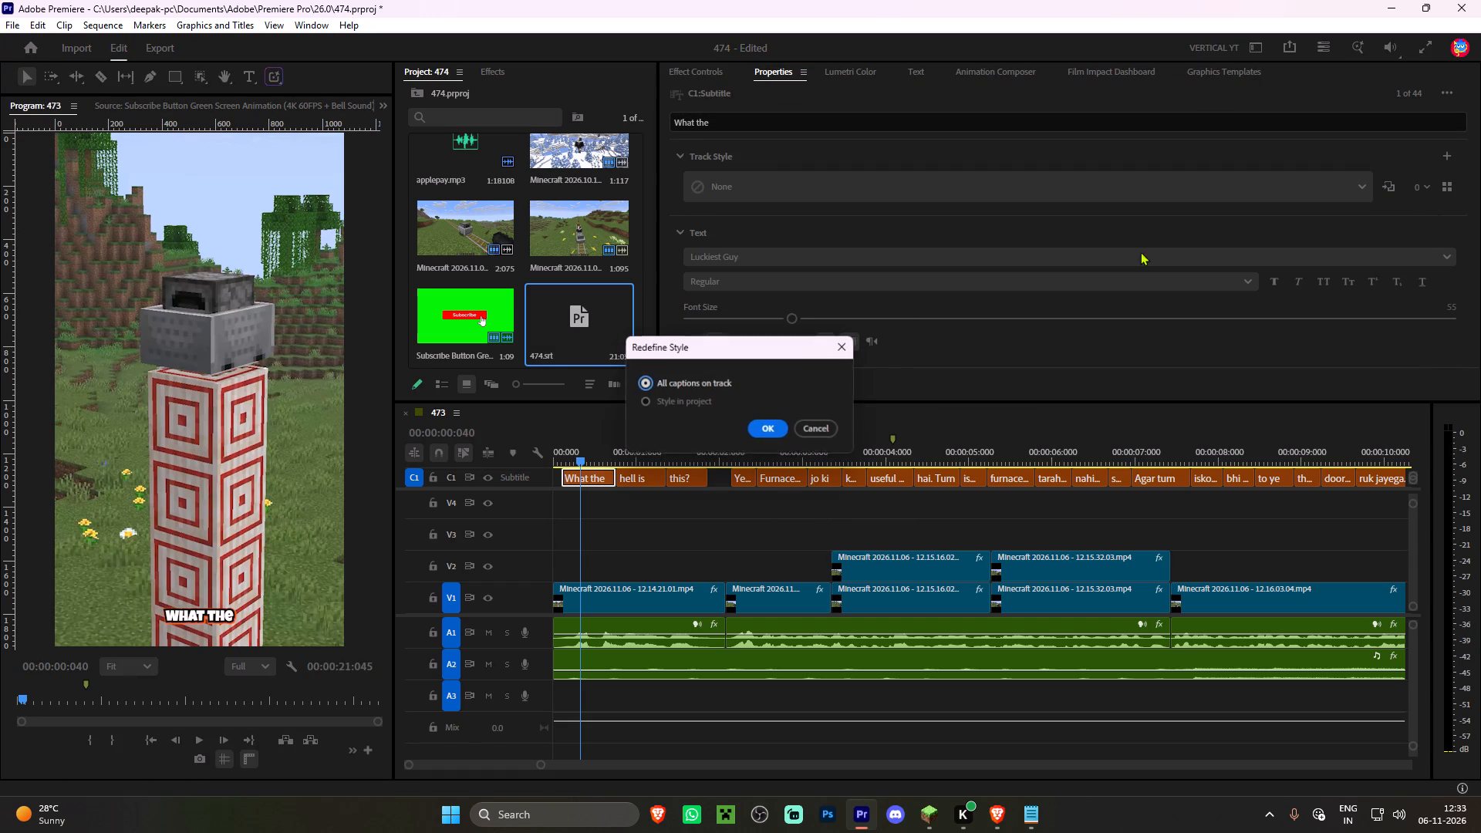
{"action": "left_click", "coordinate": [769, 424]}
Select every caption on the Subtitle track and upgrade them to graphics.
{"action": "scroll", "coordinate": [676, 550], "scroll_direction": "down", "scroll_amount": 11, "text": "alt"}
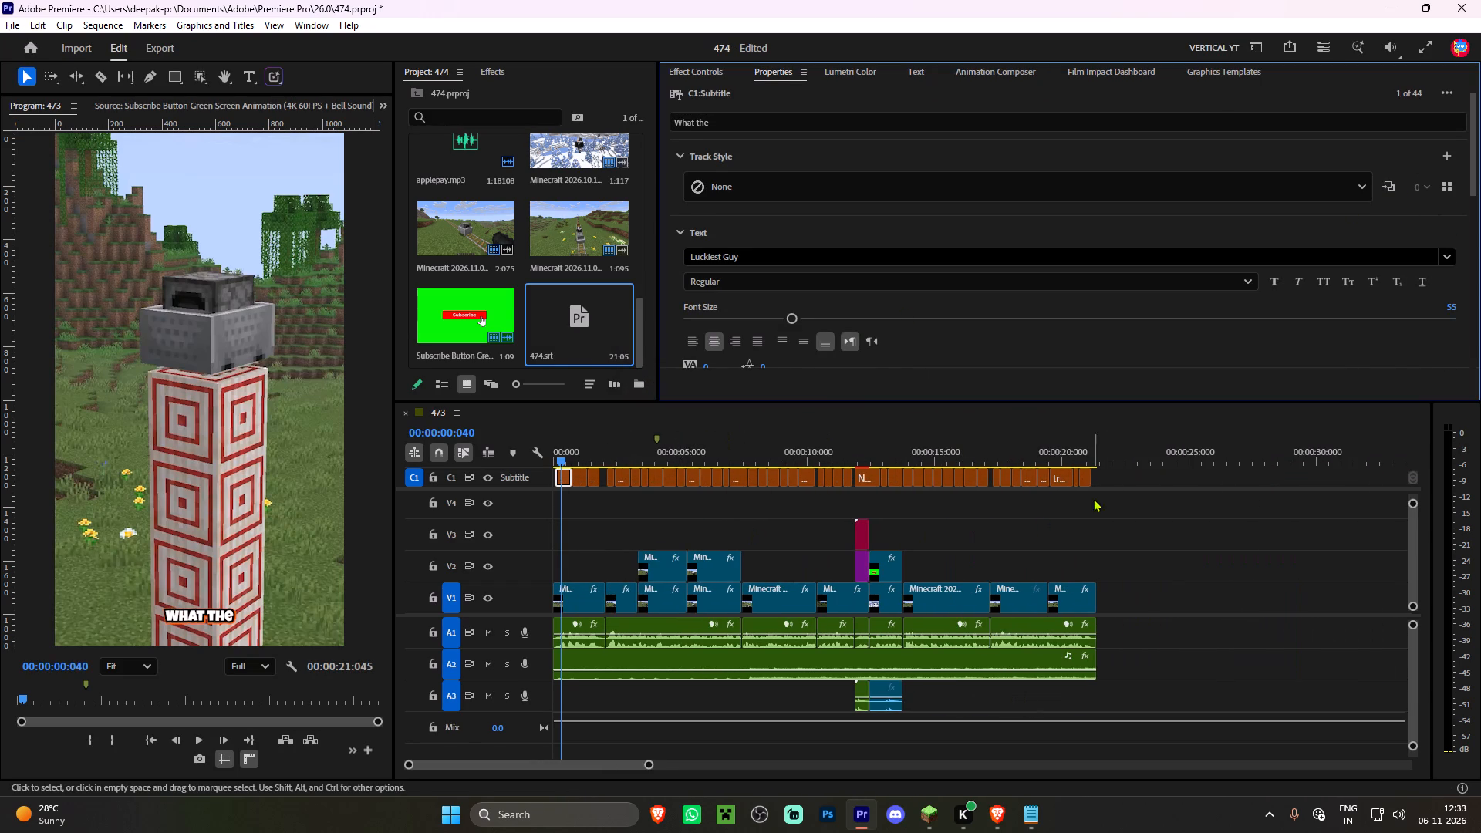
{"action": "left_click_drag", "start_coordinate": [1118, 474], "coordinate": [465, 467]}
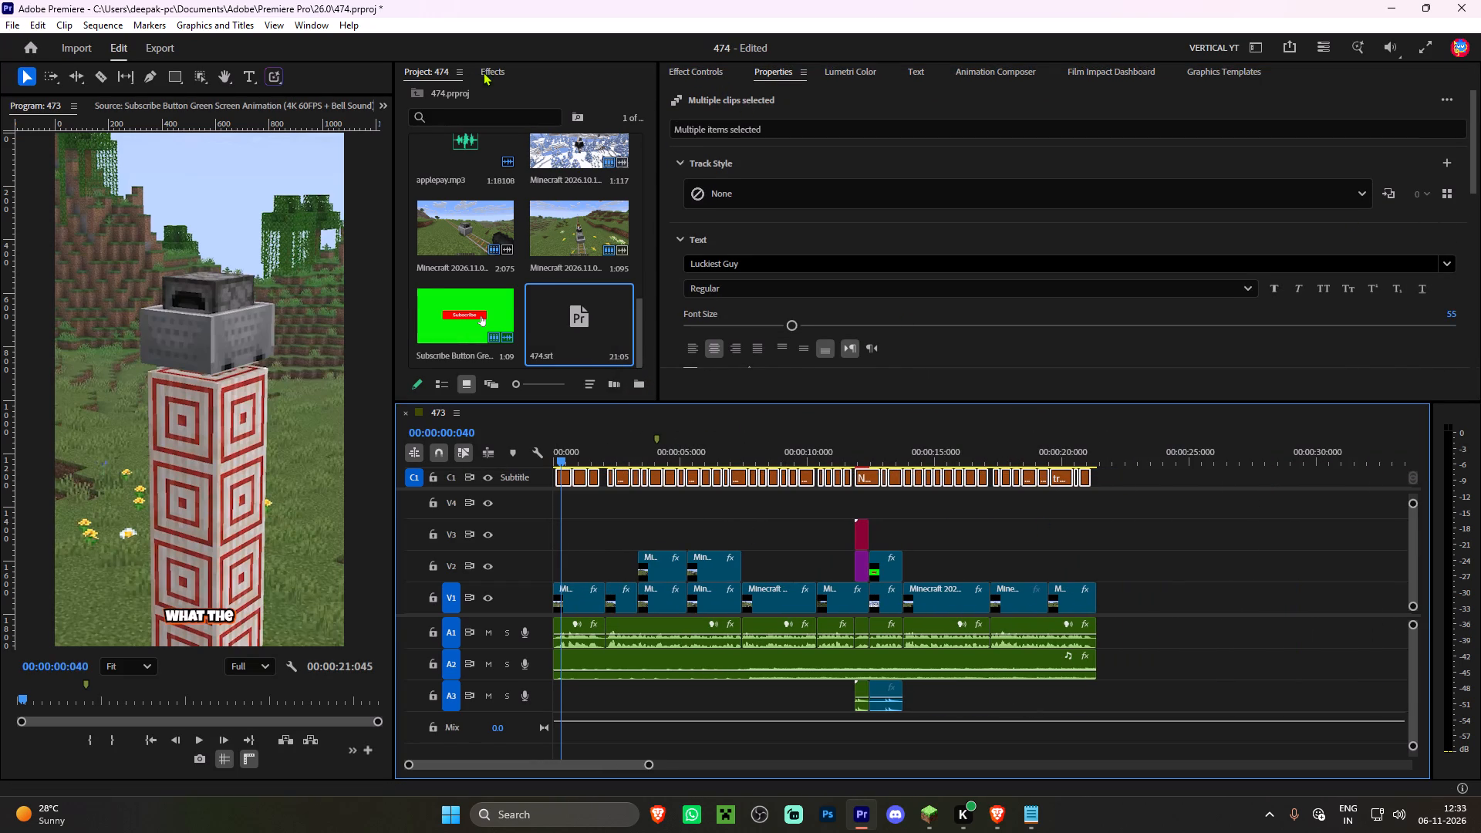
{"action": "left_click", "coordinate": [483, 72]}
{"action": "left_click", "coordinate": [198, 23]}
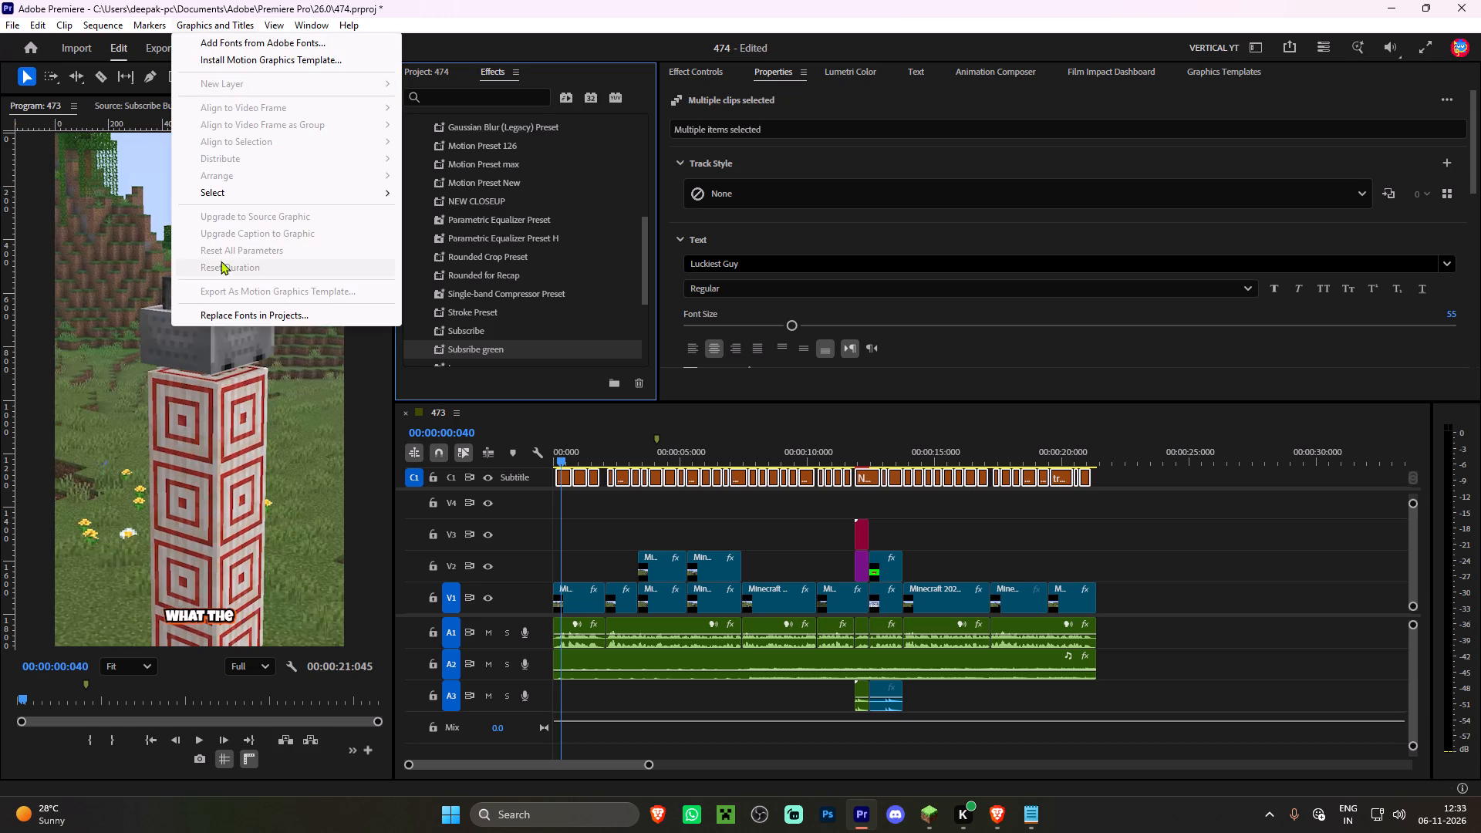
{"action": "left_click", "coordinate": [1029, 510]}
{"action": "left_click_drag", "start_coordinate": [1118, 478], "coordinate": [423, 464]}
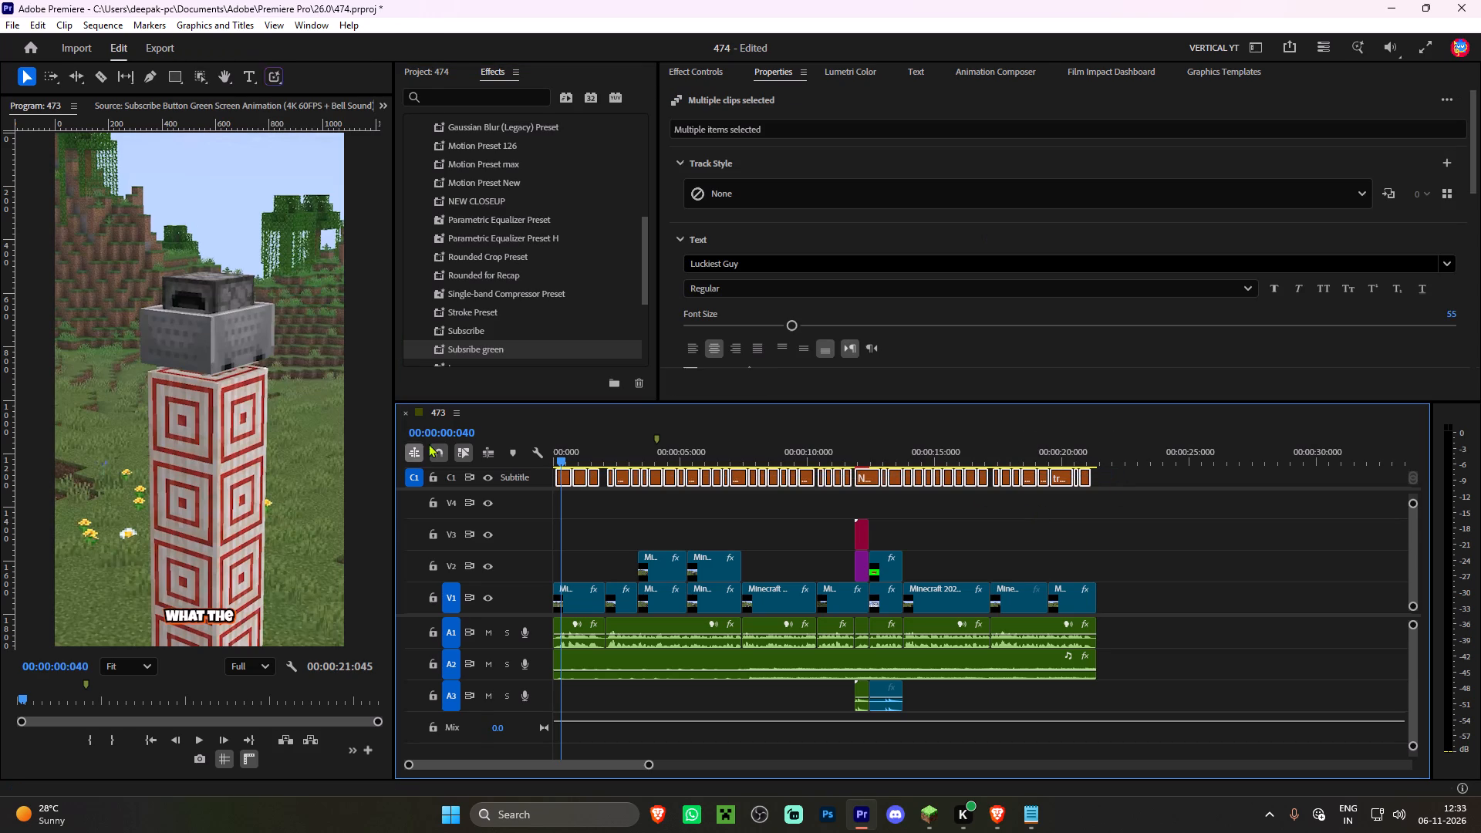
{"action": "left_click", "coordinate": [232, 25]}
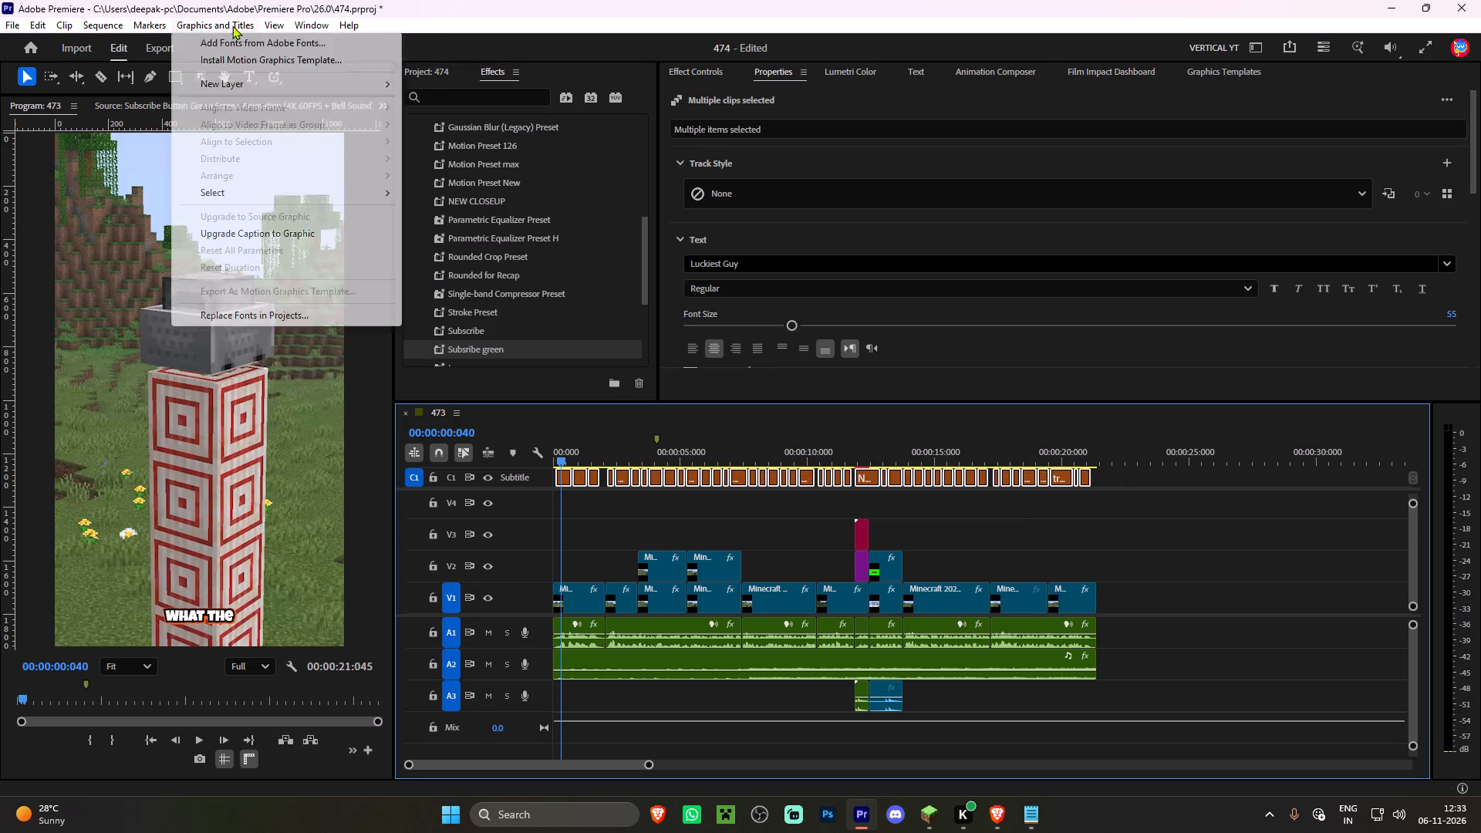
{"action": "left_click", "coordinate": [305, 231]}
Apply the Captions preset to all the upgraded caption graphics on V4.
{"action": "scroll", "coordinate": [1081, 472], "scroll_direction": "up", "scroll_amount": 5, "text": "ctrl"}
{"action": "scroll", "coordinate": [1137, 520], "scroll_direction": "up", "scroll_amount": 5, "text": "ctrl"}
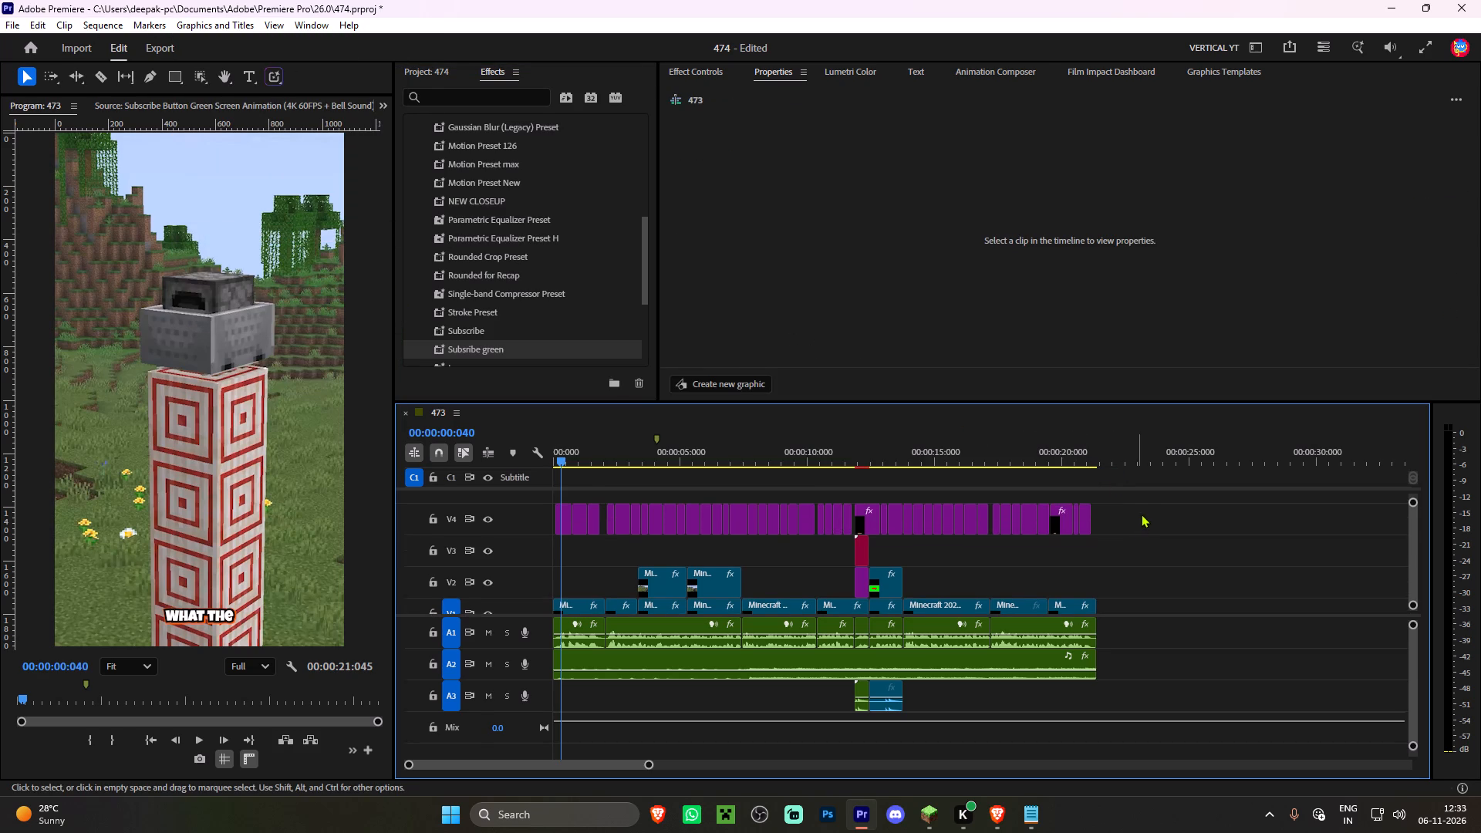
{"action": "left_click_drag", "start_coordinate": [1141, 515], "coordinate": [464, 504]}
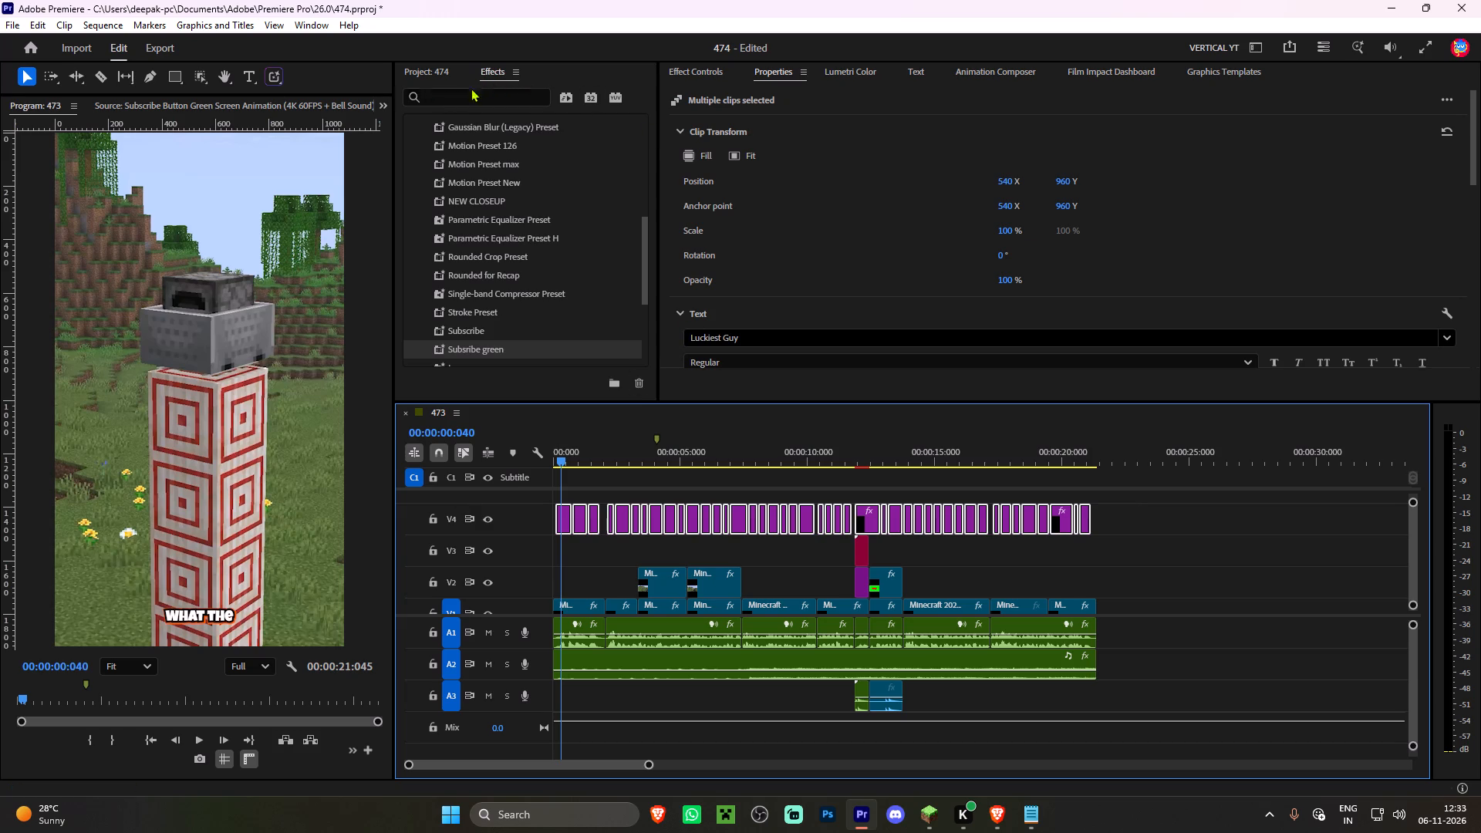
{"action": "scroll", "coordinate": [508, 238], "scroll_direction": "up", "scroll_amount": 11}
{"action": "left_click_drag", "start_coordinate": [454, 176], "coordinate": [480, 205]}
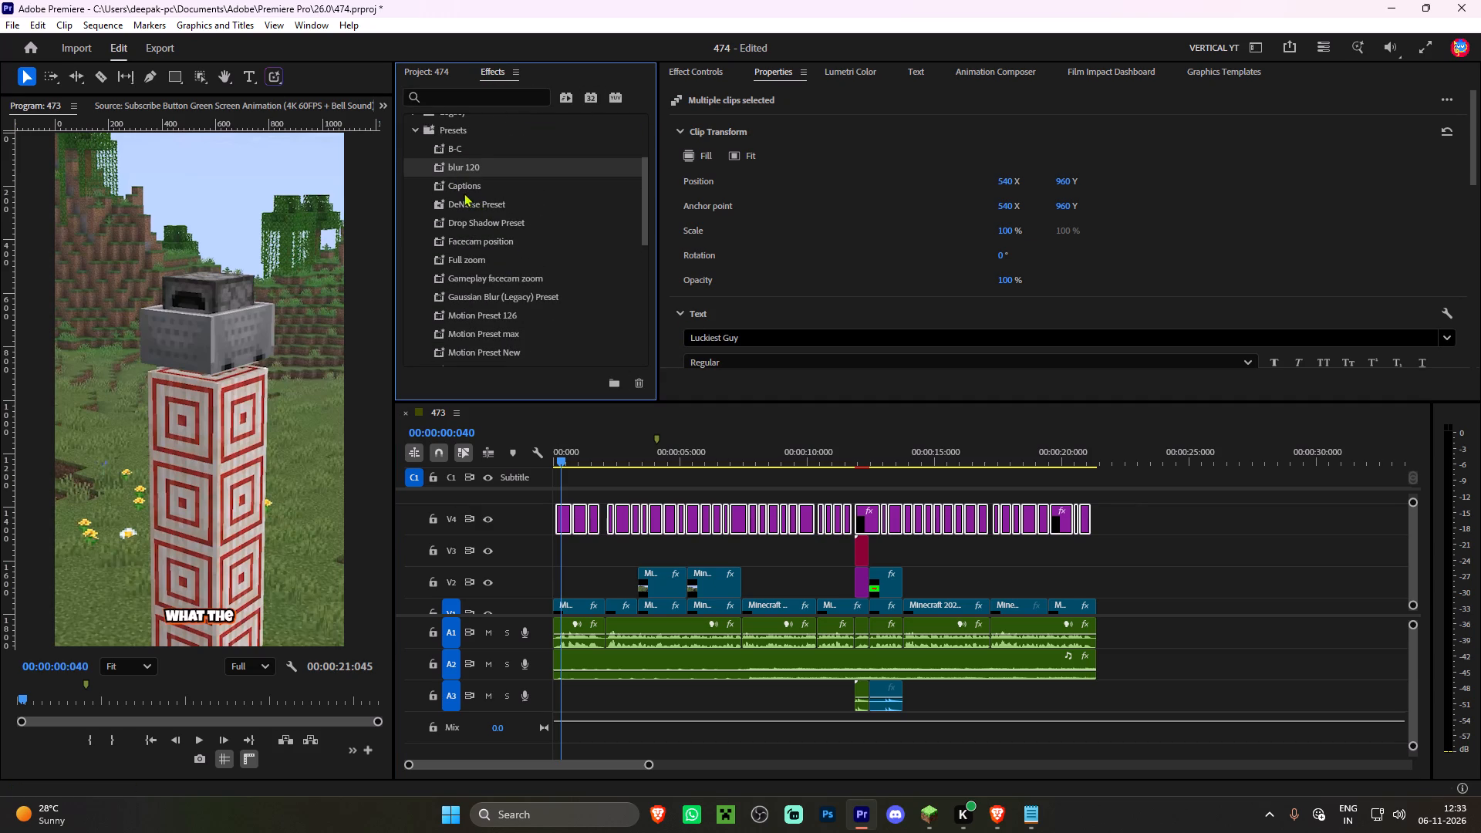
{"action": "left_click_drag", "start_coordinate": [462, 191], "coordinate": [664, 511]}
Play back the opening captions and extend the start of the "Ye hai" caption on V4 back to 00:00:02:010.
{"action": "left_click_drag", "start_coordinate": [573, 460], "coordinate": [519, 460]}
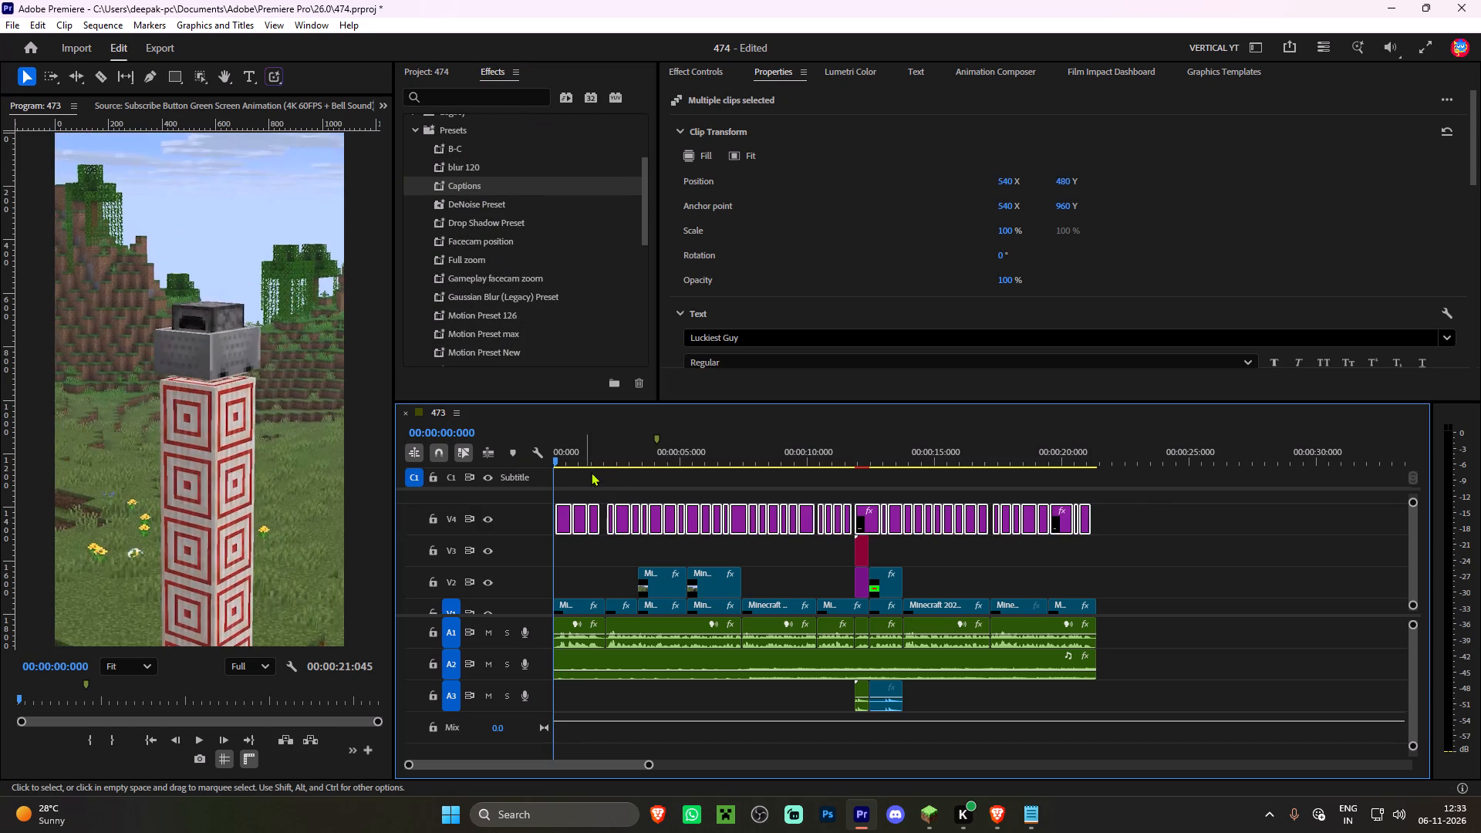
{"action": "key", "text": "space"}
{"action": "left_click", "coordinate": [601, 476]}
{"action": "scroll", "coordinate": [601, 476], "scroll_direction": "up", "scroll_amount": 18, "text": "alt"}
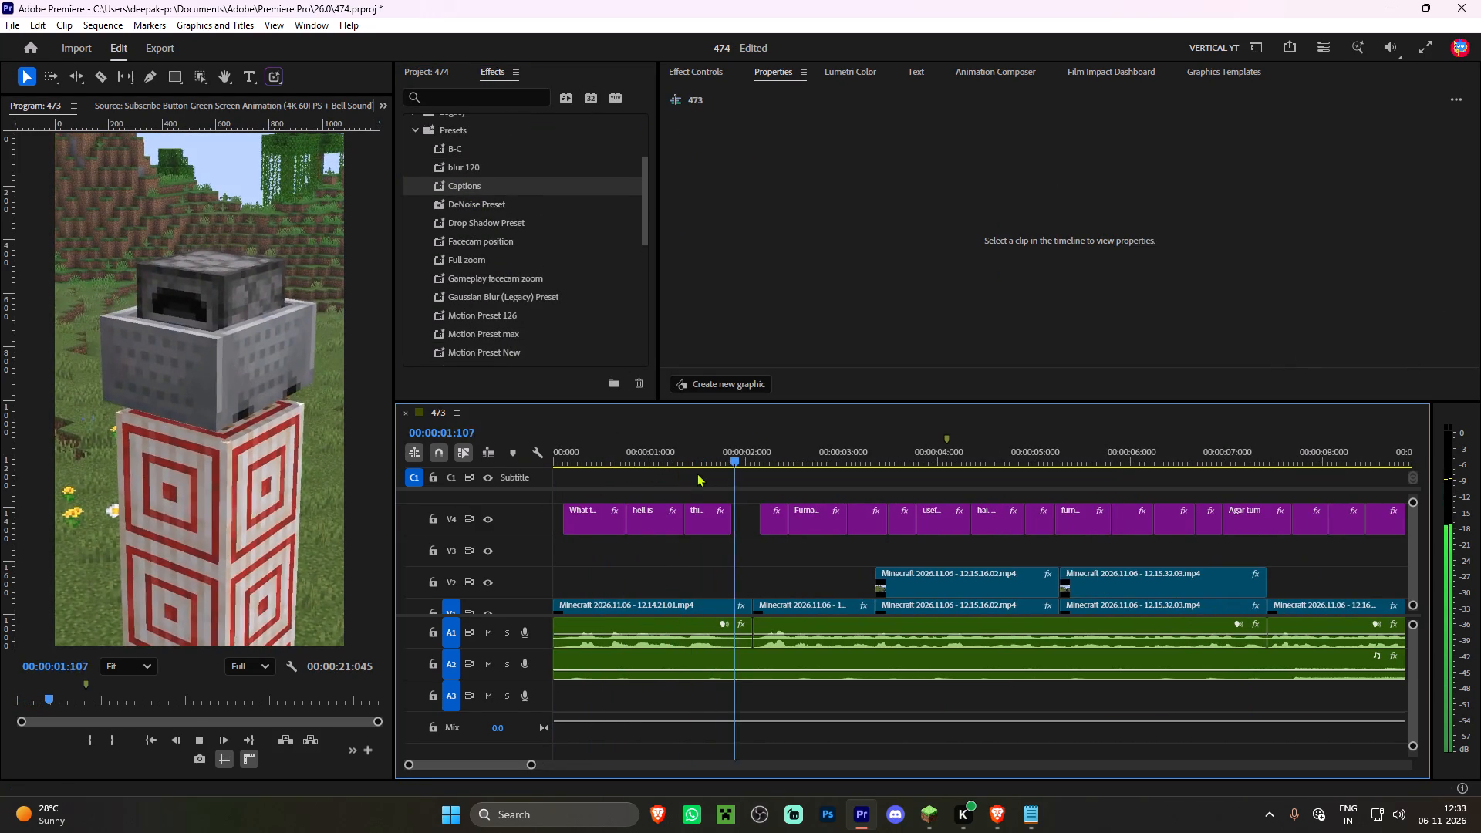
{"action": "key", "text": "space"}
{"action": "left_click", "coordinate": [749, 447], "text": "shift"}
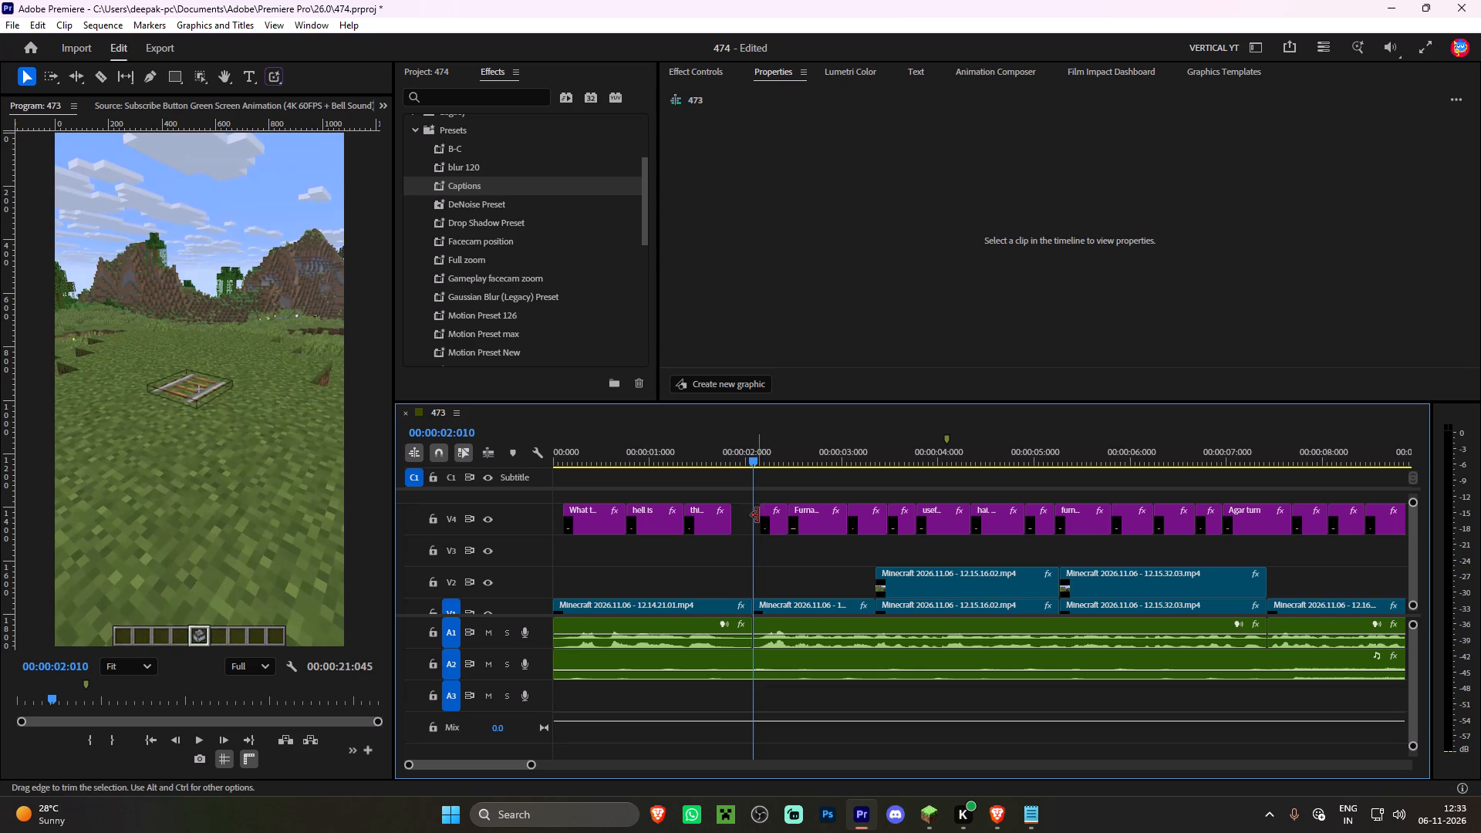
{"action": "left_click_drag", "start_coordinate": [762, 515], "coordinate": [754, 515]}
Delete the first three caption graphics on V4, from "What the" up to the gap before "Ye hai".
{"action": "left_click_drag", "start_coordinate": [588, 477], "coordinate": [693, 517]}
{"action": "scroll", "coordinate": [635, 521], "scroll_direction": "up", "scroll_amount": 9}
{"action": "left_click", "coordinate": [601, 462]}
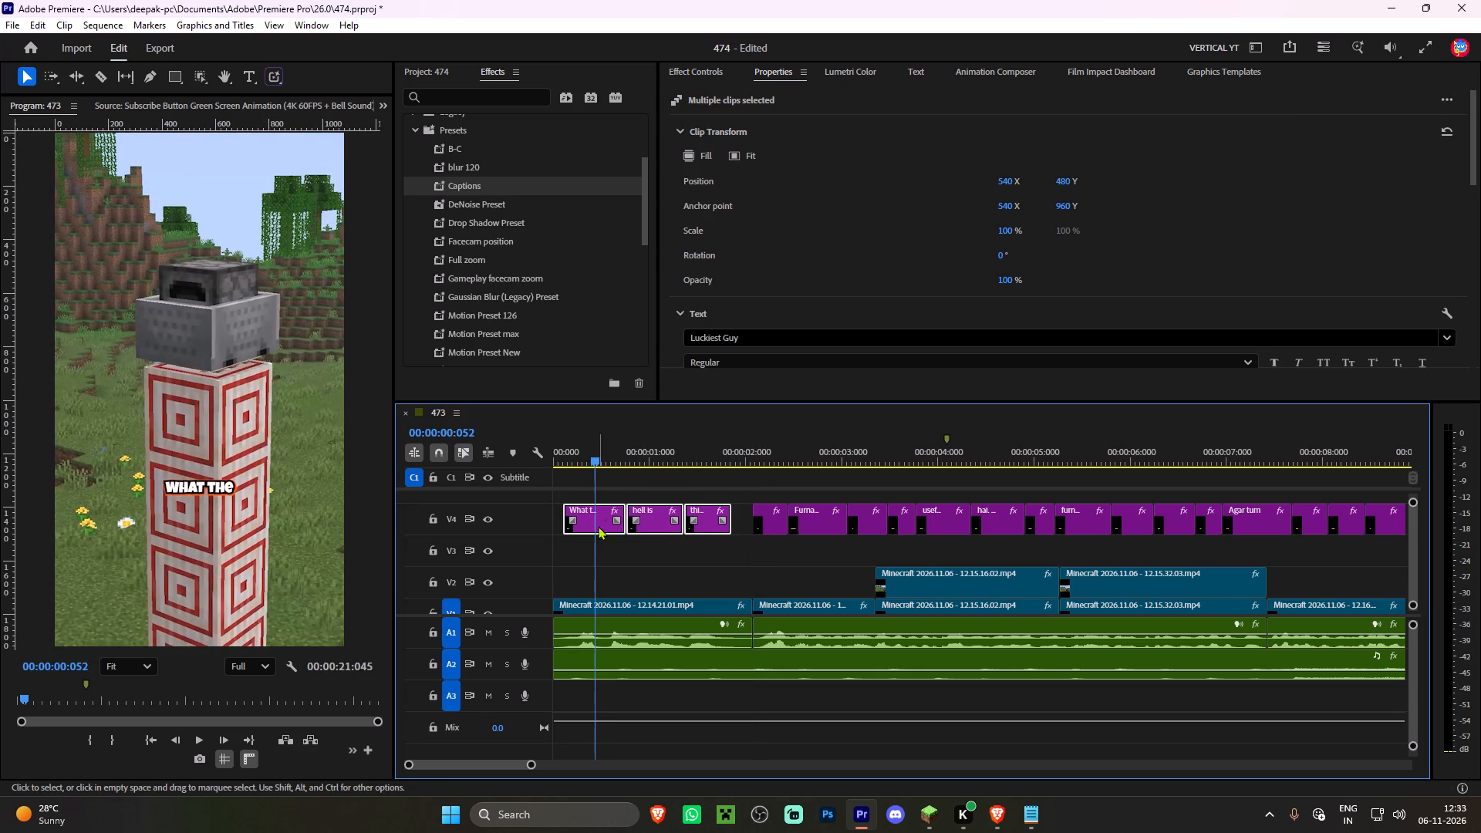
{"action": "key", "text": "Delete"}
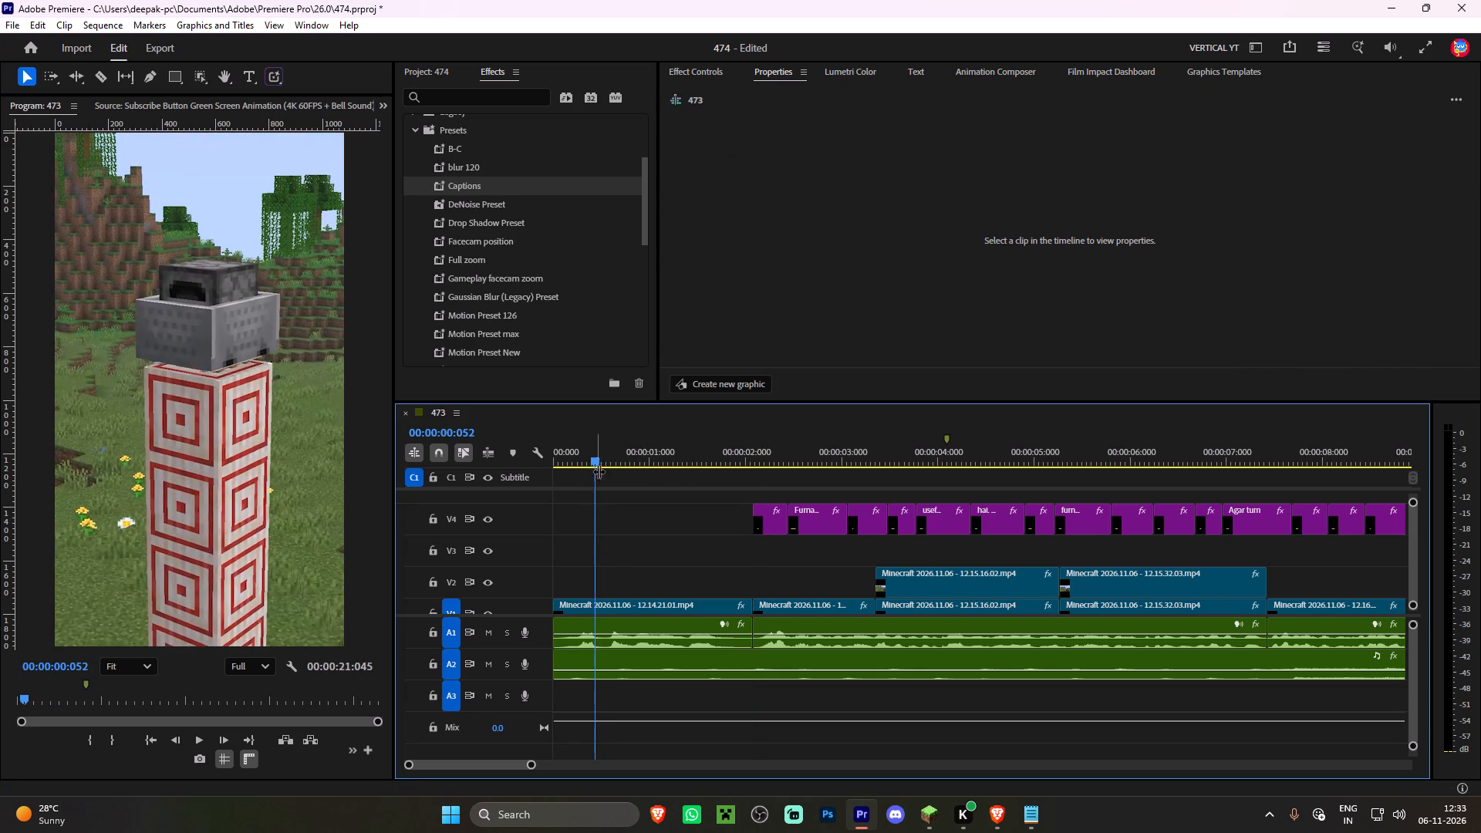
Add a new text graphic reading "What The" in the sky area of the frame at the sequence start.
{"action": "left_click_drag", "start_coordinate": [610, 462], "coordinate": [537, 450]}
{"action": "scroll", "coordinate": [607, 511], "scroll_direction": "up", "scroll_amount": 7, "text": "ctrl"}
{"action": "scroll", "coordinate": [606, 515], "scroll_direction": "down", "scroll_amount": 12, "text": "ctrl"}
{"action": "scroll", "coordinate": [599, 515], "scroll_direction": "up", "scroll_amount": 6}
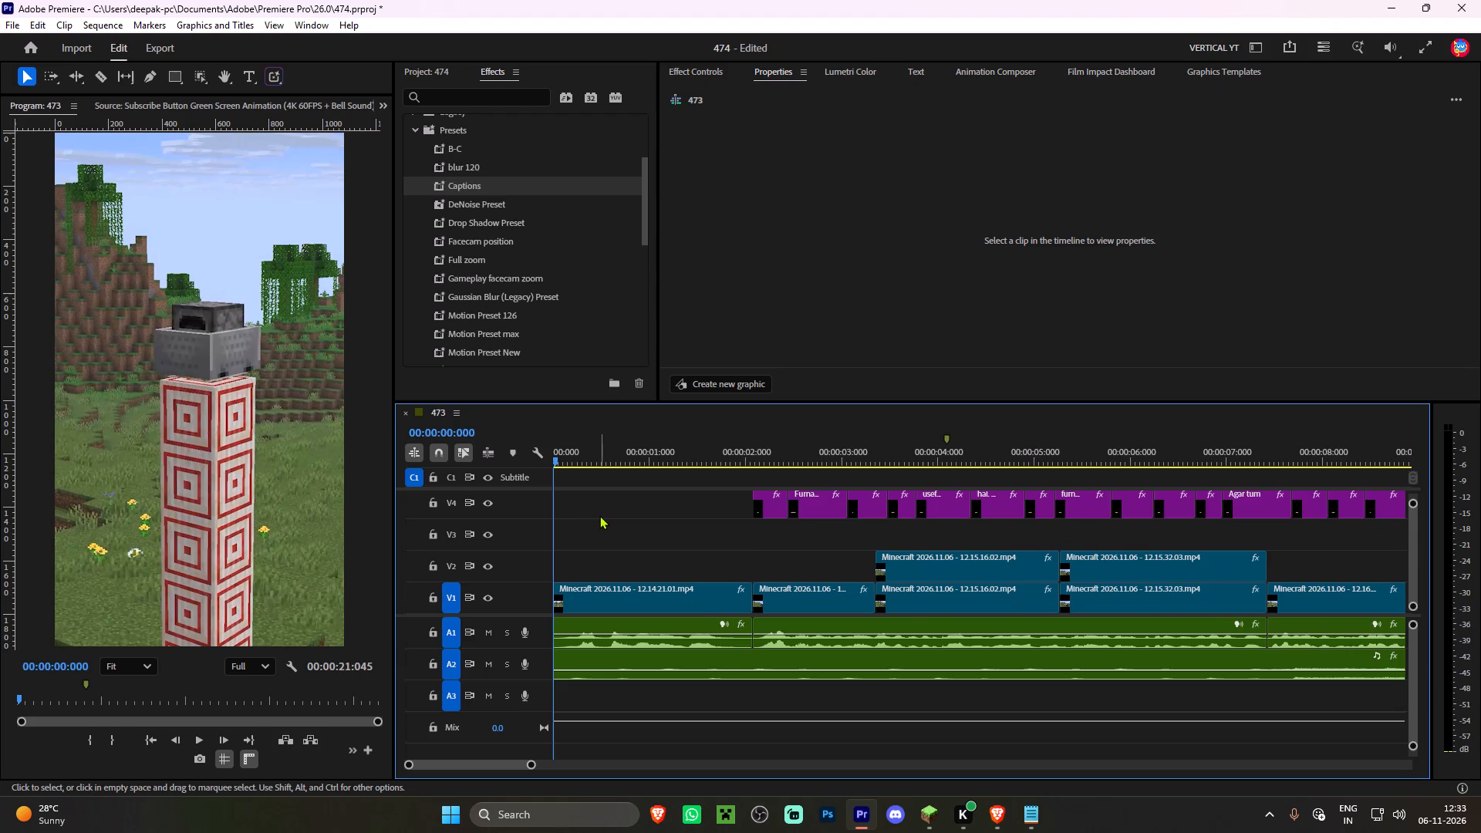
{"action": "scroll", "coordinate": [585, 512], "scroll_direction": "up", "scroll_amount": 18, "text": "alt"}
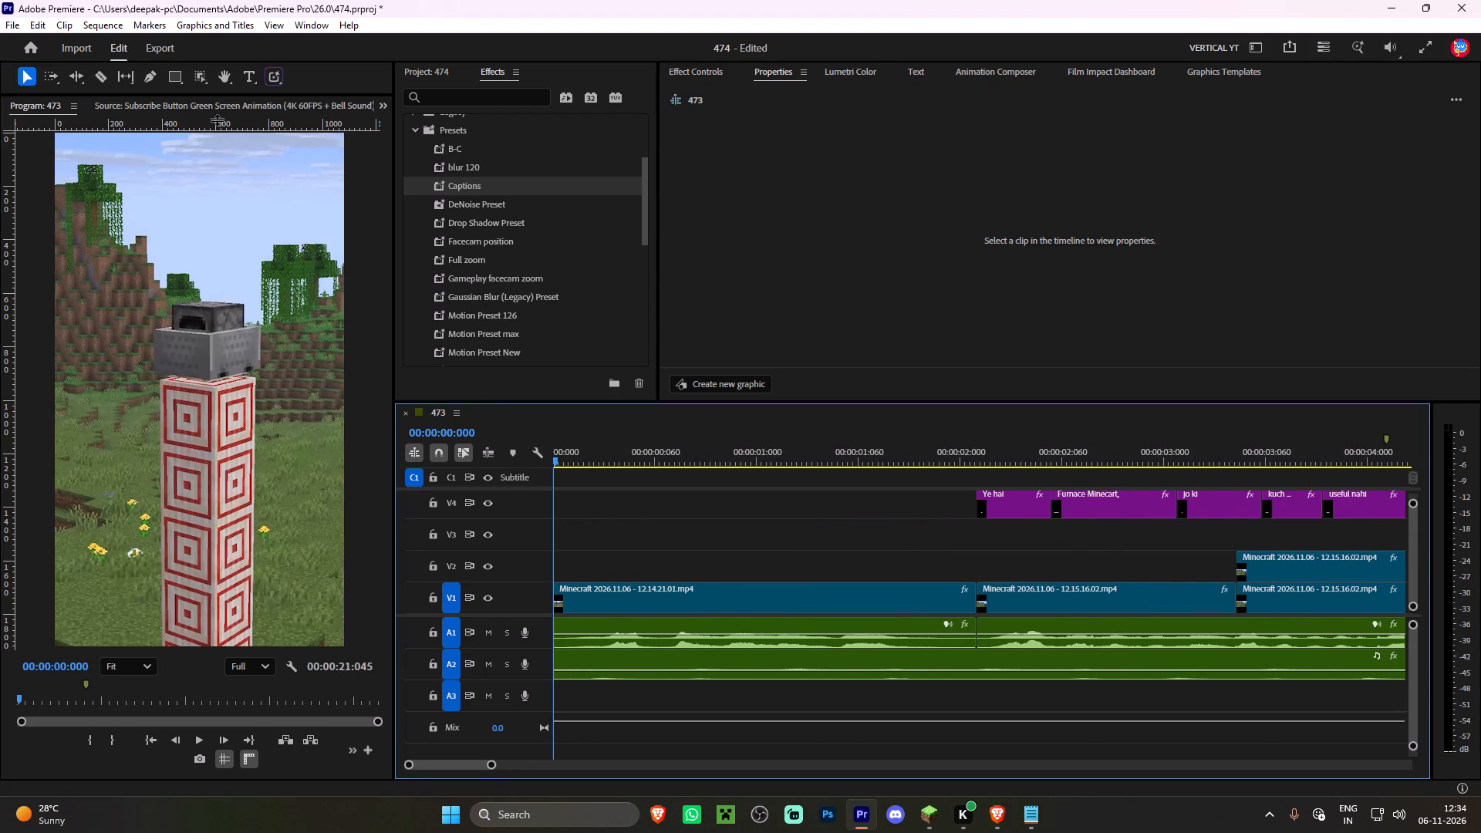
{"action": "left_click", "coordinate": [251, 73]}
{"action": "left_click", "coordinate": [164, 247]}
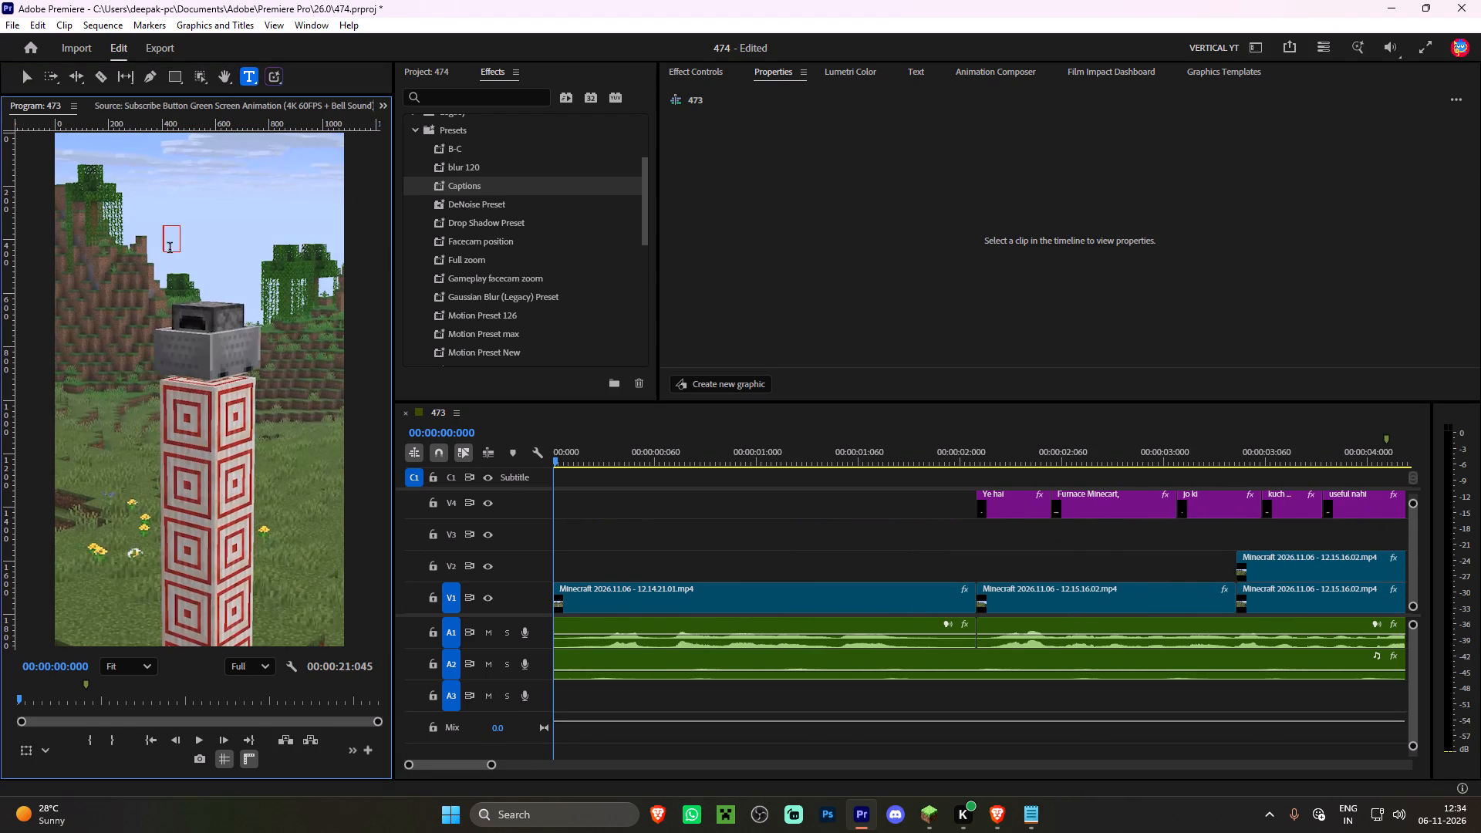
{"action": "left_click", "coordinate": [174, 241]}
{"action": "type", "text": "What"}
{"action": "key", "text": "space"}
{"action": "type", "text": "The"}
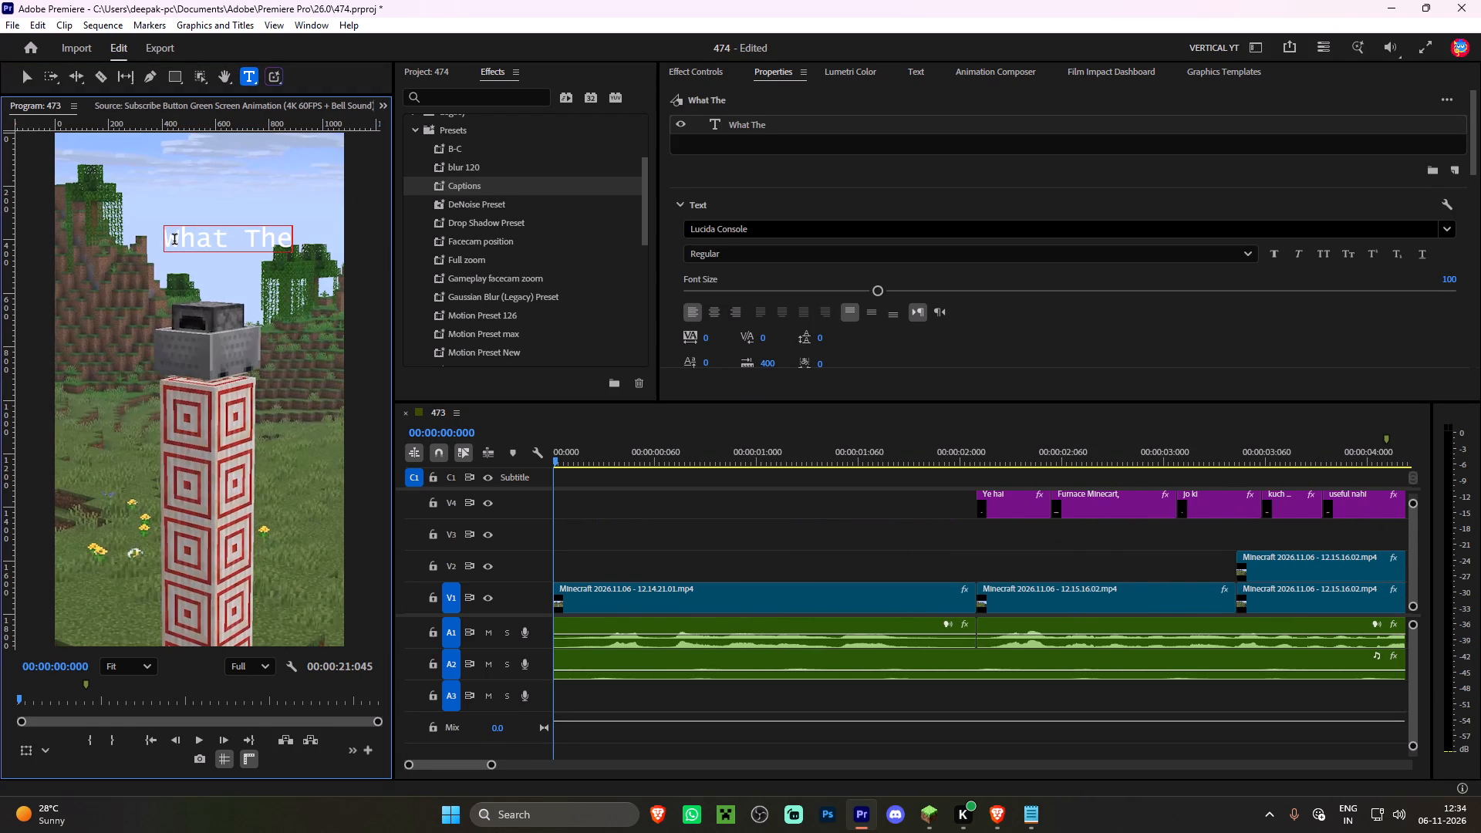
{"action": "left_click", "coordinate": [26, 76]}
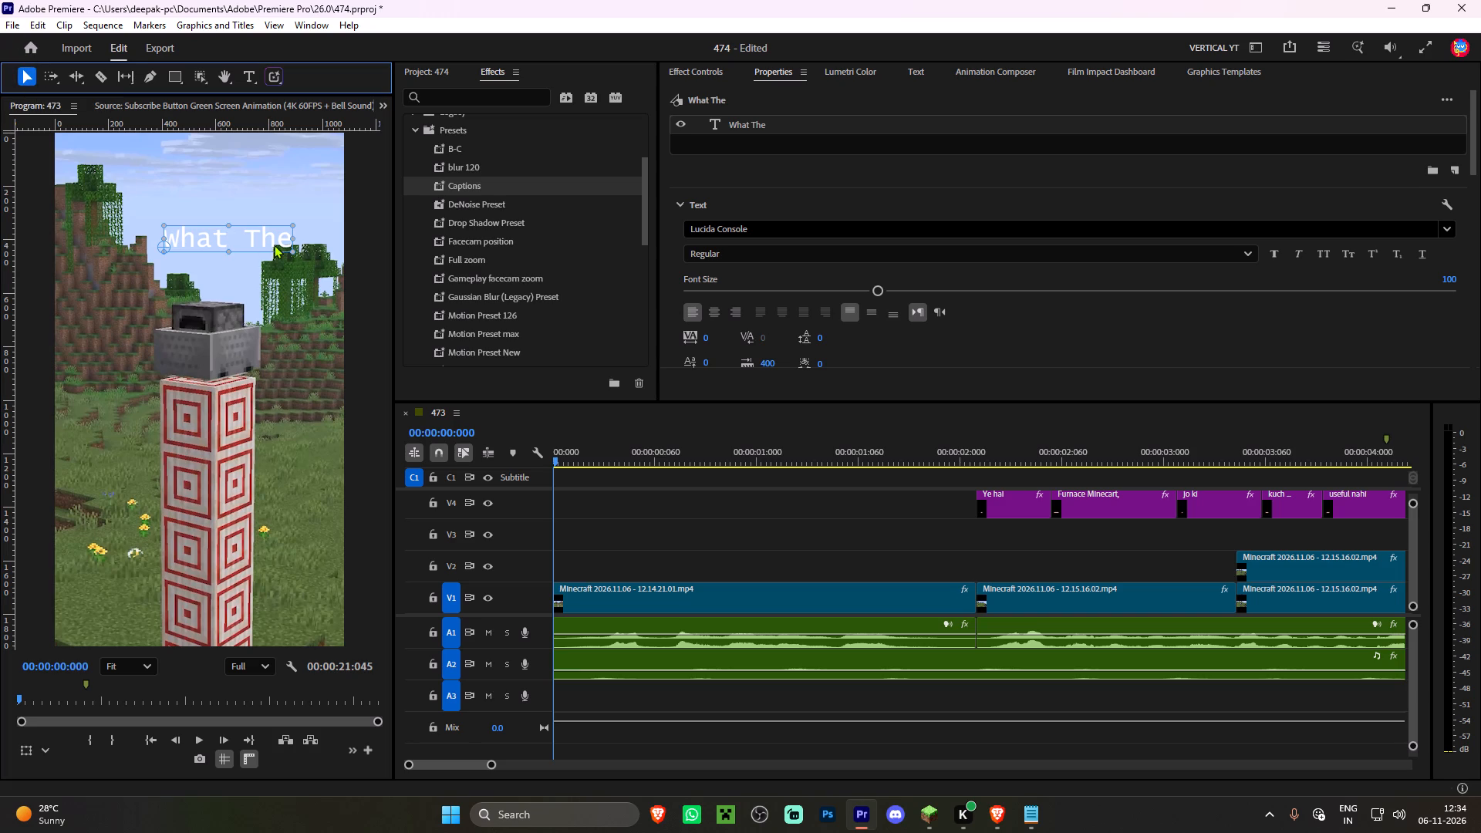
Set the "What The" title's font to BB Anonym Pro.
{"action": "left_click", "coordinate": [769, 234]}
{"action": "type", "text": "bb a"}
{"action": "left_click", "coordinate": [839, 279]}
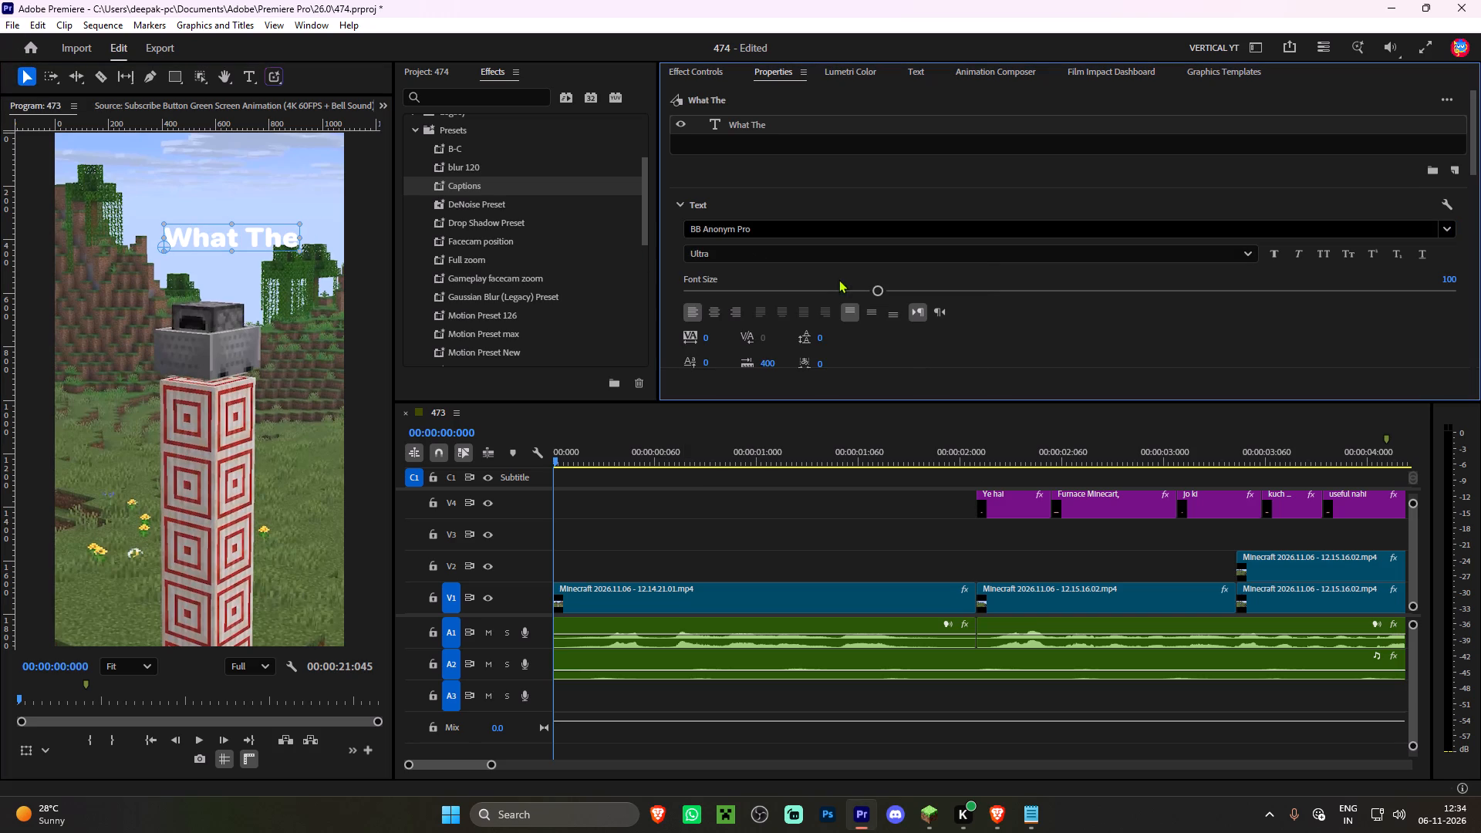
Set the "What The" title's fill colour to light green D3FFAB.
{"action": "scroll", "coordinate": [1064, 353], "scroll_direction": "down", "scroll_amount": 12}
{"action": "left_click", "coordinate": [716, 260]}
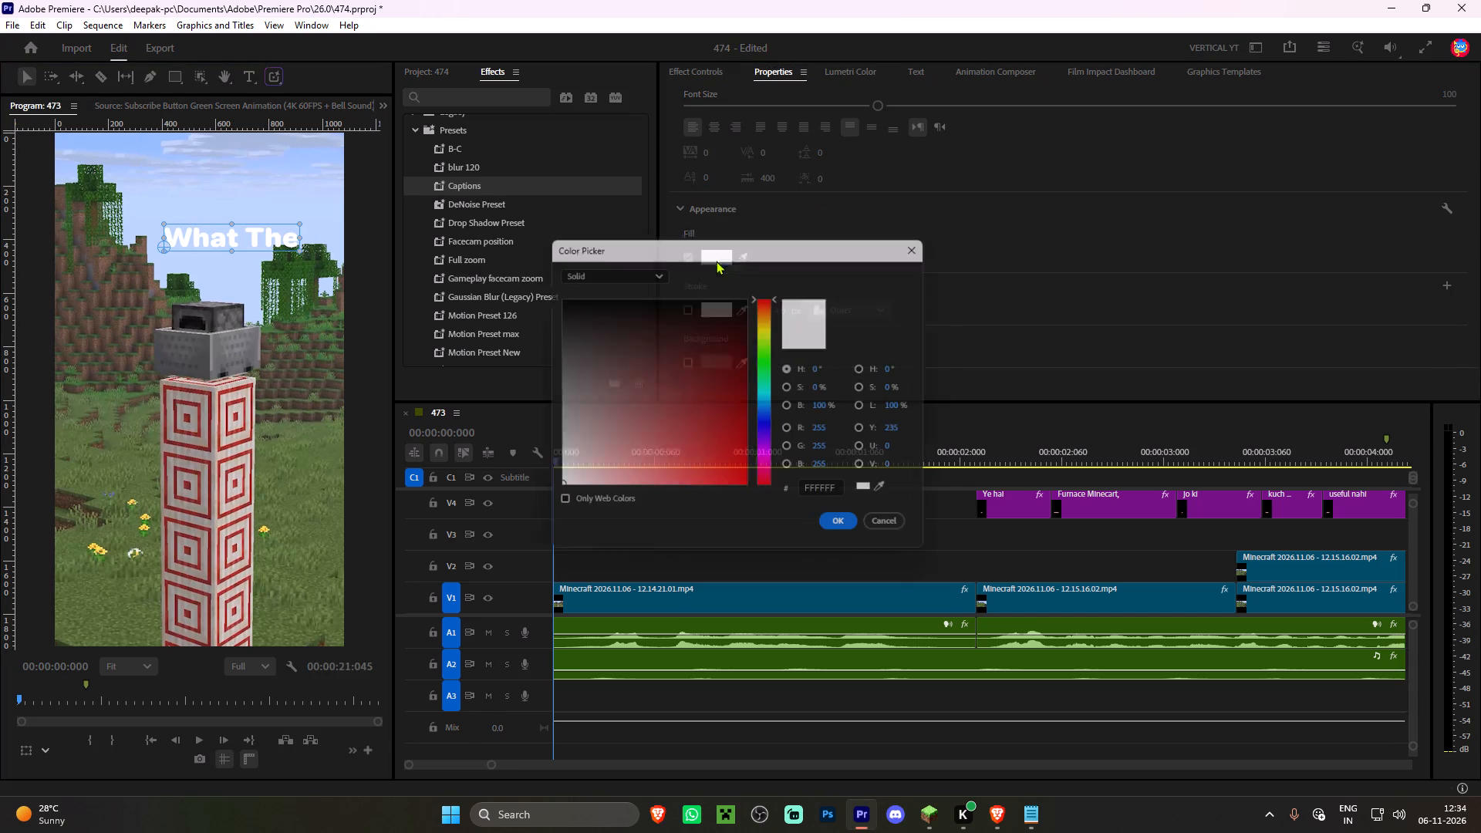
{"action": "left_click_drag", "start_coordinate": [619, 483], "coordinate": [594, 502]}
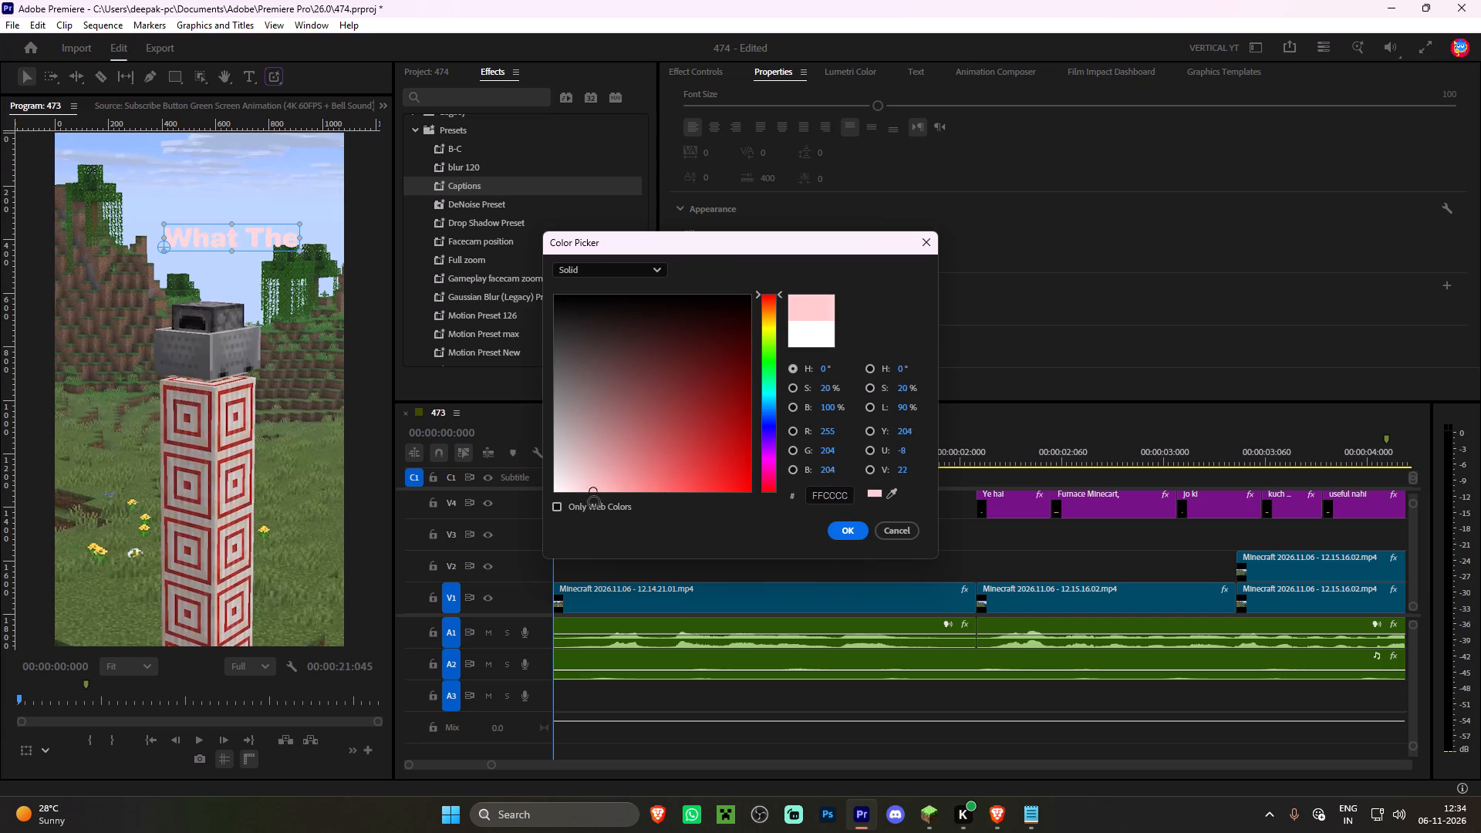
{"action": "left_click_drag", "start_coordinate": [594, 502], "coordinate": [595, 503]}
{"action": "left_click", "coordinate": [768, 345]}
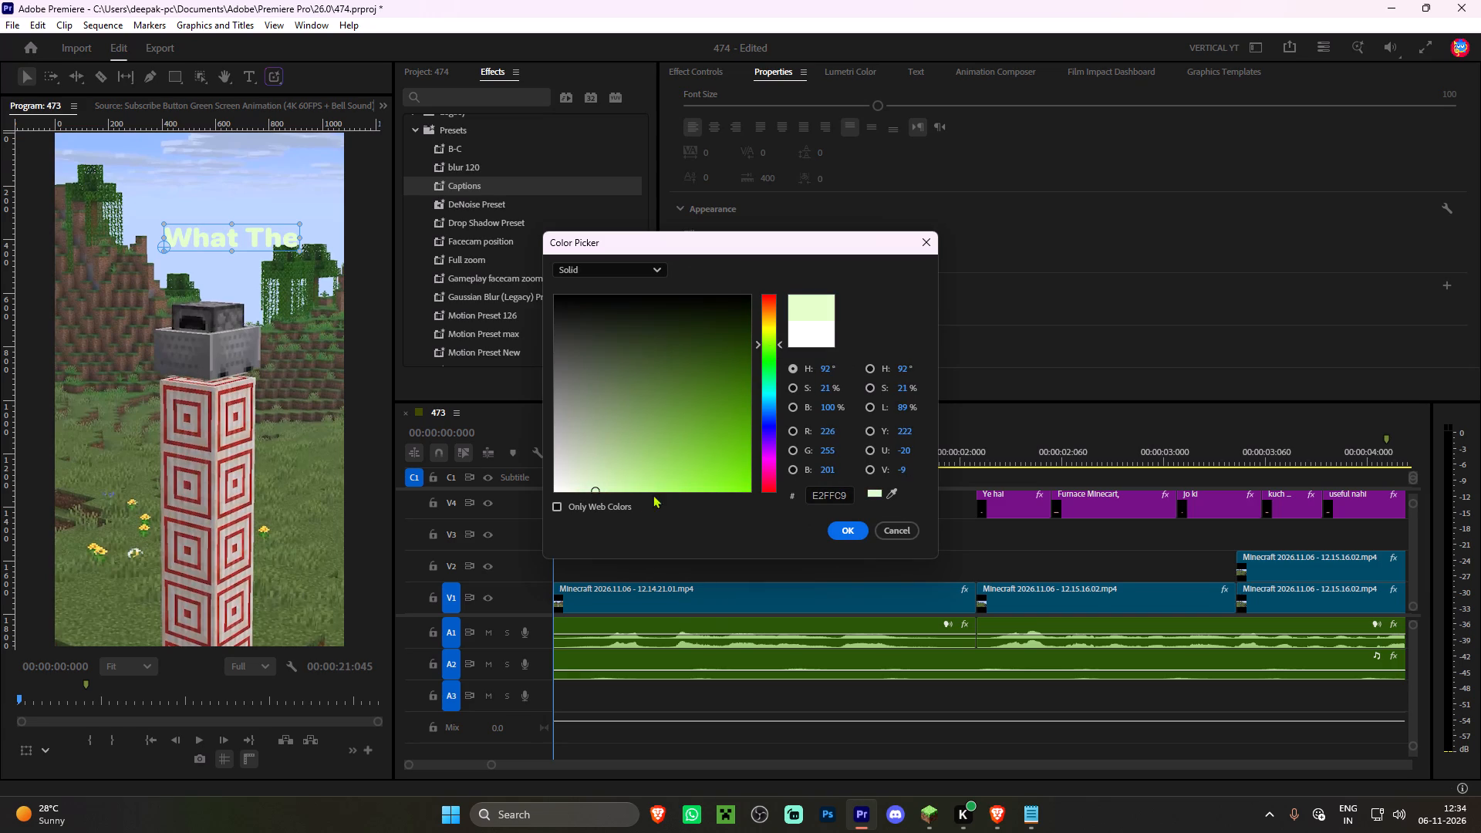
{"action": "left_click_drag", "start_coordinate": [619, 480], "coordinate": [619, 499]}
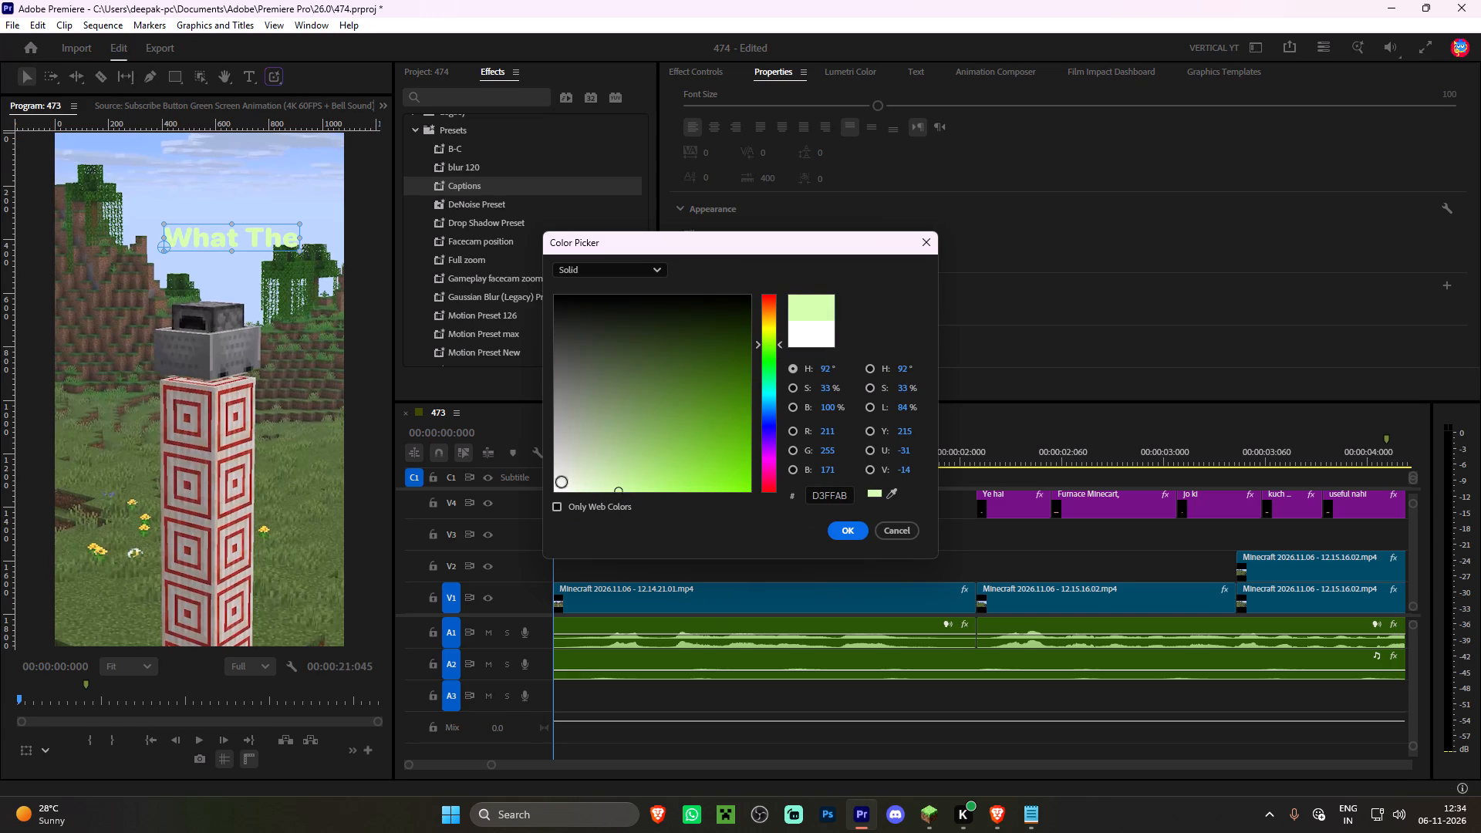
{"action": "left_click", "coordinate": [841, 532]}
Enable an outer stroke on the "What The" title in black 000000 with a width of 8 px.
{"action": "scroll", "coordinate": [1042, 308], "scroll_direction": "down", "scroll_amount": 4}
{"action": "left_click", "coordinate": [686, 247]}
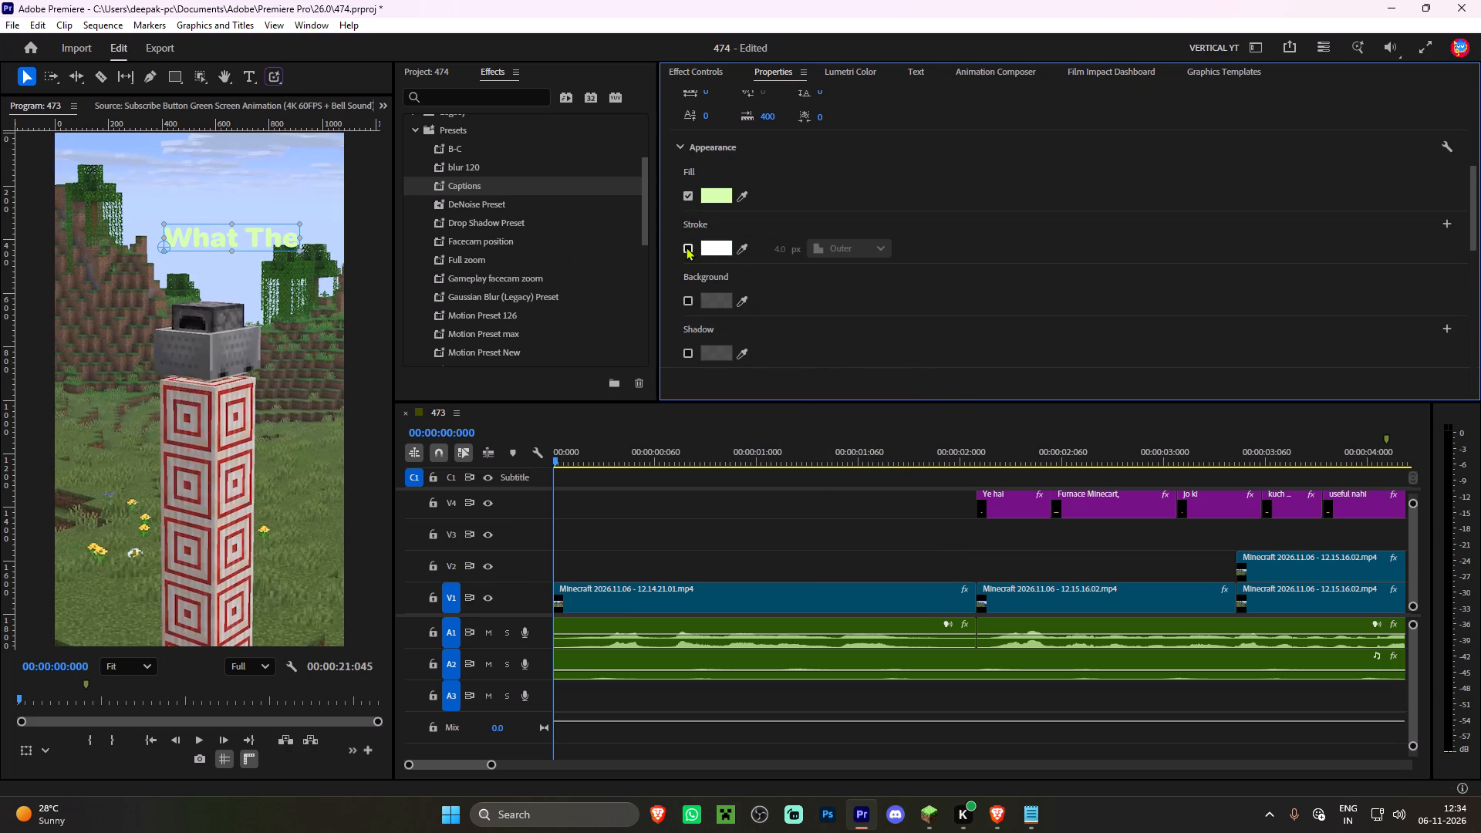
{"action": "left_click", "coordinate": [733, 249]}
{"action": "left_click", "coordinate": [730, 247]}
{"action": "left_click_drag", "start_coordinate": [672, 342], "coordinate": [369, 237]}
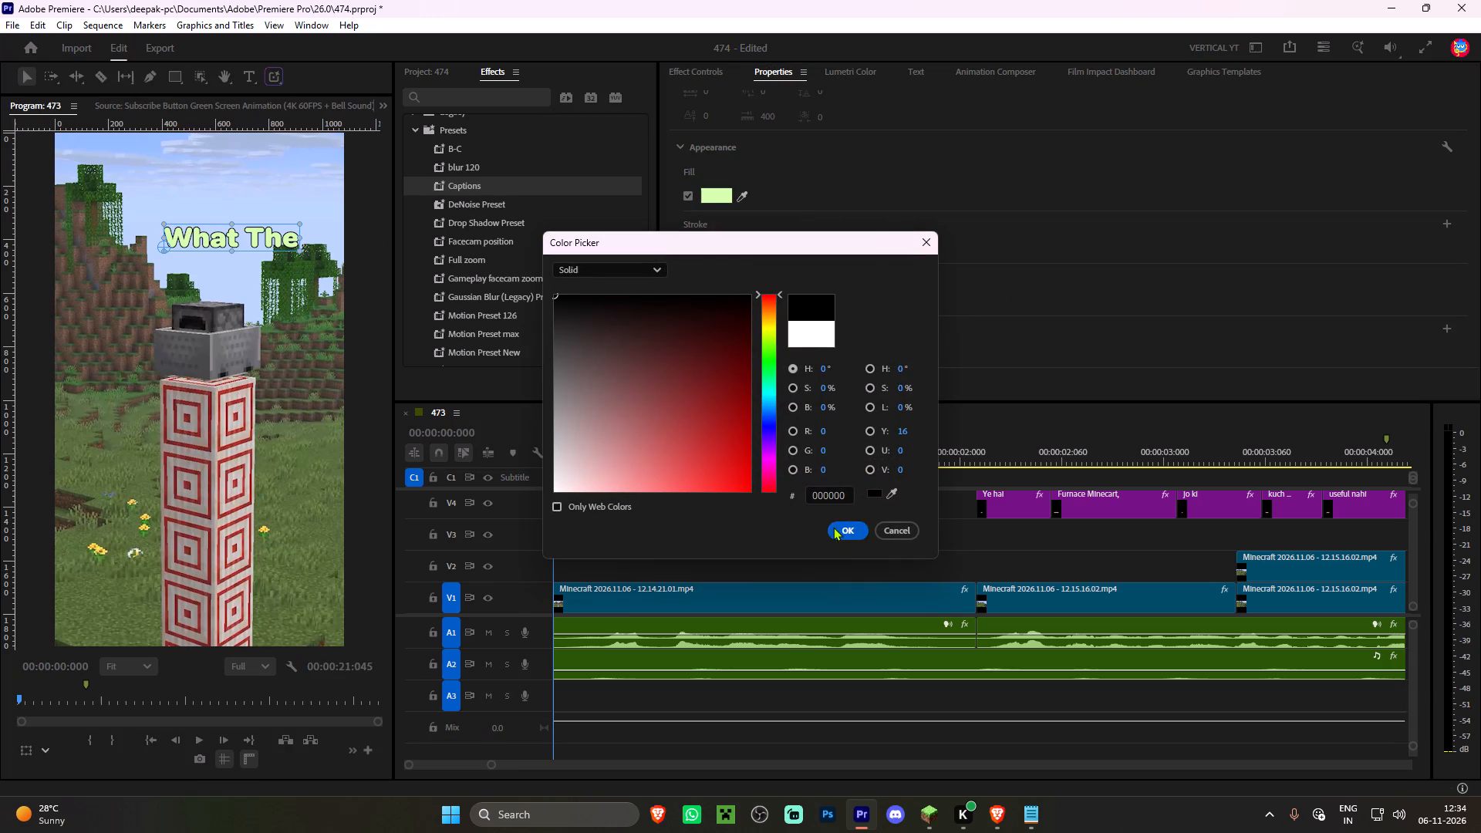
{"action": "left_click", "coordinate": [848, 522]}
{"action": "left_click", "coordinate": [781, 248]}
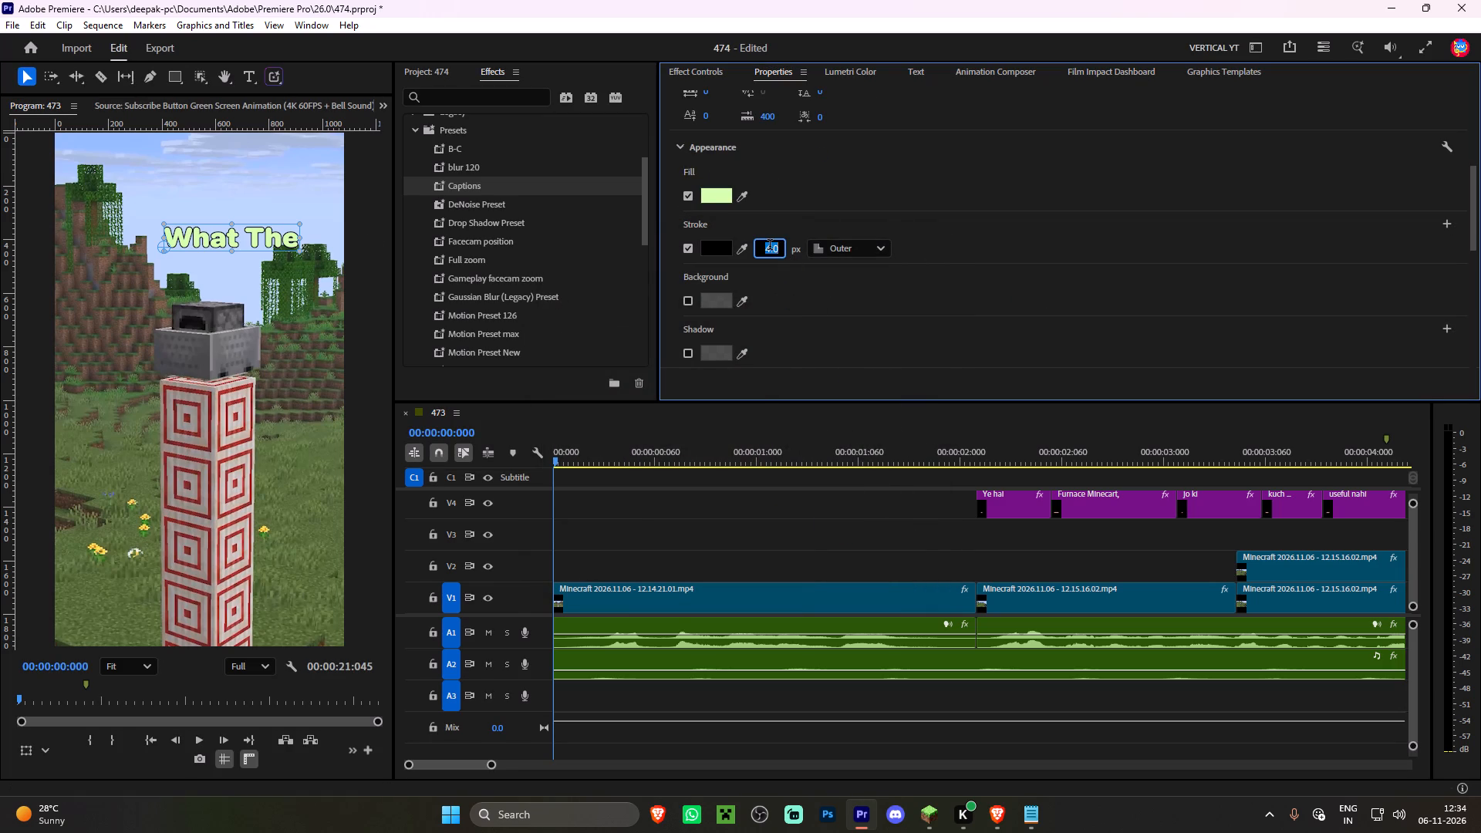
{"action": "key", "text": "8"}
{"action": "key", "text": "Return"}
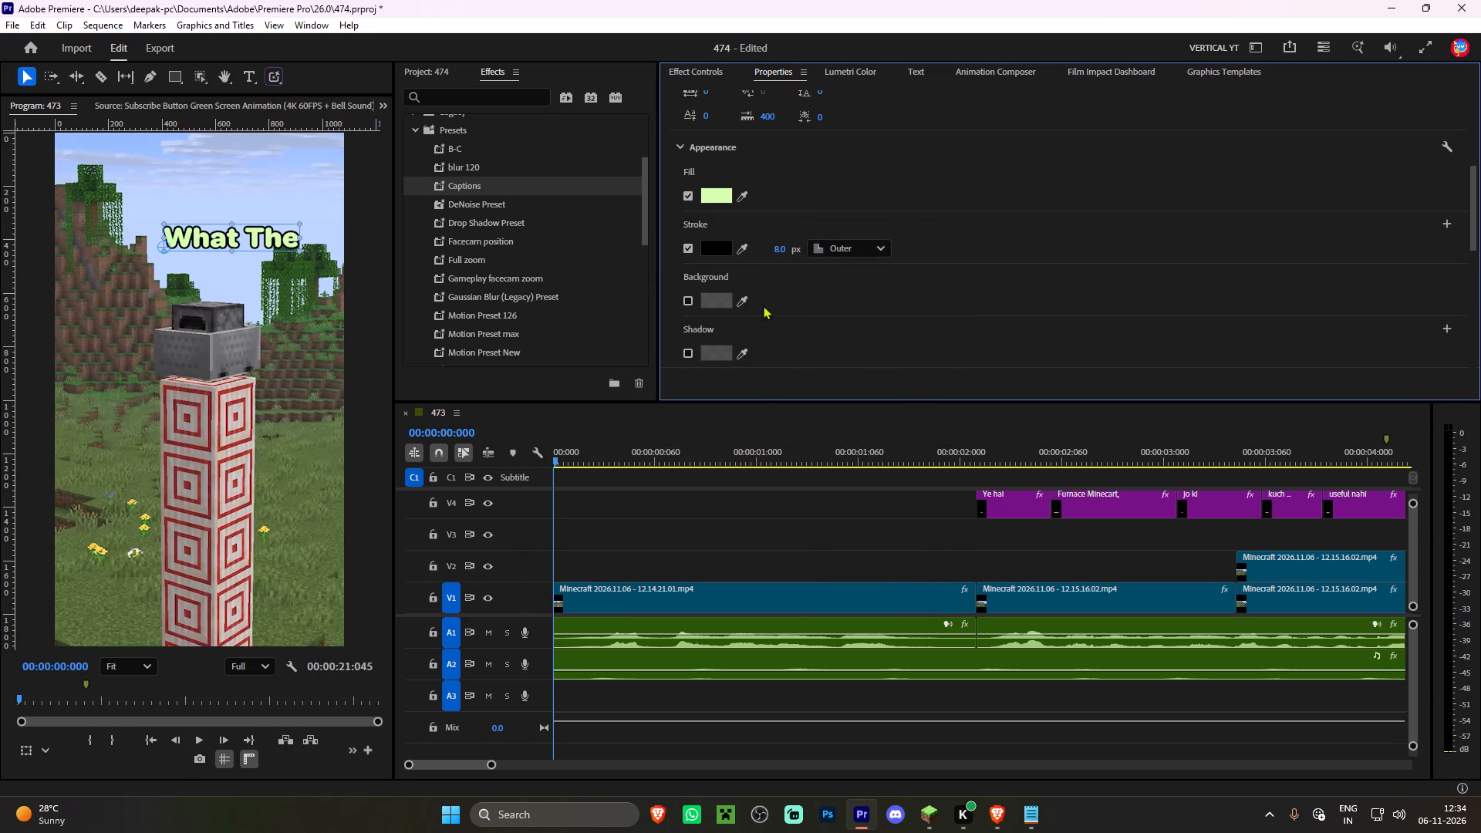
Set the "What The" title's fill colour to orange FF9138.
{"action": "left_click", "coordinate": [718, 191]}
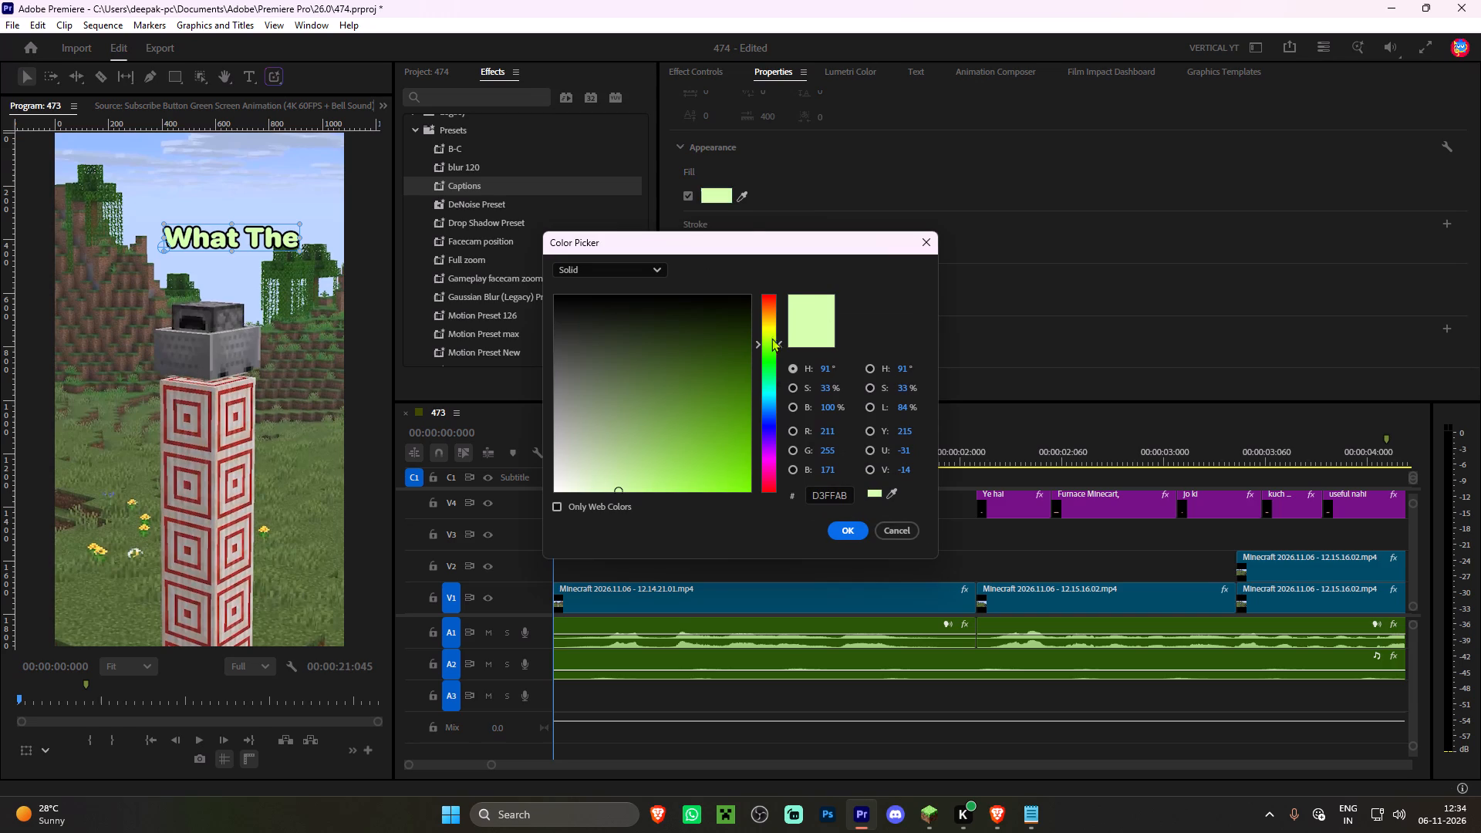
{"action": "left_click", "coordinate": [768, 323]}
{"action": "left_click", "coordinate": [769, 314]}
{"action": "left_click", "coordinate": [770, 309]}
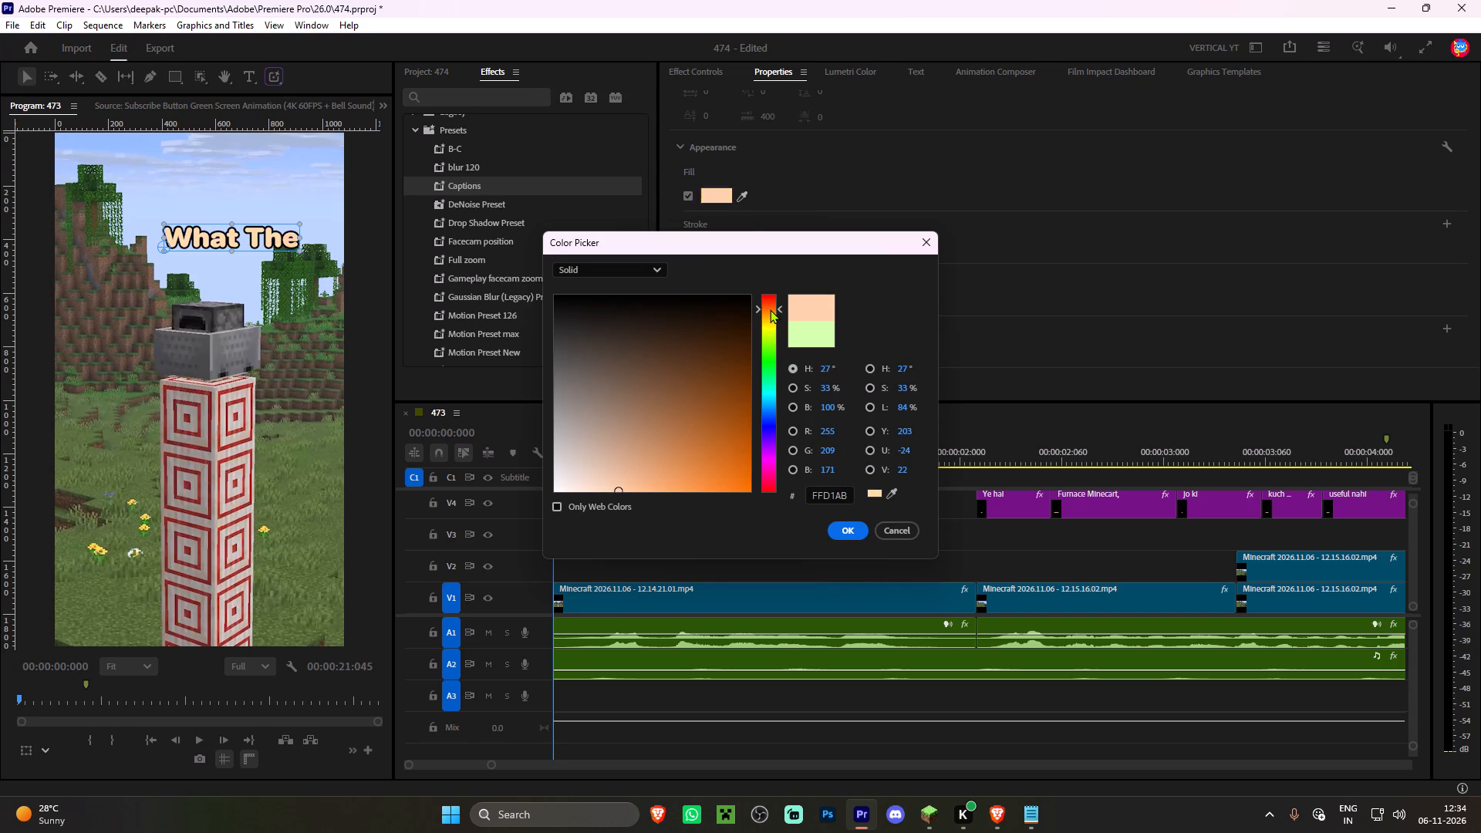
{"action": "left_click_drag", "start_coordinate": [610, 491], "coordinate": [673, 526]}
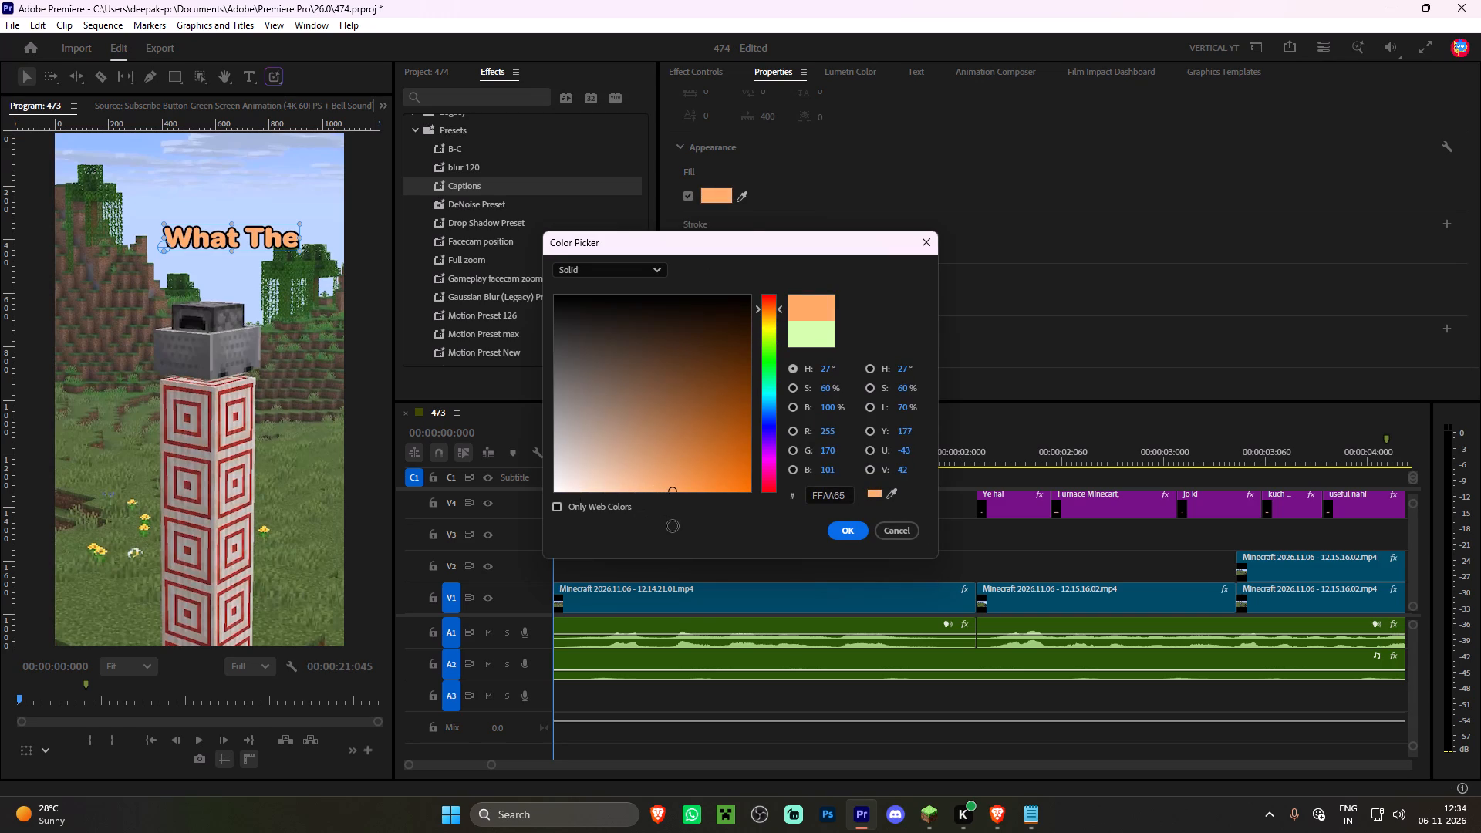
{"action": "left_click_drag", "start_coordinate": [673, 526], "coordinate": [707, 533]}
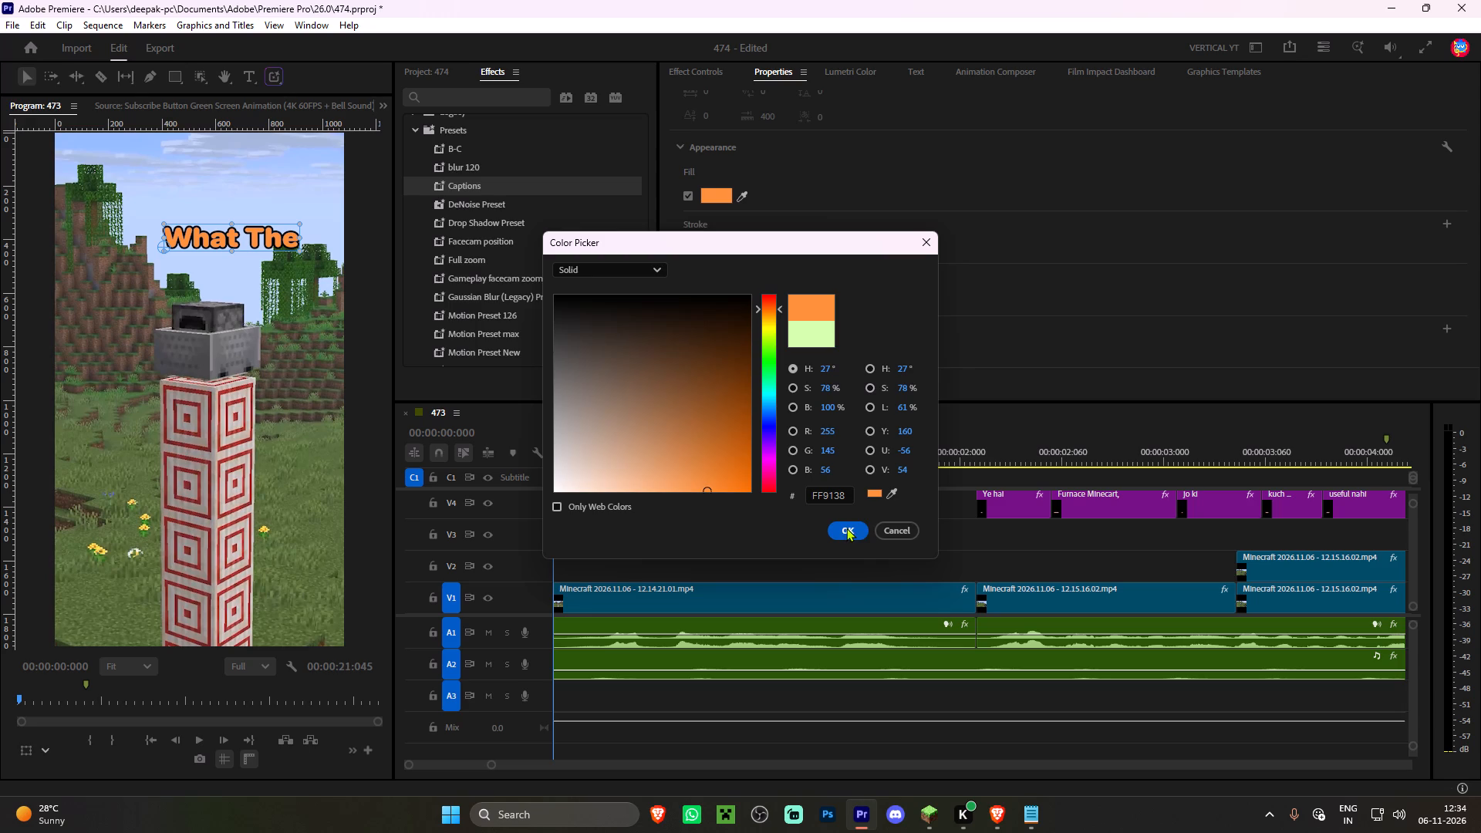
{"action": "left_click", "coordinate": [846, 528]}
Trim the end of the "What The" clip back to the start of the "Ye hai" caption.
{"action": "scroll", "coordinate": [642, 543], "scroll_direction": "up", "scroll_amount": 7, "text": "ctrl"}
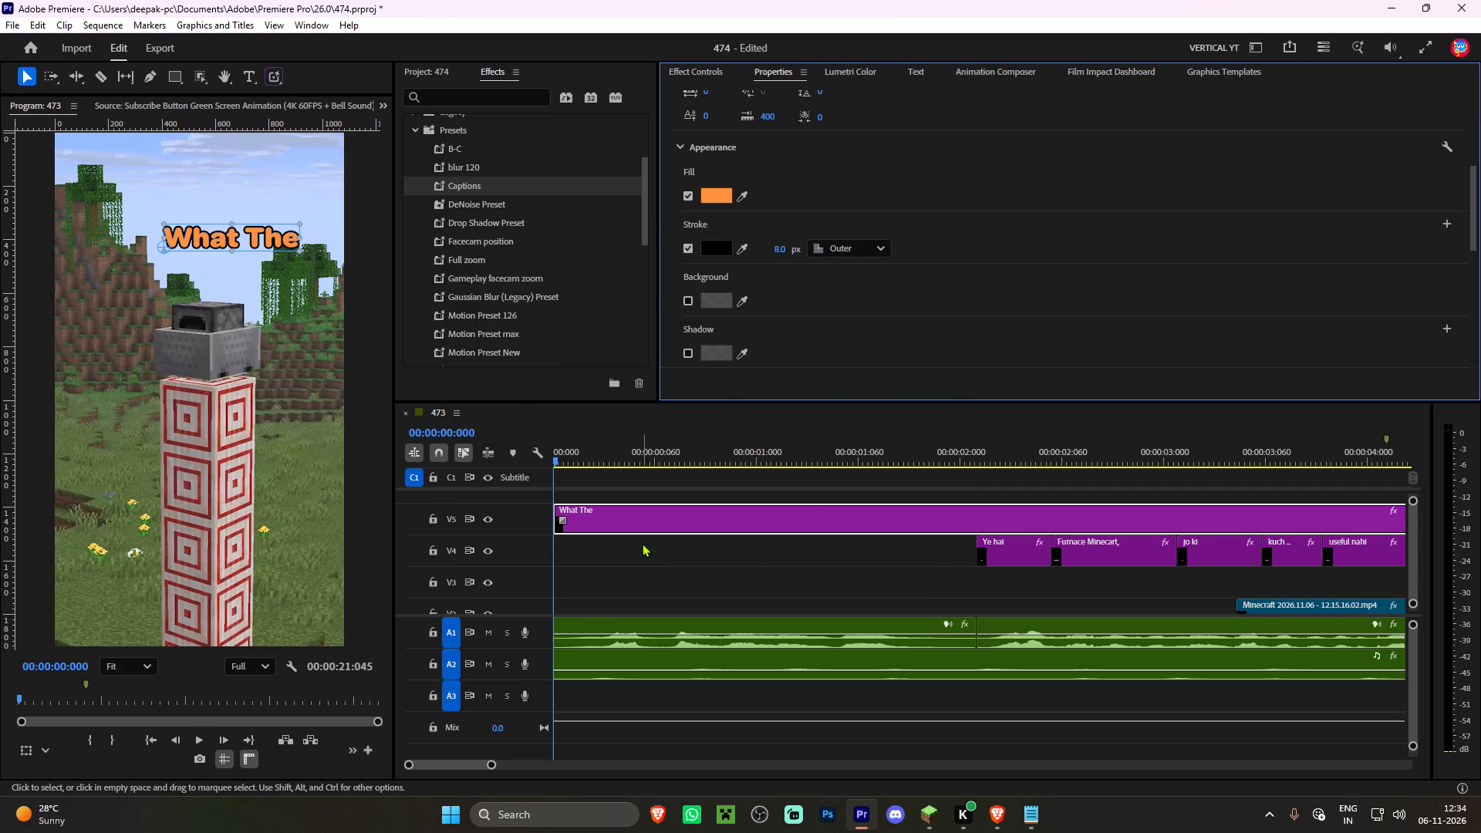
{"action": "scroll", "coordinate": [939, 469], "scroll_direction": "down", "scroll_amount": 7, "text": "alt"}
{"action": "left_click_drag", "start_coordinate": [1038, 512], "coordinate": [1024, 512]}
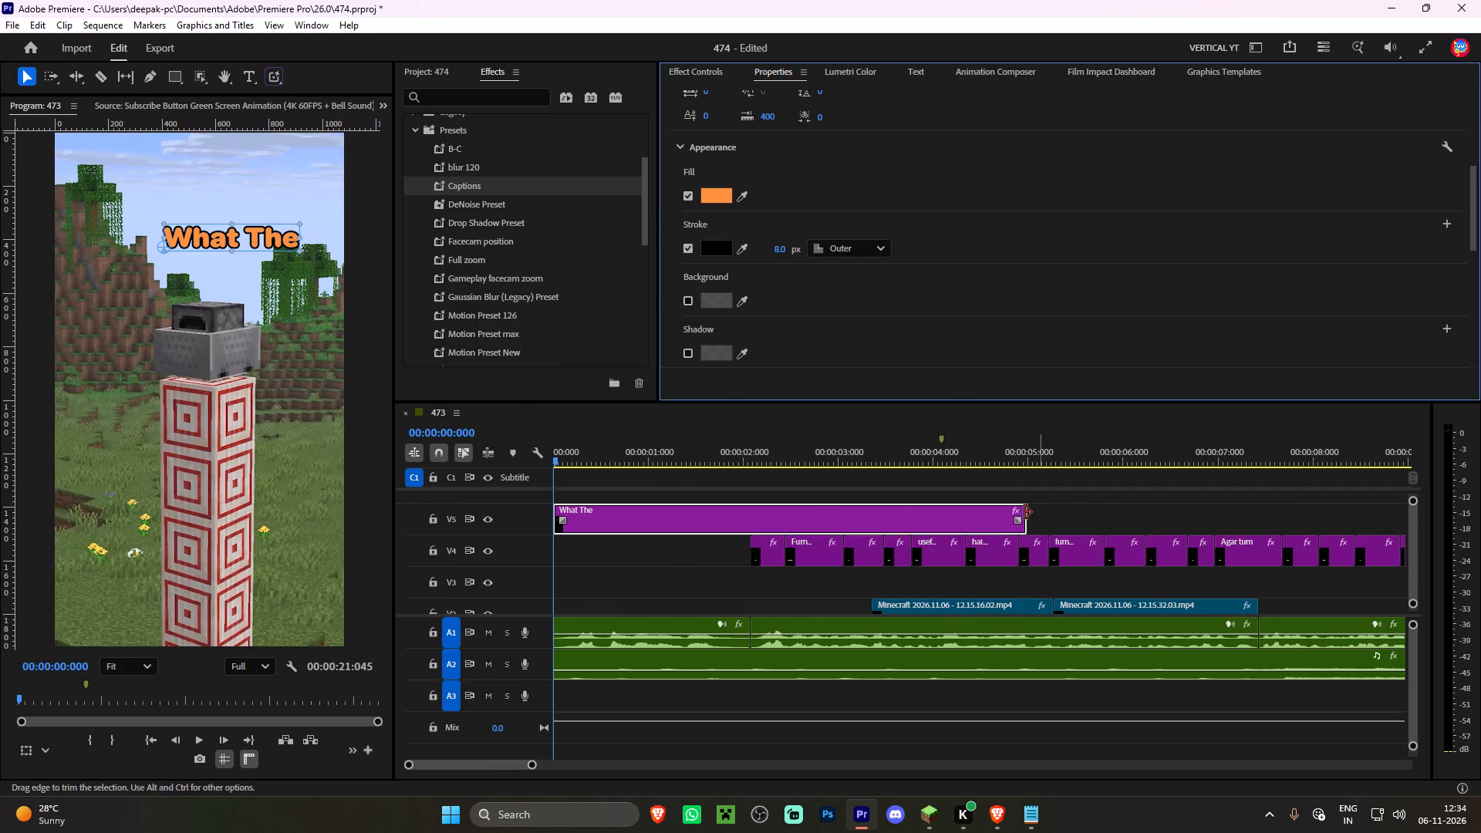
{"action": "left_click_drag", "start_coordinate": [1024, 512], "coordinate": [759, 508]}
Move the "What The" clip from V5 down to V2, keeping it at the sequence start.
{"action": "scroll", "coordinate": [632, 554], "scroll_direction": "down", "scroll_amount": 7, "text": "ctrl"}
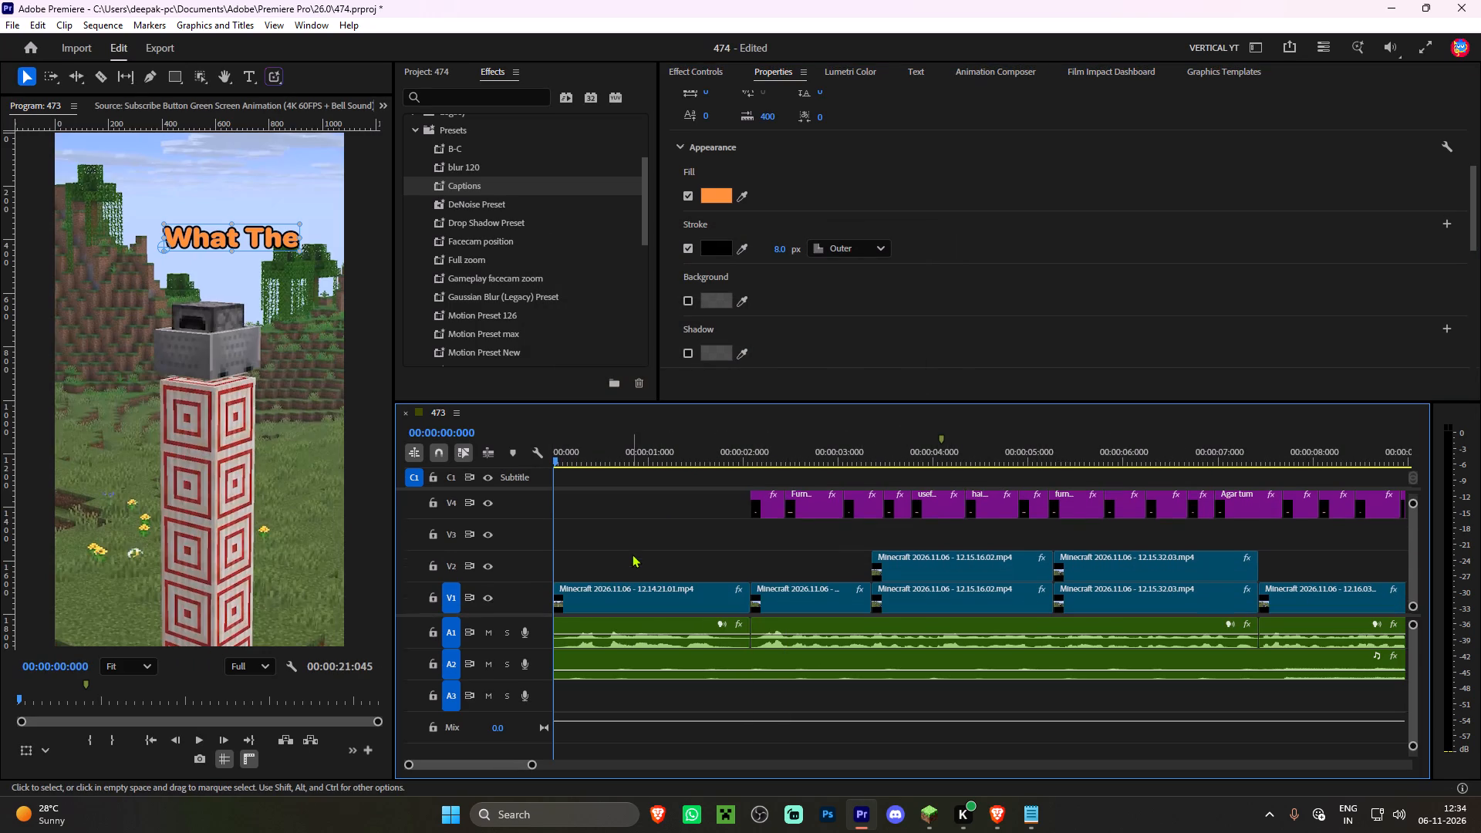
{"action": "scroll", "coordinate": [643, 522], "scroll_direction": "up", "scroll_amount": 6, "text": "ctrl"}
{"action": "left_click_drag", "start_coordinate": [602, 528], "coordinate": [602, 534]}
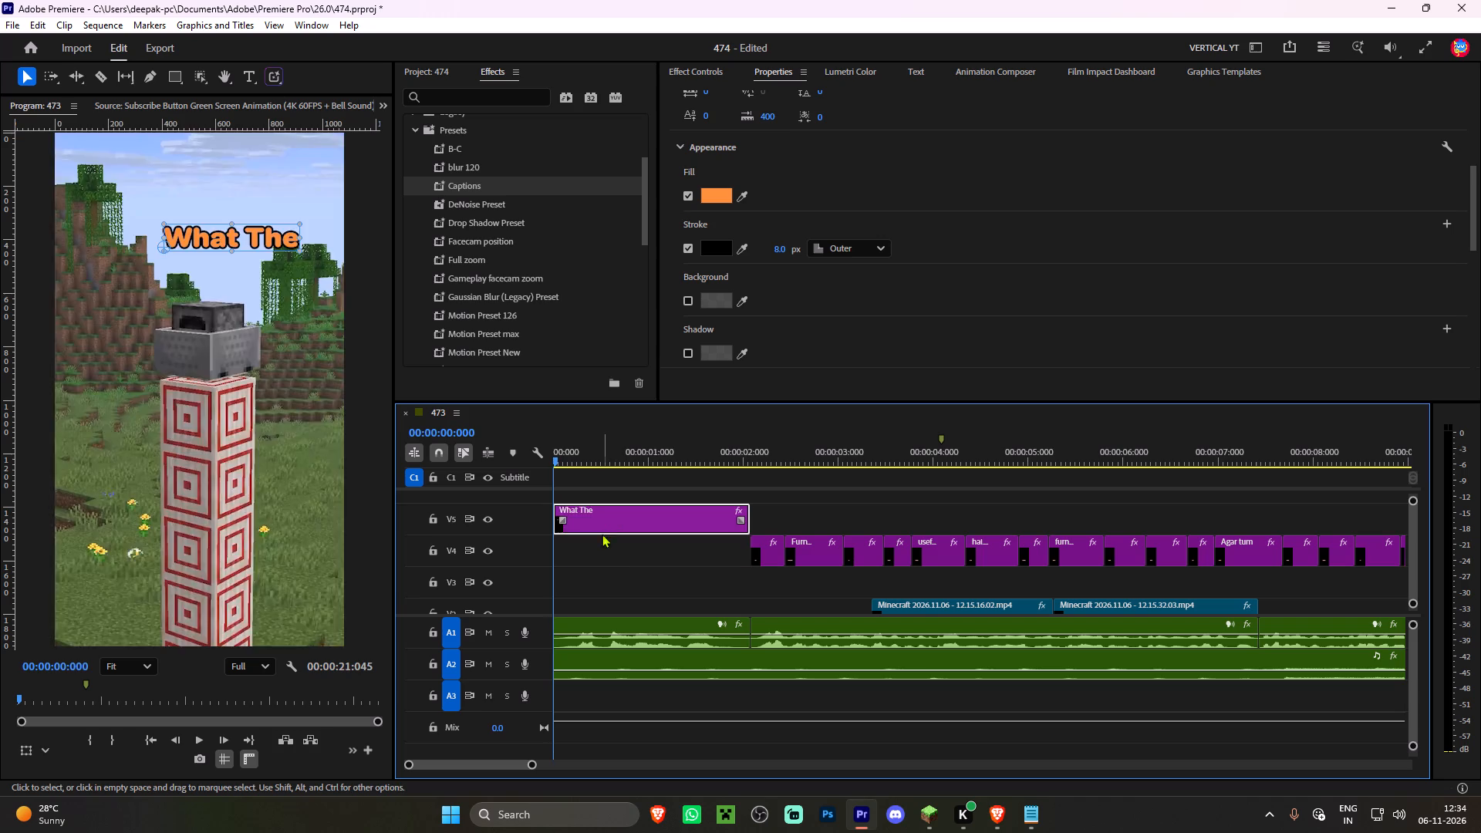
{"action": "left_click_drag", "start_coordinate": [602, 534], "coordinate": [612, 575]}
{"action": "scroll", "coordinate": [612, 572], "scroll_direction": "down", "scroll_amount": 7, "text": "ctrl"}
{"action": "left_click_drag", "start_coordinate": [589, 535], "coordinate": [592, 556]}
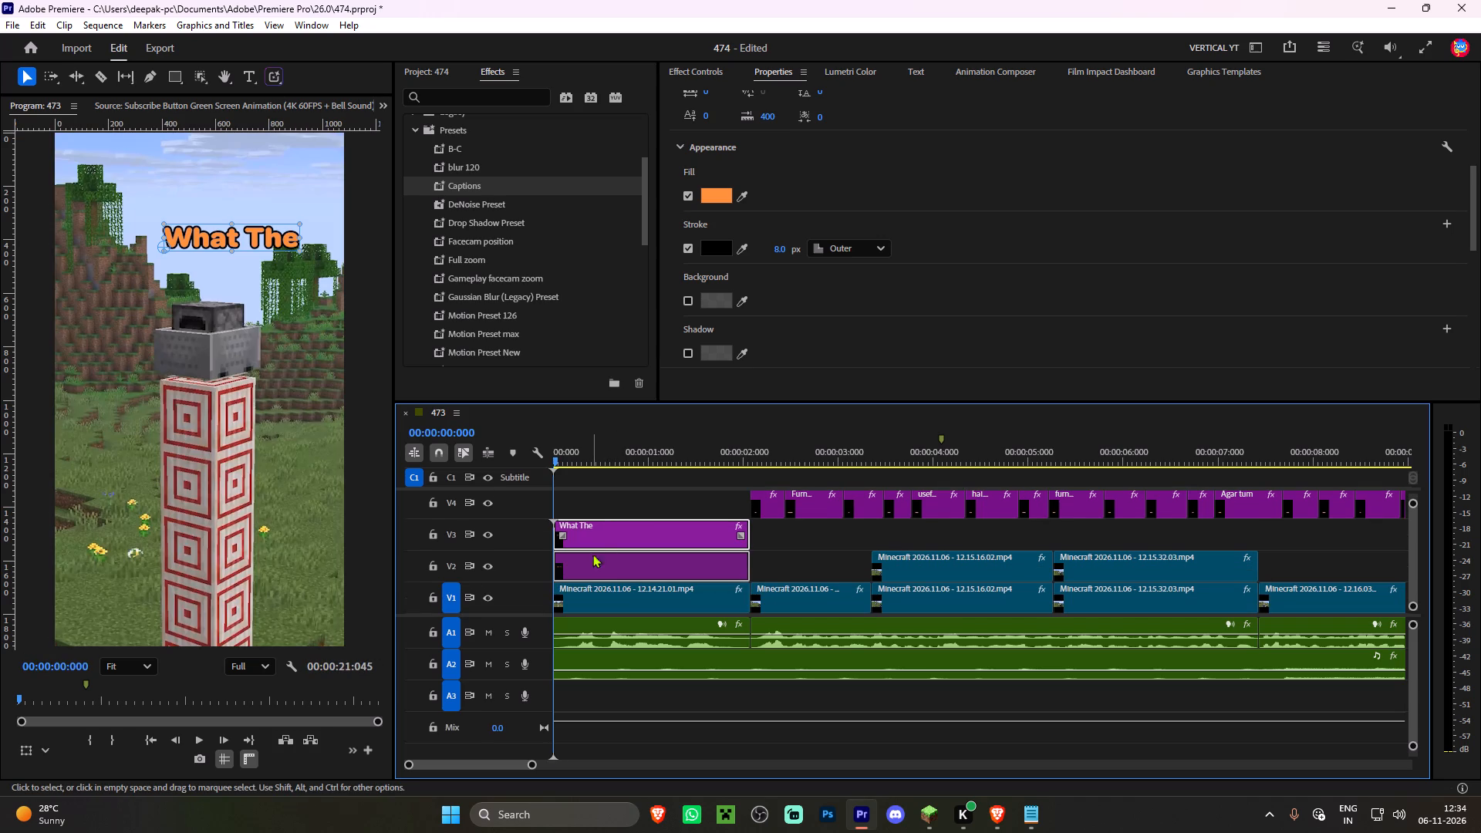
Enlarge the "What The" title around a centred anchor point and place it in the sky above the furnace minecart.
{"action": "left_click_drag", "start_coordinate": [585, 442], "coordinate": [513, 440]}
{"action": "key", "text": "space"}
{"action": "key", "text": "space"}
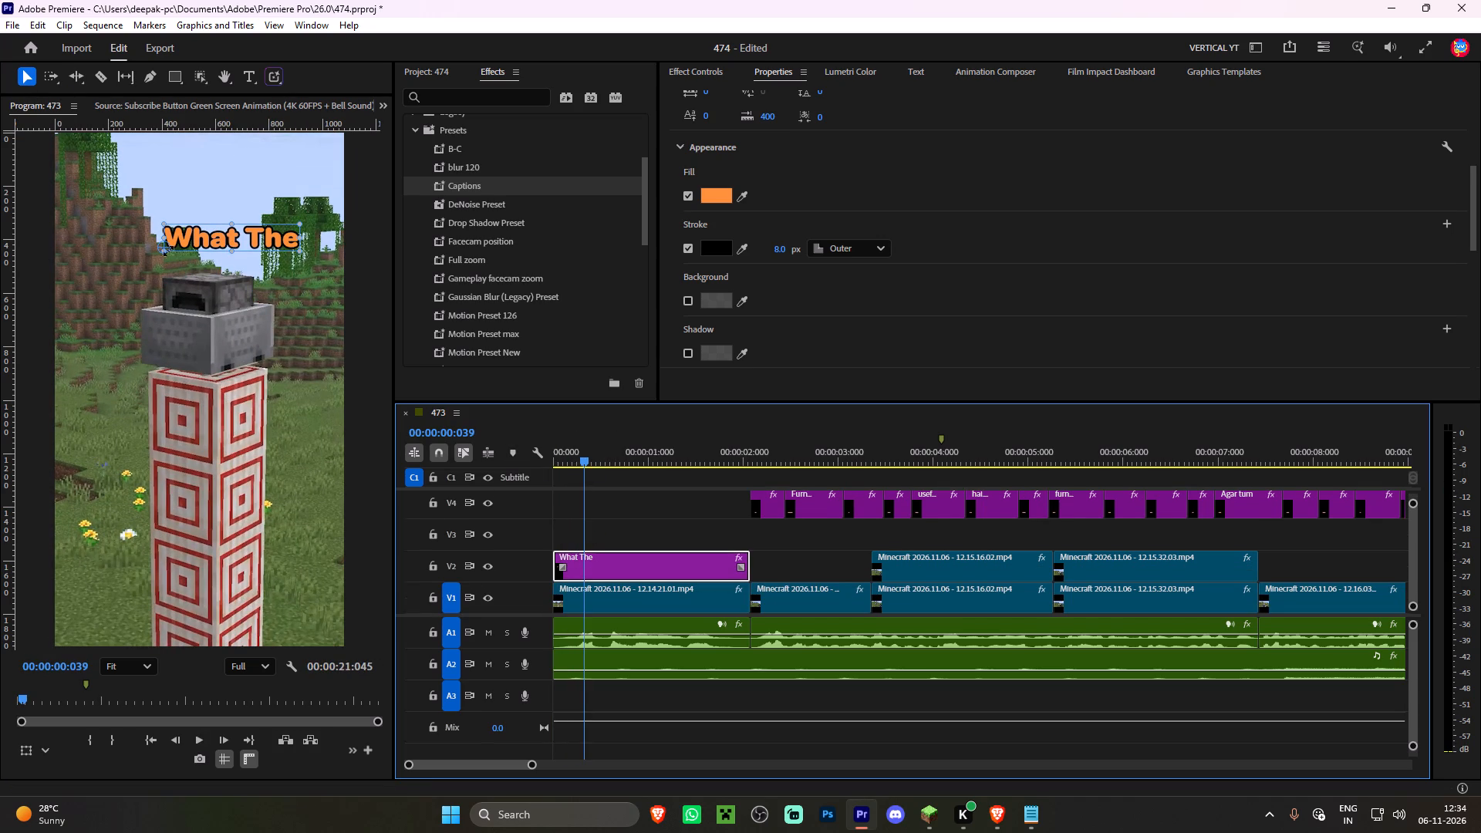
{"action": "left_click_drag", "start_coordinate": [164, 245], "coordinate": [224, 236]}
{"action": "left_click_drag", "start_coordinate": [255, 238], "coordinate": [178, 235]}
{"action": "left_click_drag", "start_coordinate": [224, 248], "coordinate": [233, 253]}
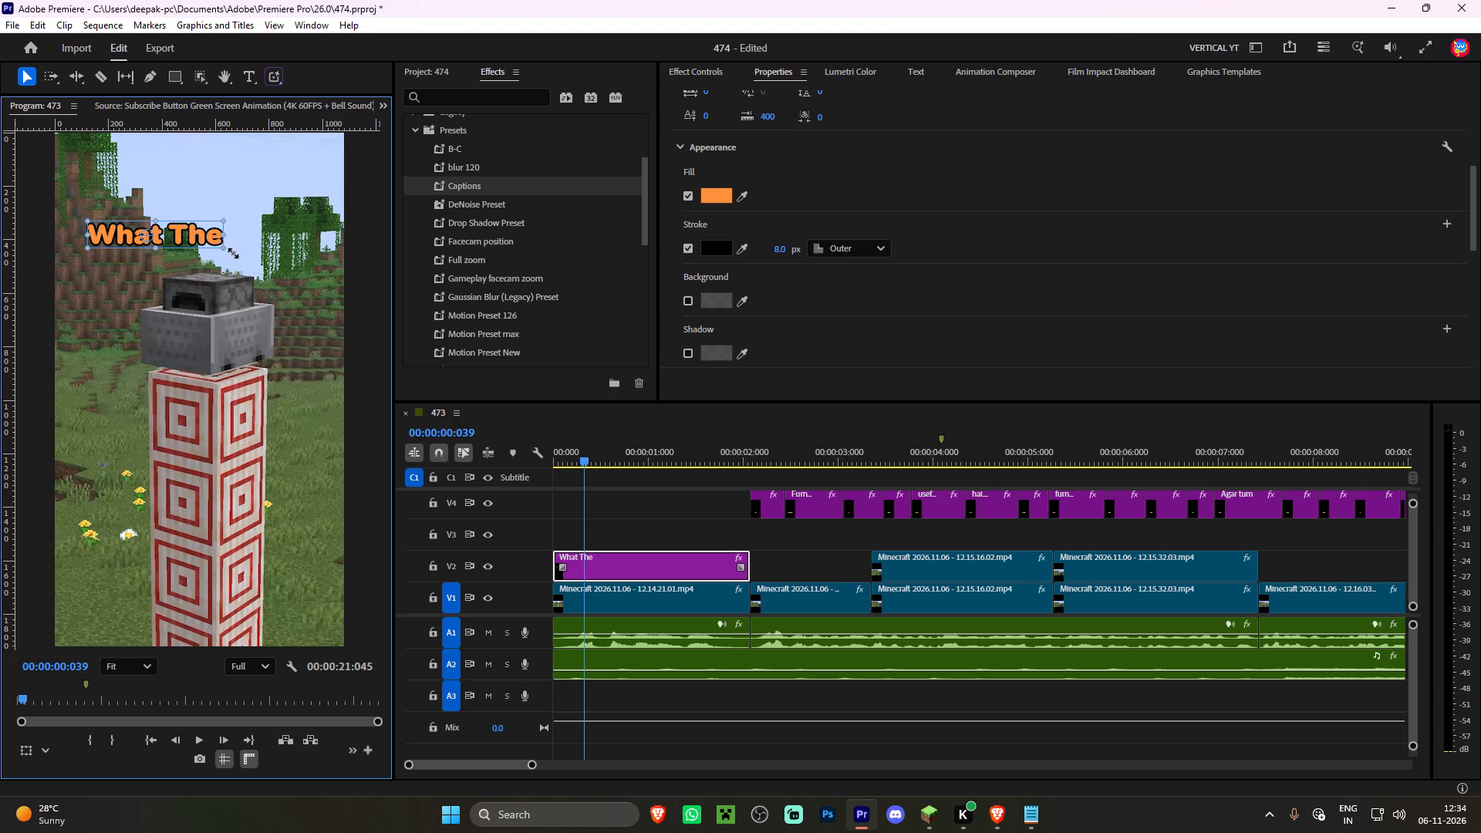
{"action": "left_click_drag", "start_coordinate": [233, 253], "coordinate": [291, 276]}
{"action": "left_click_drag", "start_coordinate": [235, 246], "coordinate": [275, 248]}
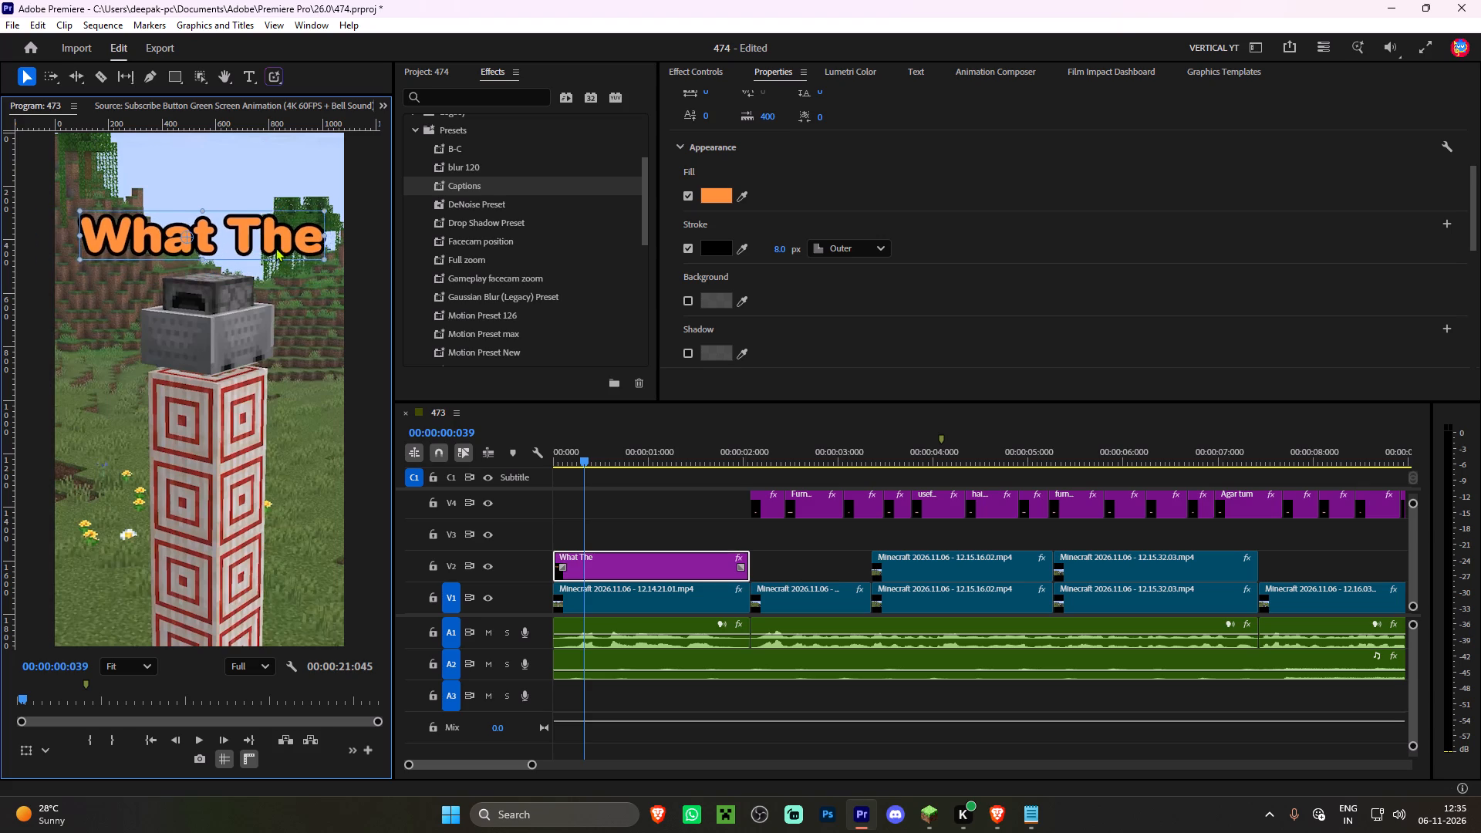
{"action": "left_click_drag", "start_coordinate": [275, 248], "coordinate": [273, 230]}
{"action": "left_click_drag", "start_coordinate": [576, 451], "coordinate": [538, 446]}
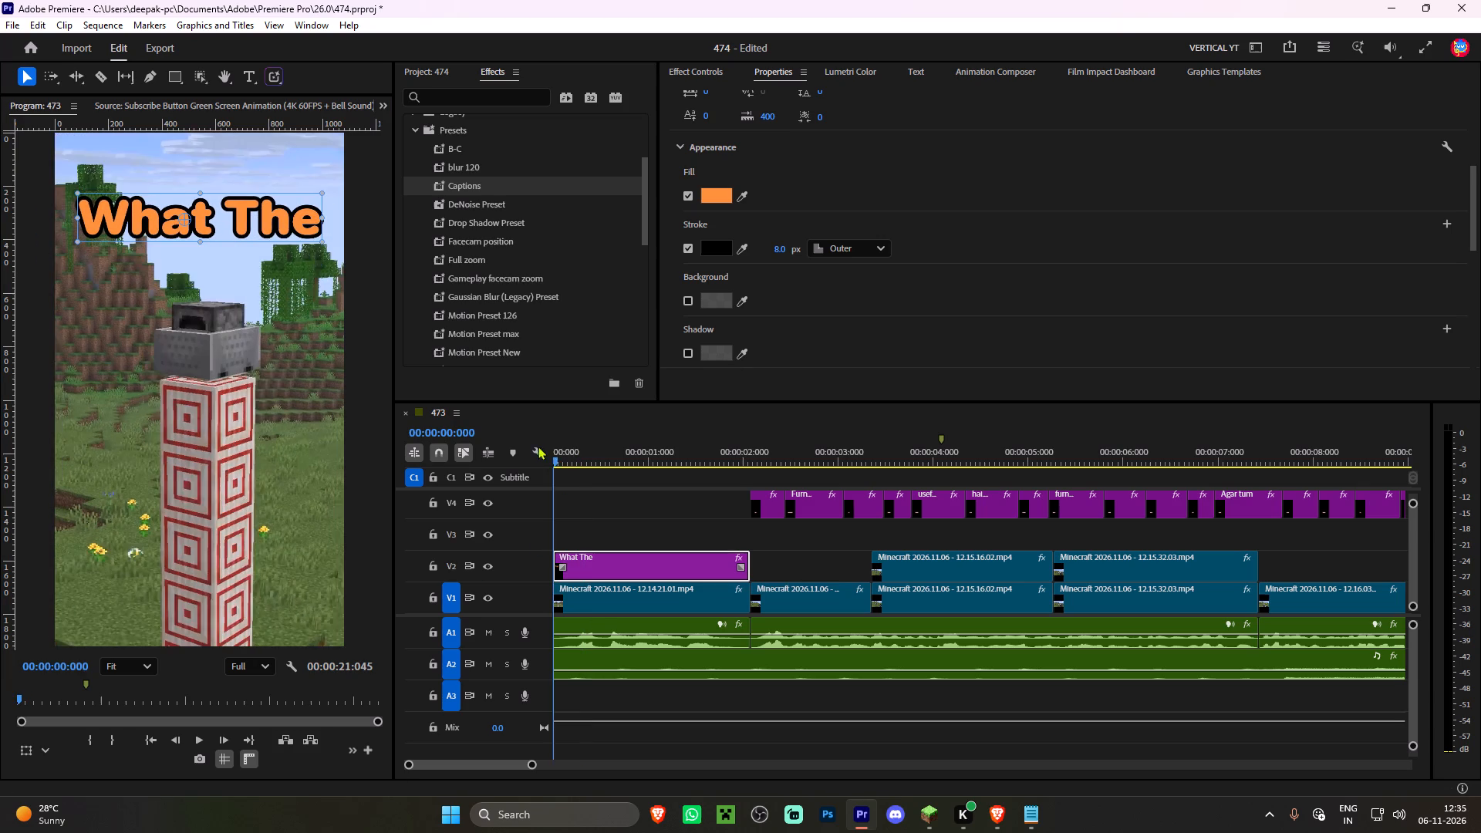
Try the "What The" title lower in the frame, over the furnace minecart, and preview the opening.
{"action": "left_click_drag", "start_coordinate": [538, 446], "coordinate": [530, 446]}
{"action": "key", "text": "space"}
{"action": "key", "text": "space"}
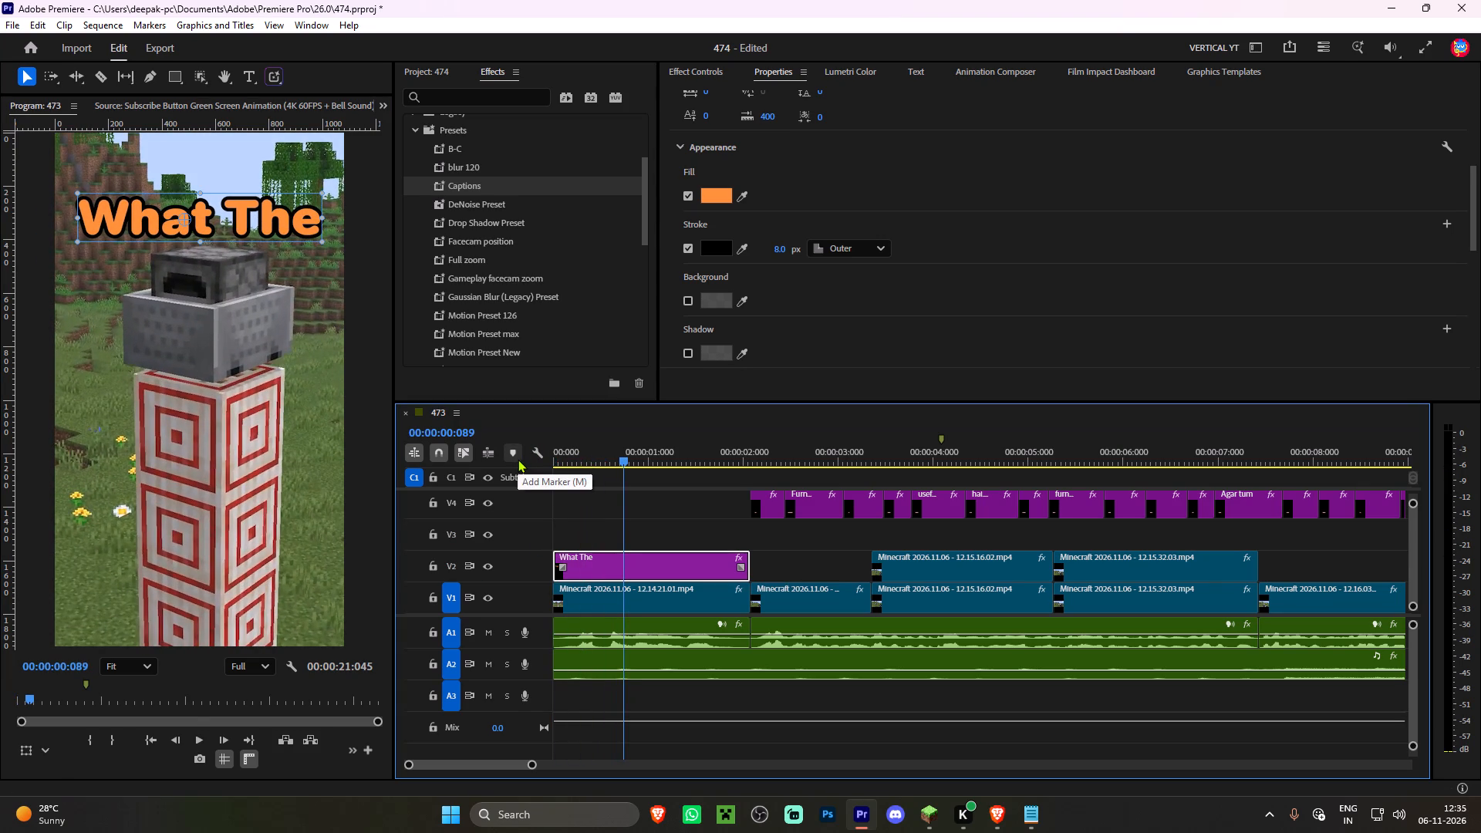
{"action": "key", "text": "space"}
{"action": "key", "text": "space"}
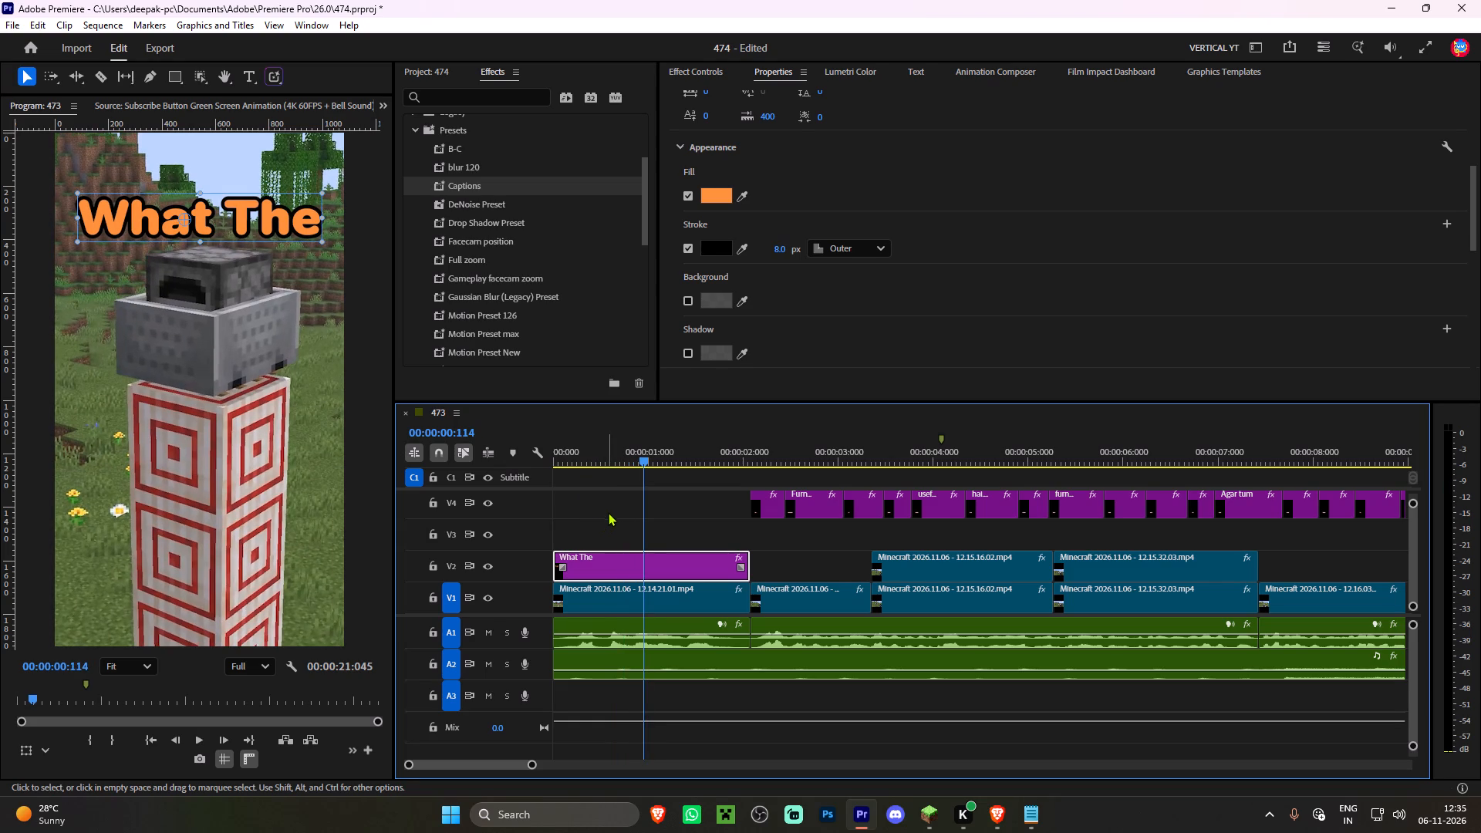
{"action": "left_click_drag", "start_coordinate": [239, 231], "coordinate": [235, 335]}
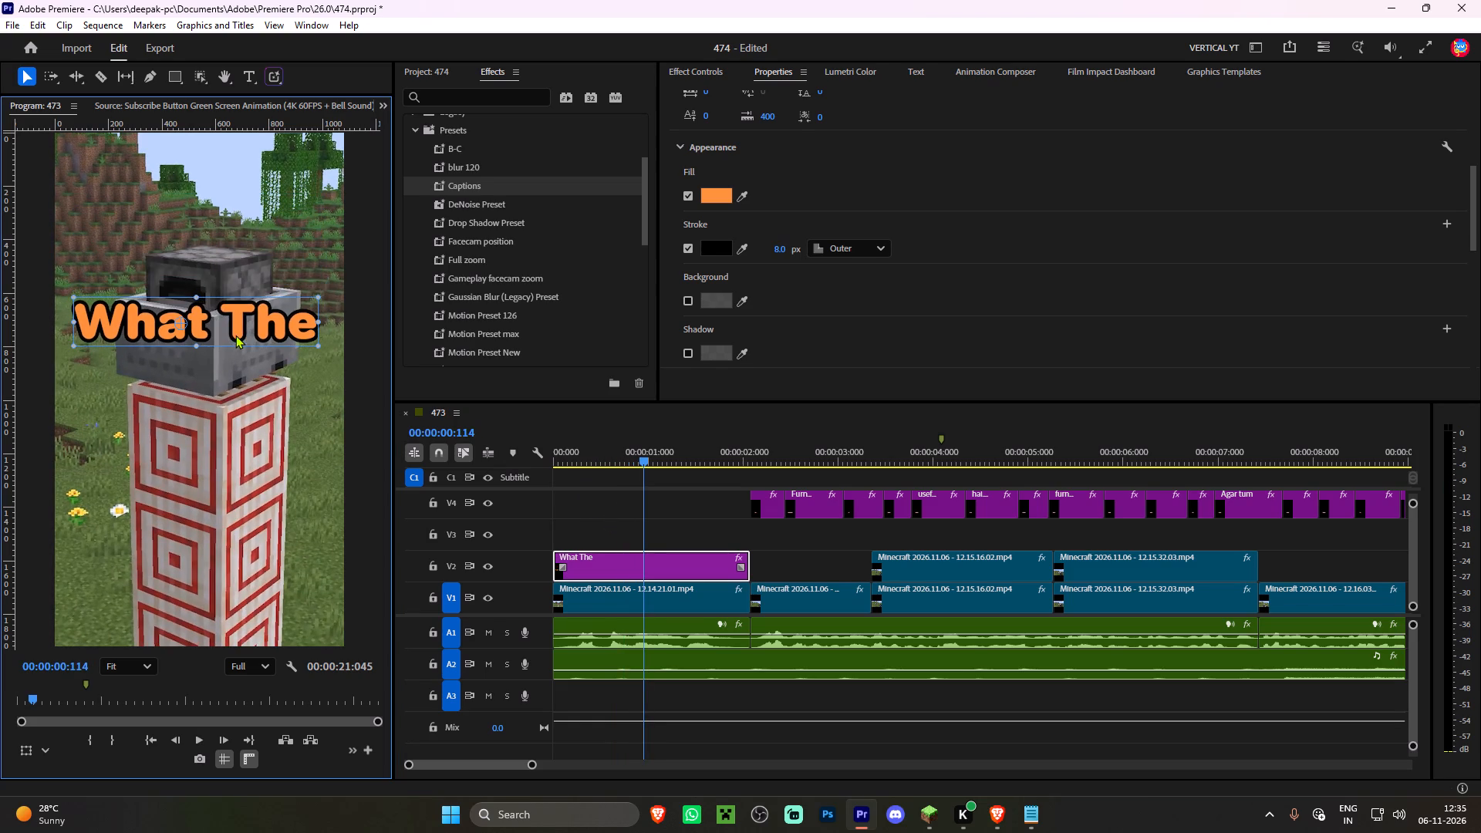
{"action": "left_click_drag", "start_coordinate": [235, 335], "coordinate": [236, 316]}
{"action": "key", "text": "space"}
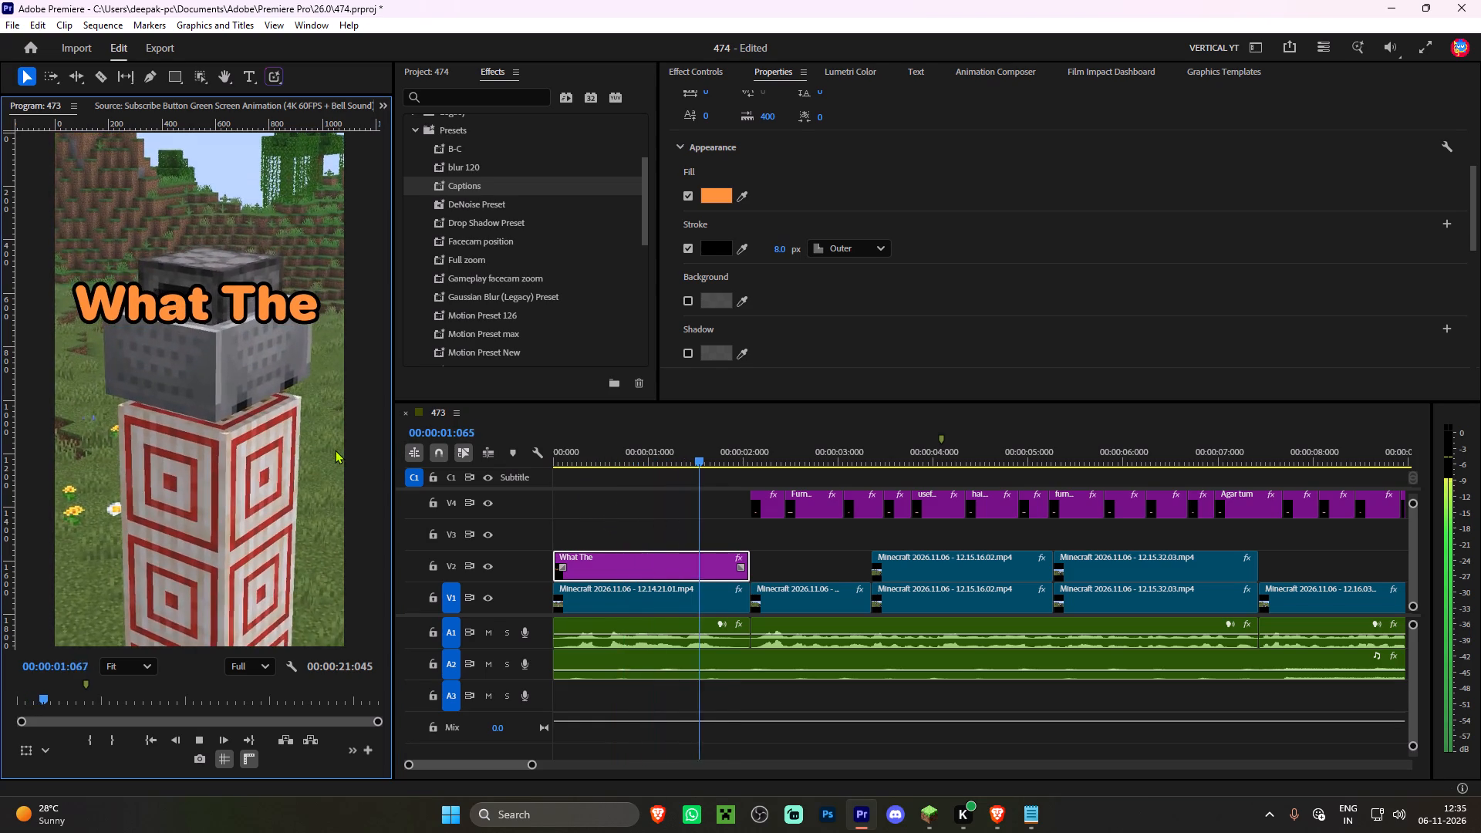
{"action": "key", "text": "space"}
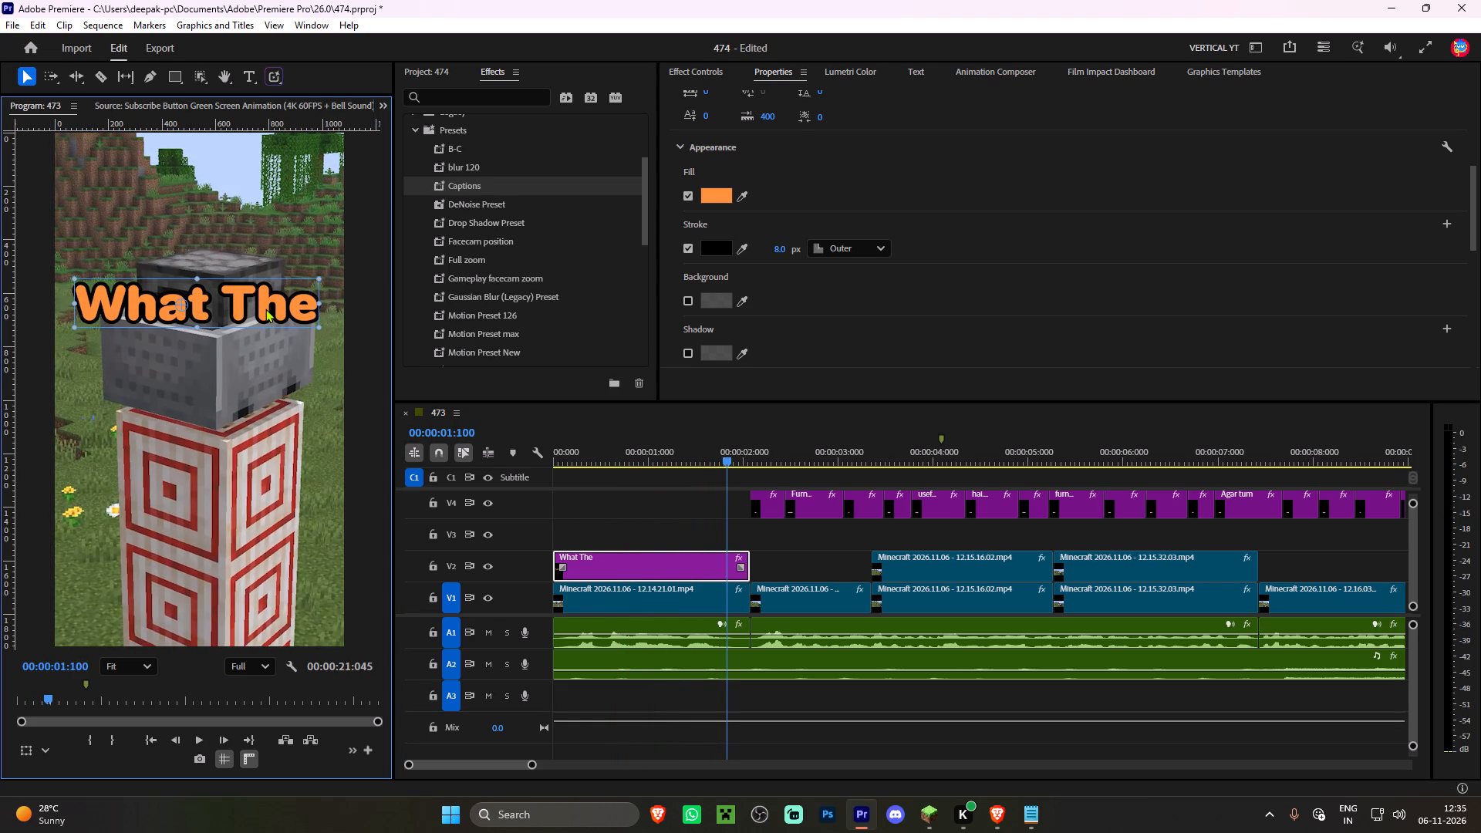
Set the vertical position of the opening Minecraft clip on V1 to 959 and save the project.
{"action": "left_click", "coordinate": [675, 605]}
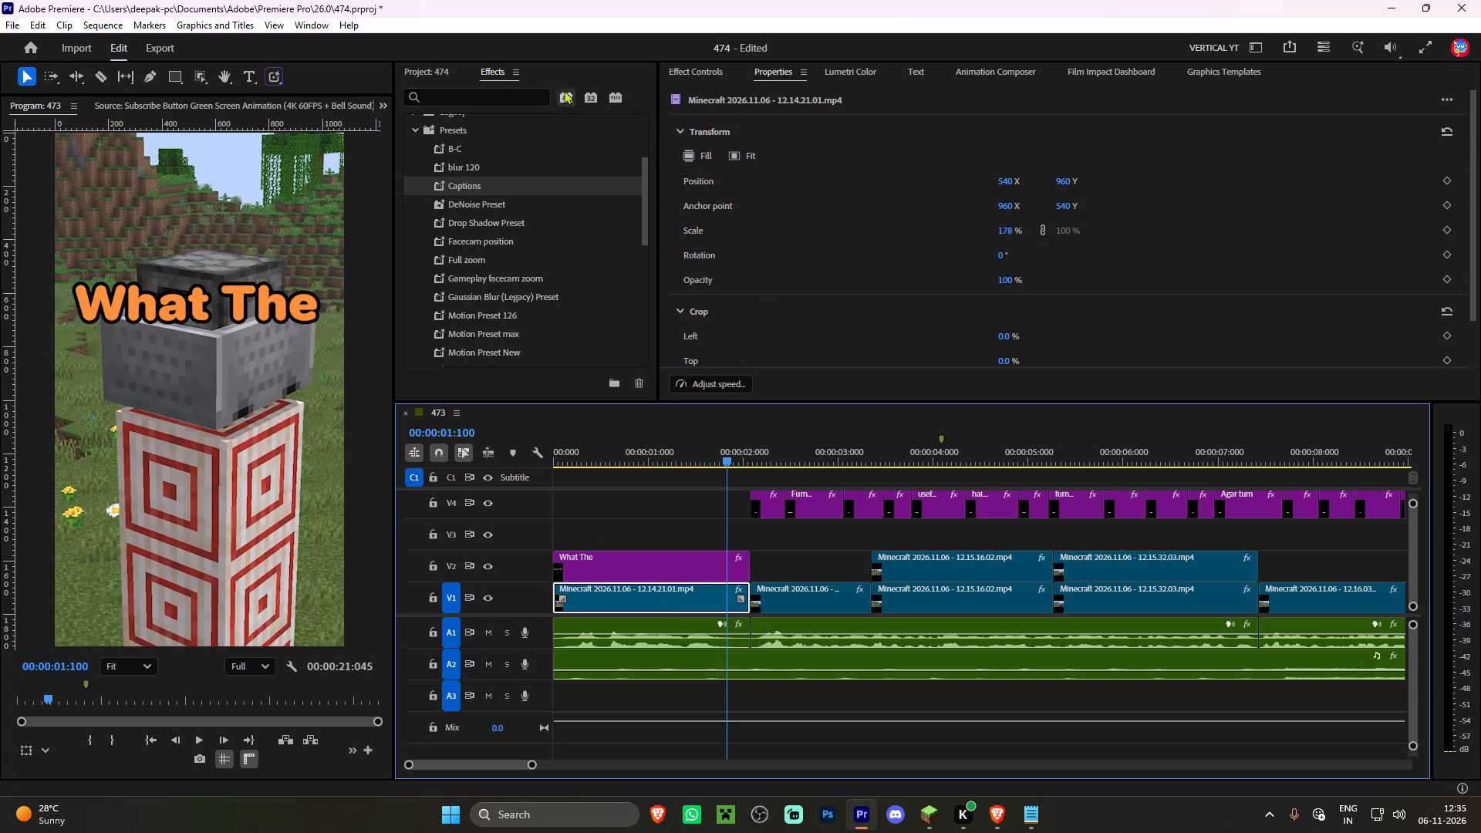
{"action": "left_click", "coordinate": [712, 73]}
{"action": "left_click", "coordinate": [908, 171]}
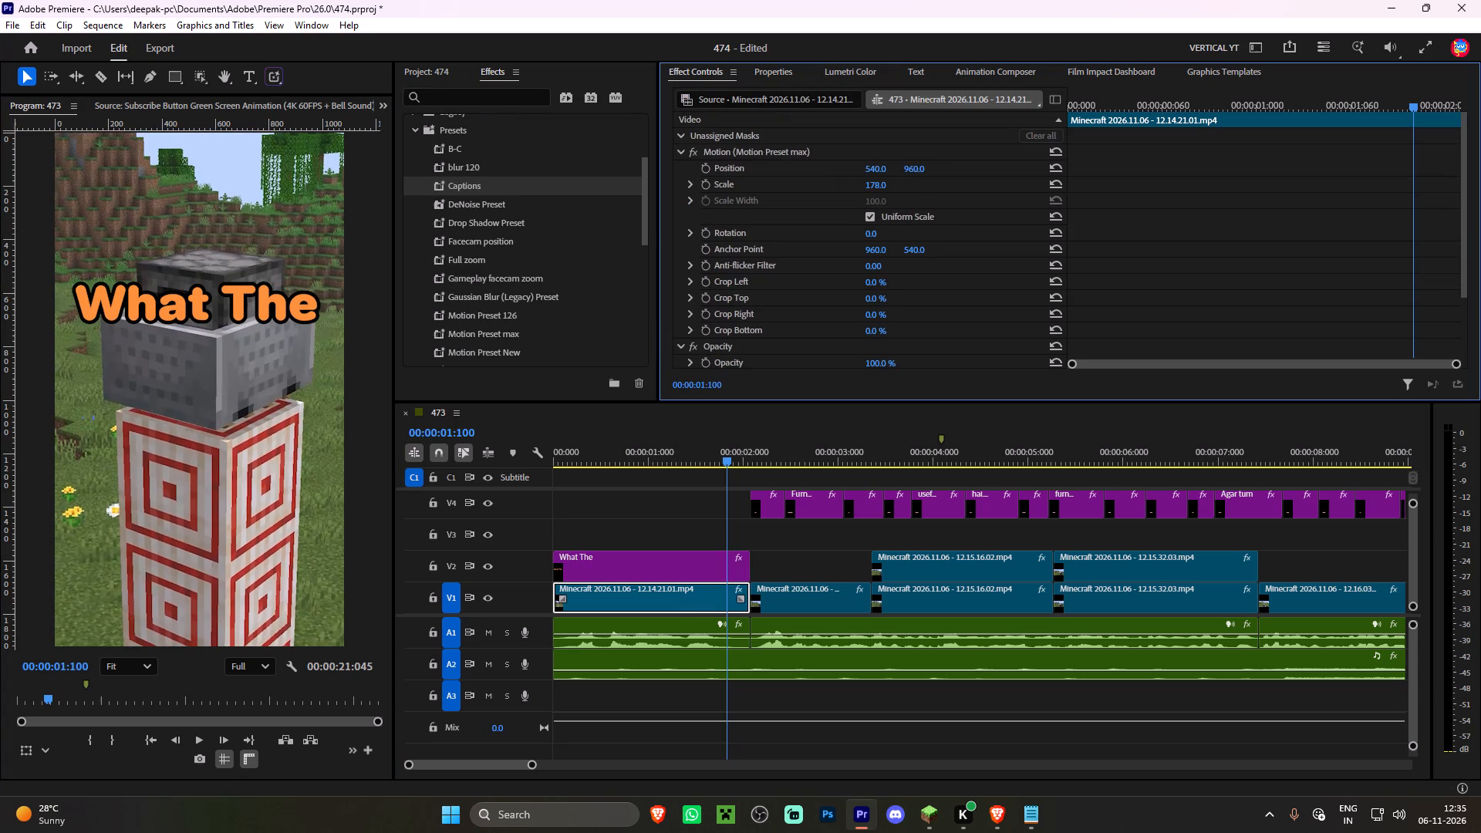
{"action": "key", "text": "ctrl+s"}
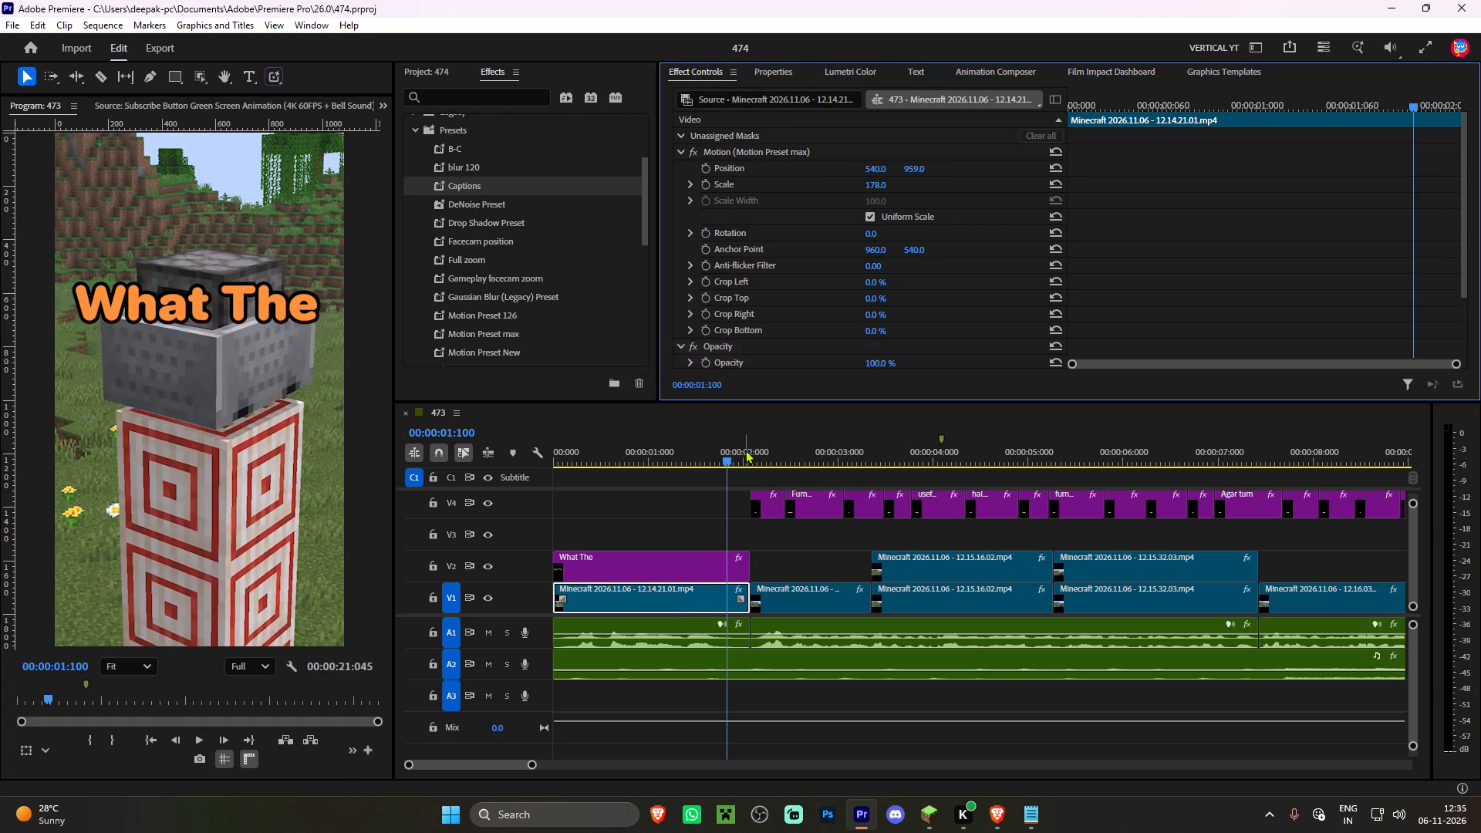
Reposition the "What The" title across the lower half of the minecart, just above the target block tower, checking it against the clip's motion.
{"action": "left_click_drag", "start_coordinate": [642, 466], "coordinate": [493, 453]}
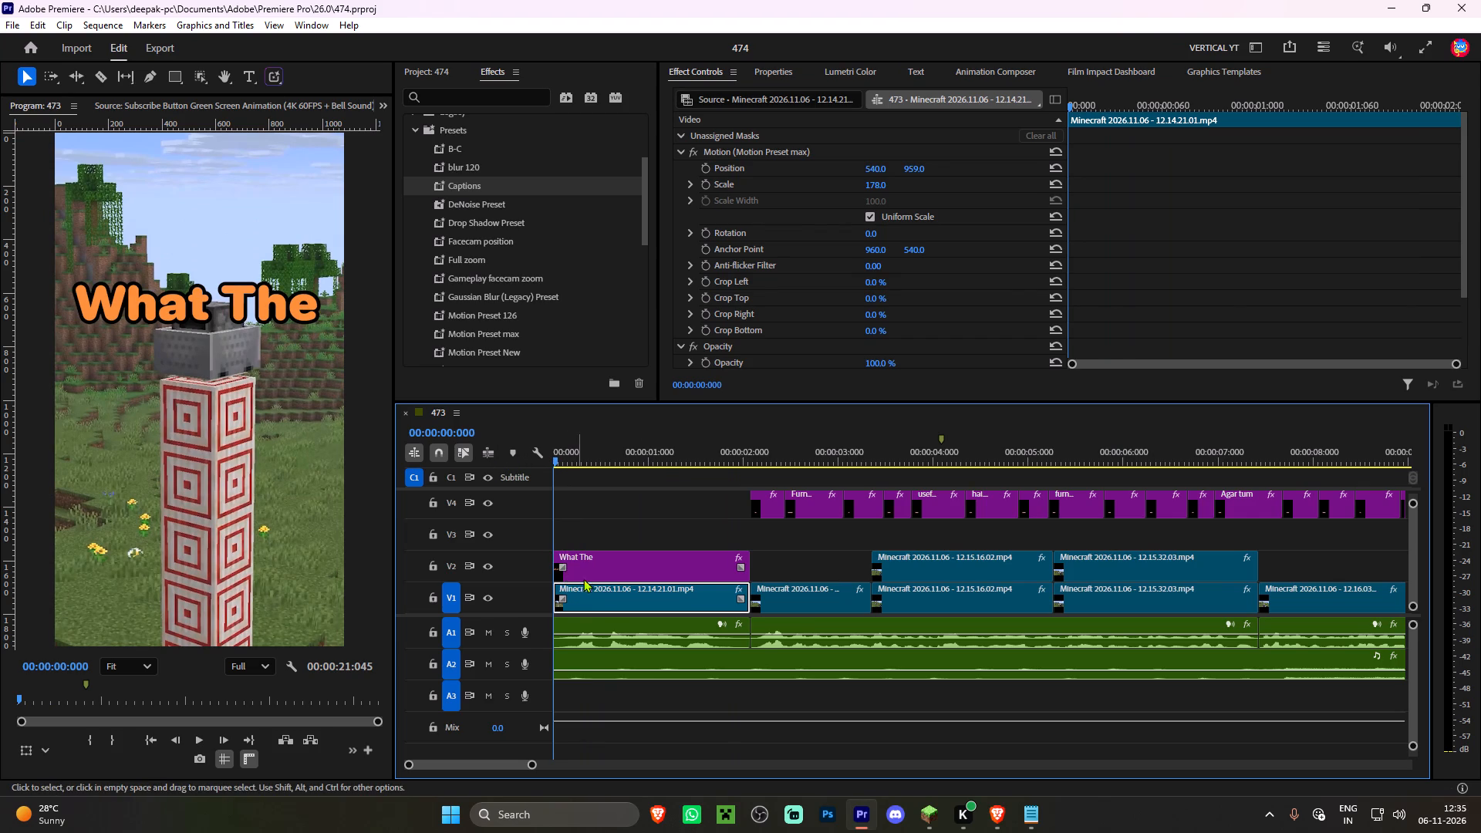
{"action": "left_click", "coordinate": [619, 568]}
{"action": "double_click", "coordinate": [232, 313]}
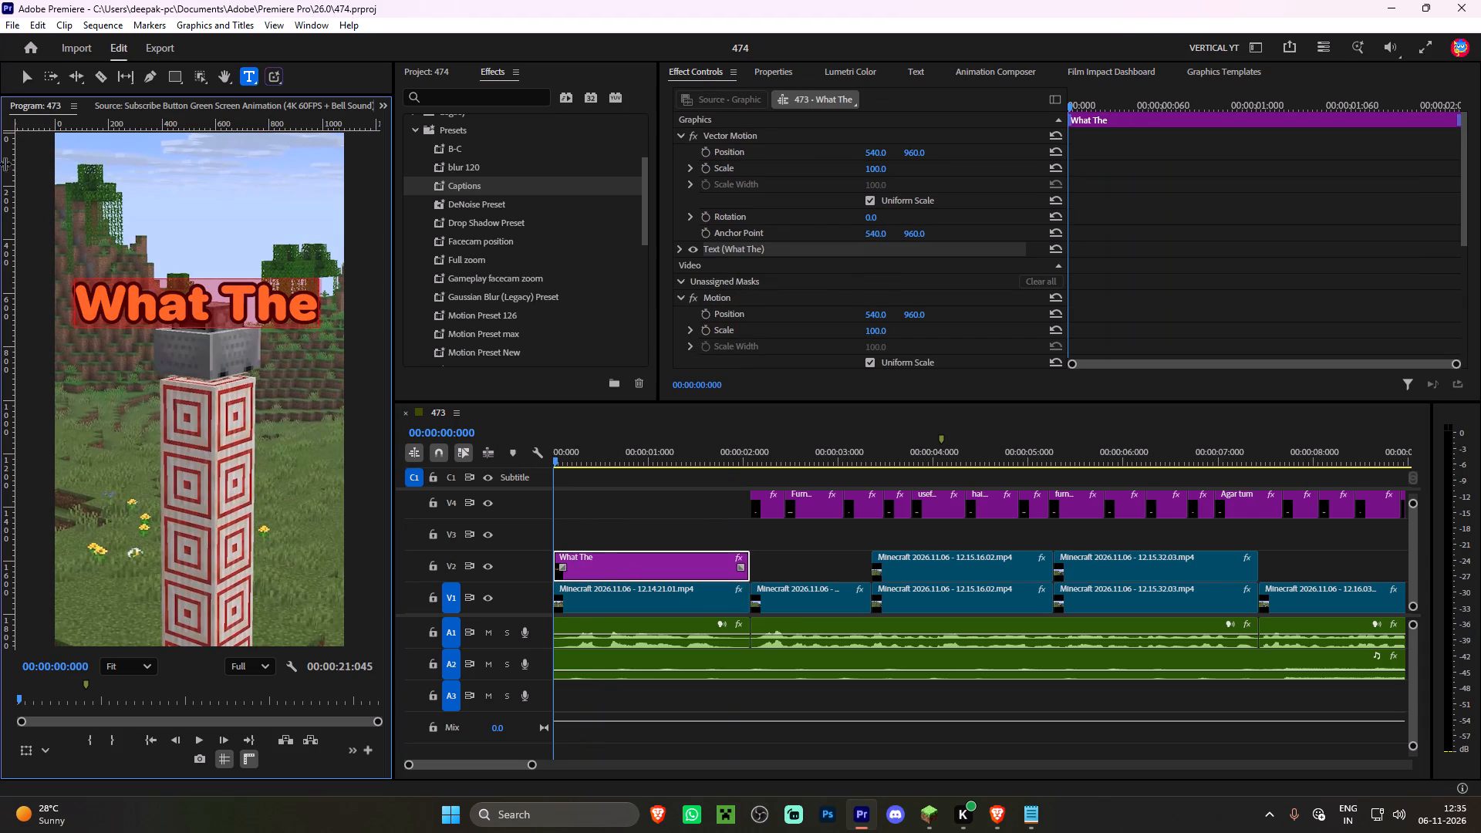
{"action": "left_click", "coordinate": [26, 73]}
{"action": "left_click_drag", "start_coordinate": [265, 309], "coordinate": [275, 417]}
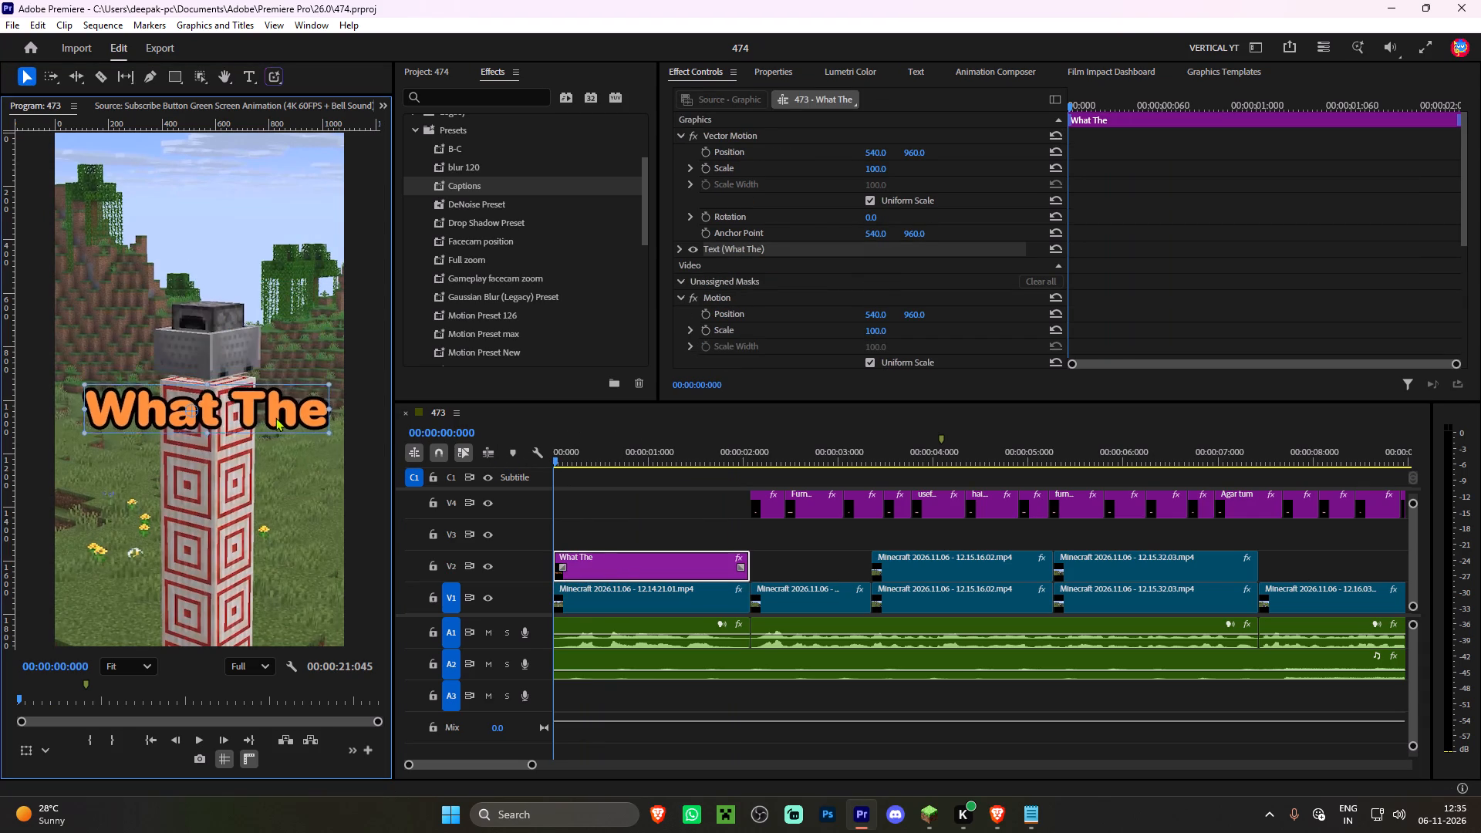
{"action": "left_click_drag", "start_coordinate": [275, 417], "coordinate": [267, 424]}
{"action": "key", "text": "space"}
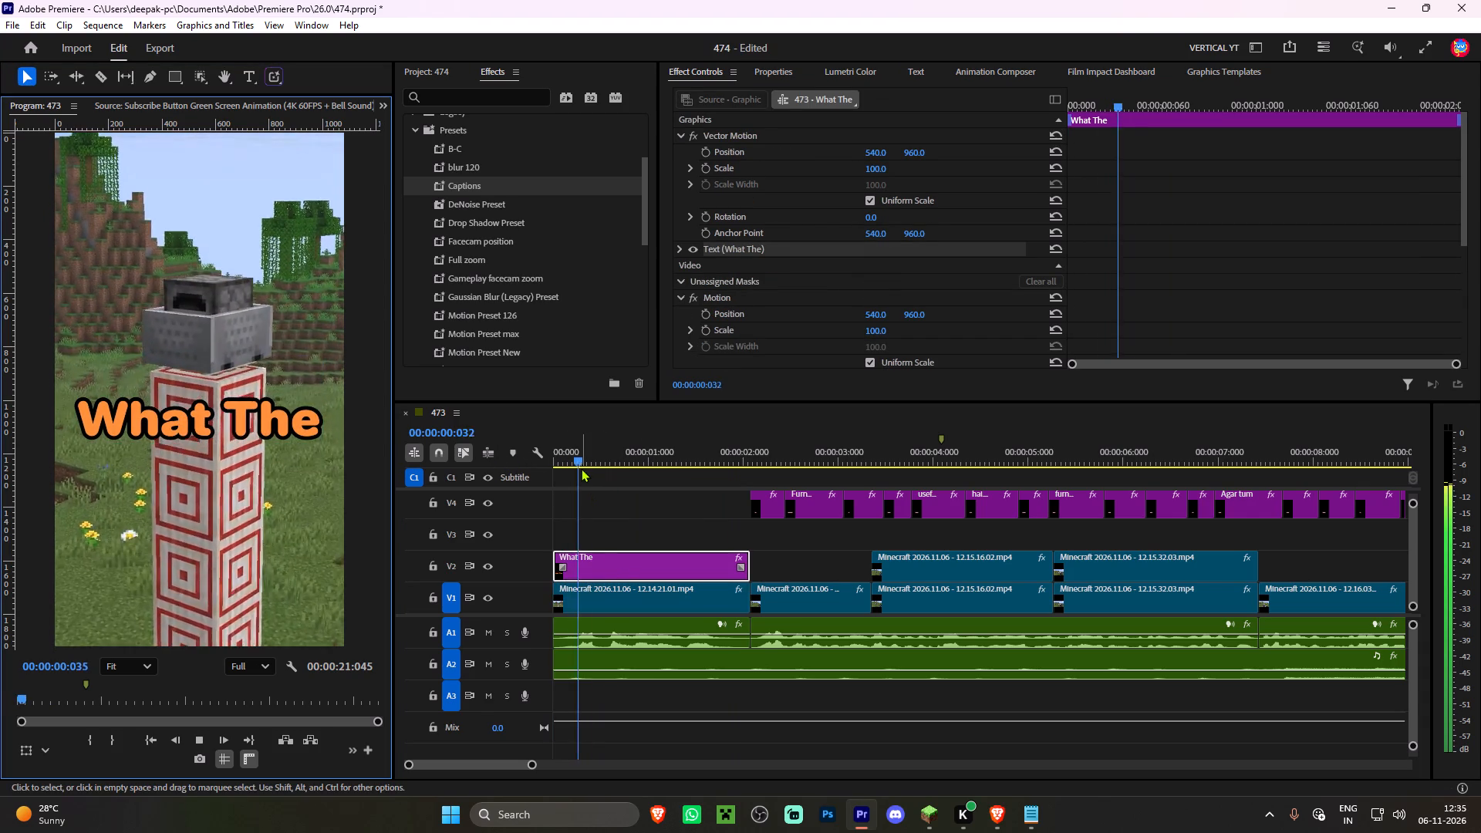
{"action": "key", "text": "space"}
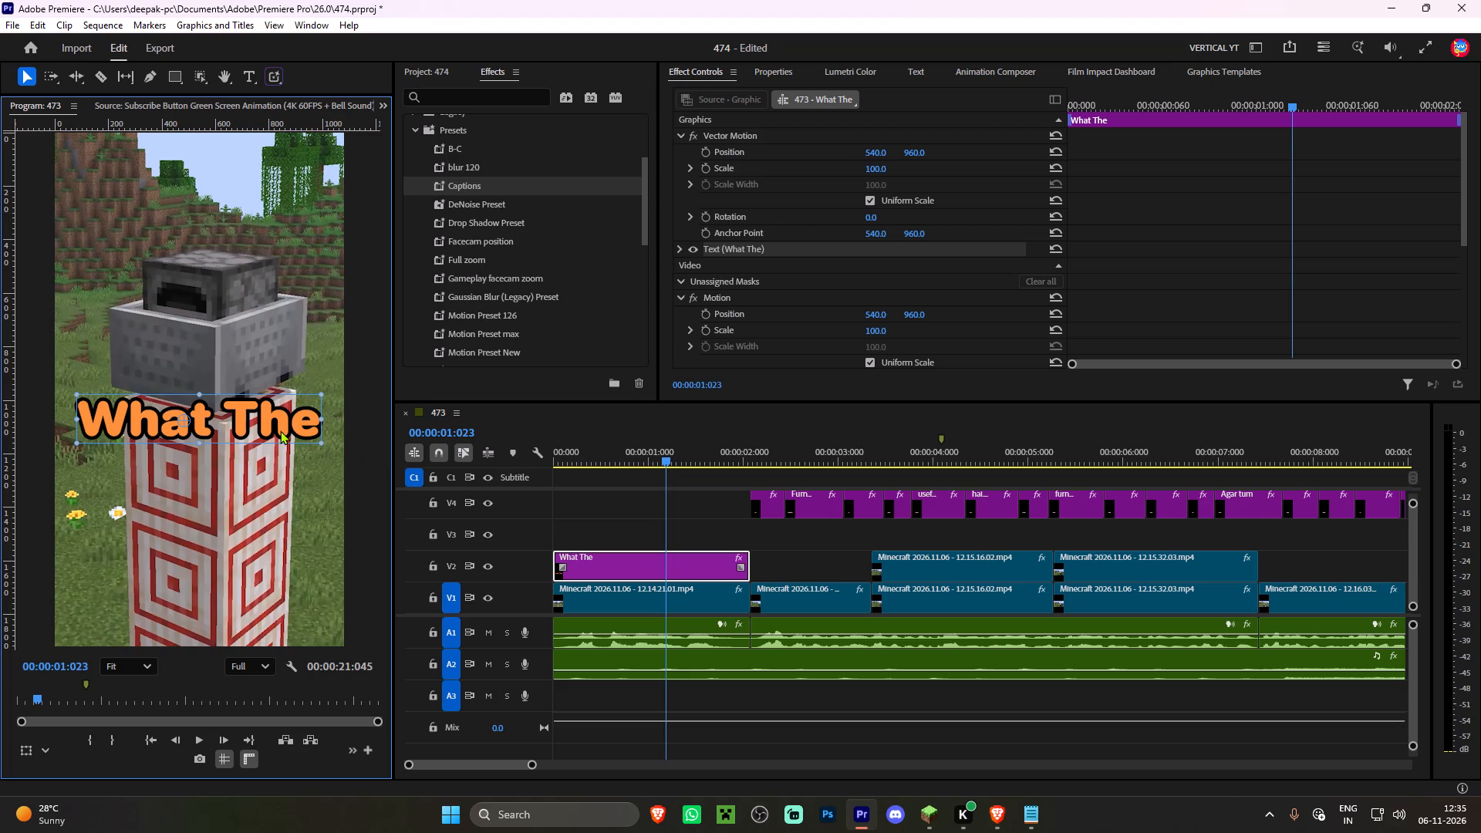
{"action": "left_click_drag", "start_coordinate": [280, 430], "coordinate": [283, 359]}
Duplicate the "What The" clip onto V3 and trim the copy's start to 00:00:00:098, where the next spoken word begins.
{"action": "left_click_drag", "start_coordinate": [592, 552], "coordinate": [590, 546], "text": "alt"}
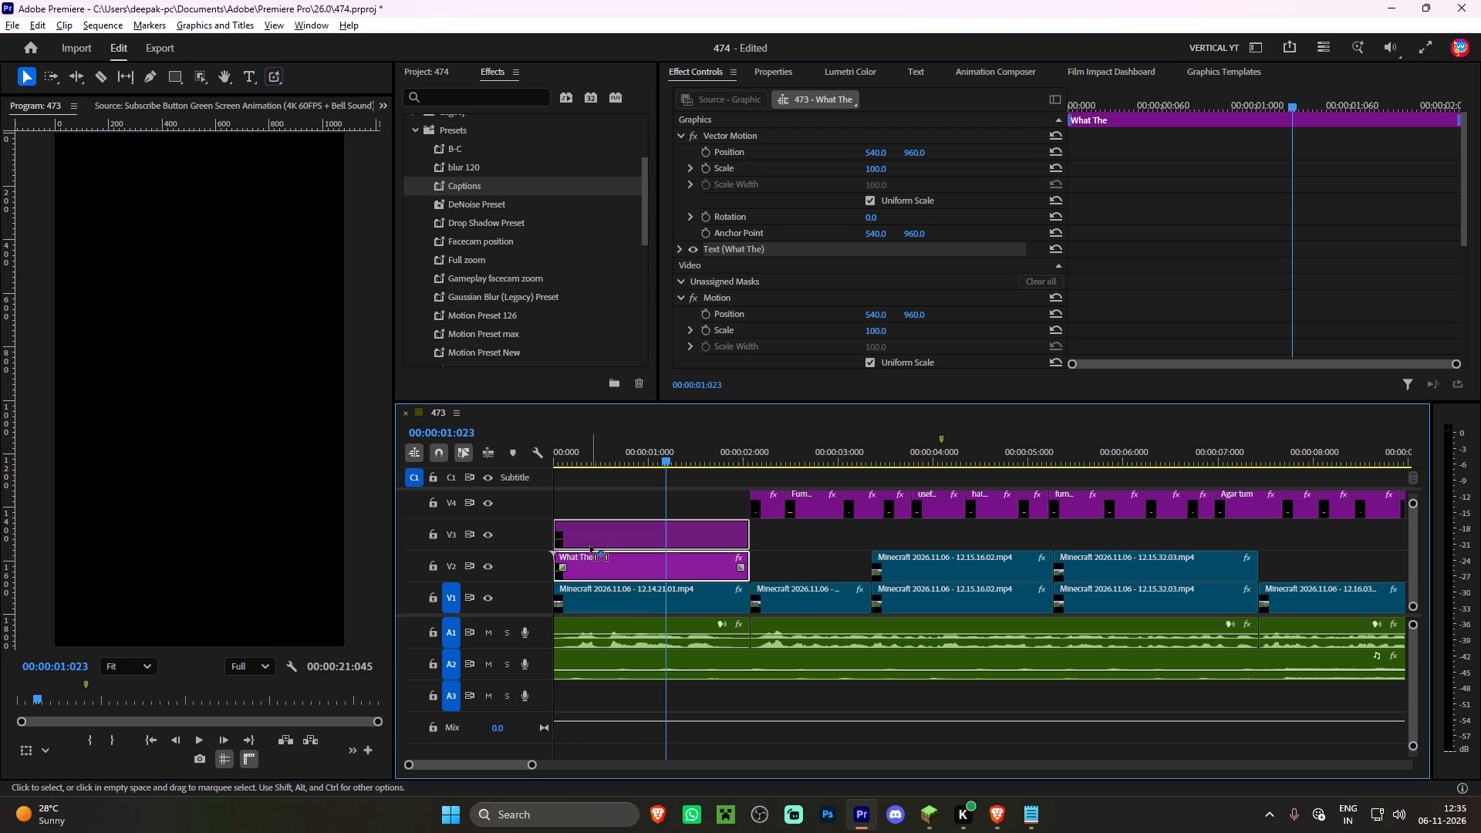
{"action": "left_click_drag", "start_coordinate": [590, 546], "coordinate": [590, 544], "text": "alt"}
{"action": "left_click_drag", "start_coordinate": [592, 441], "coordinate": [521, 439]}
{"action": "key", "text": "space"}
{"action": "key", "text": "space"}
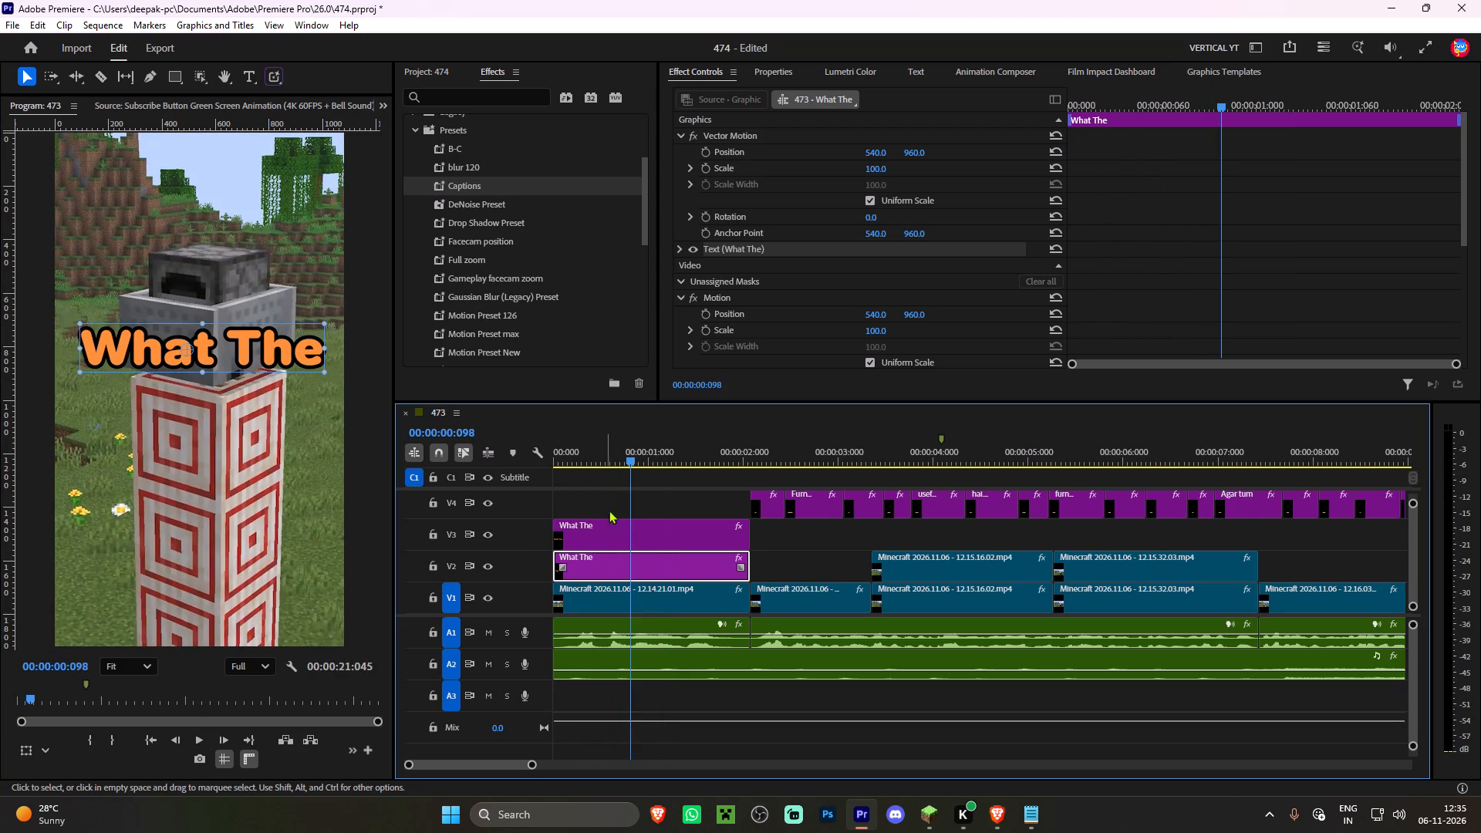
{"action": "left_click_drag", "start_coordinate": [555, 521], "coordinate": [632, 526]}
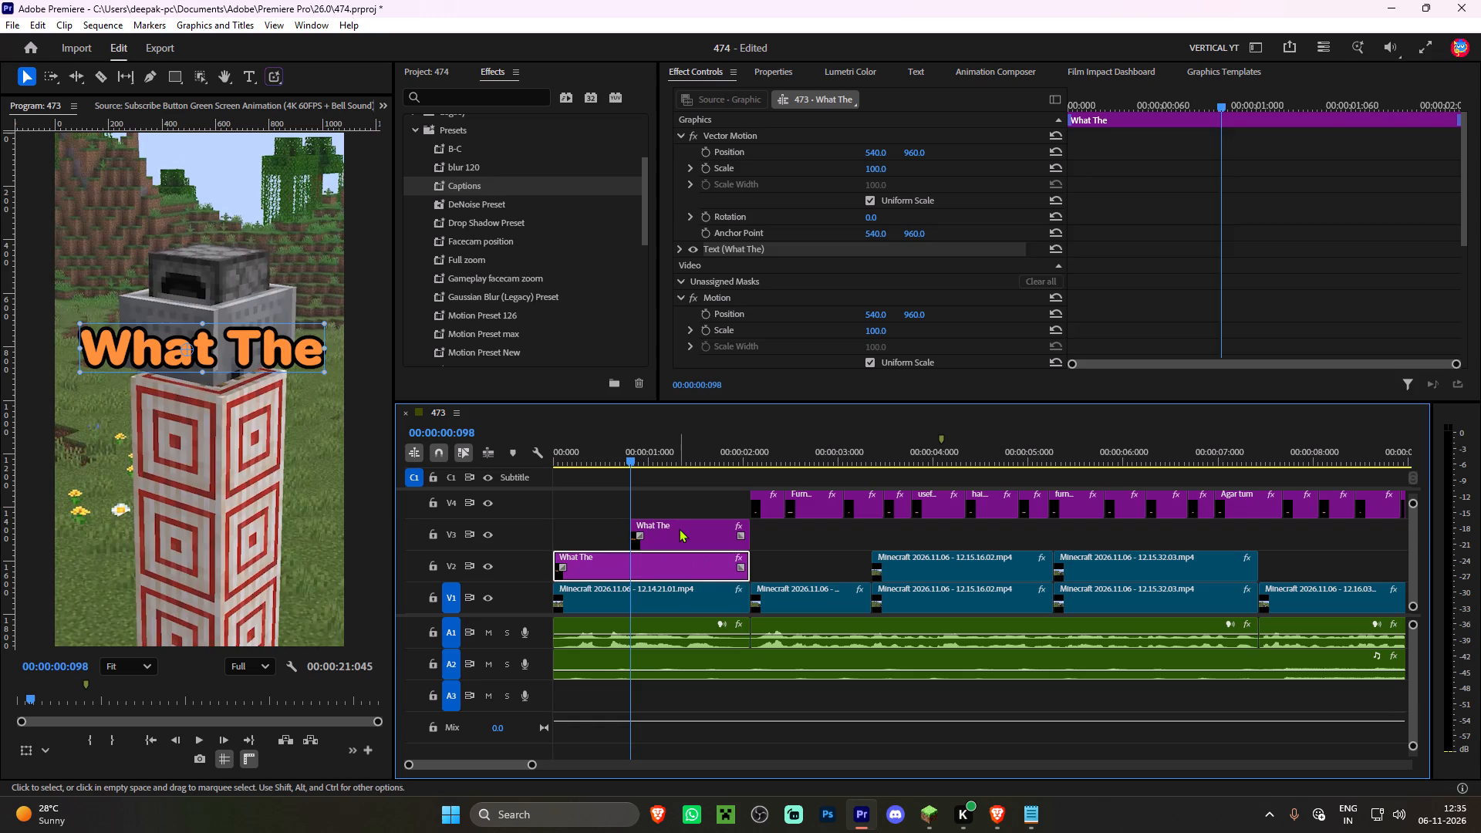
Change the V3 copy's text to "Hell" and place it directly beneath the "What The" line.
{"action": "left_click", "coordinate": [679, 528]}
{"action": "key", "text": "space"}
{"action": "key", "text": "space"}
{"action": "double_click", "coordinate": [192, 352]}
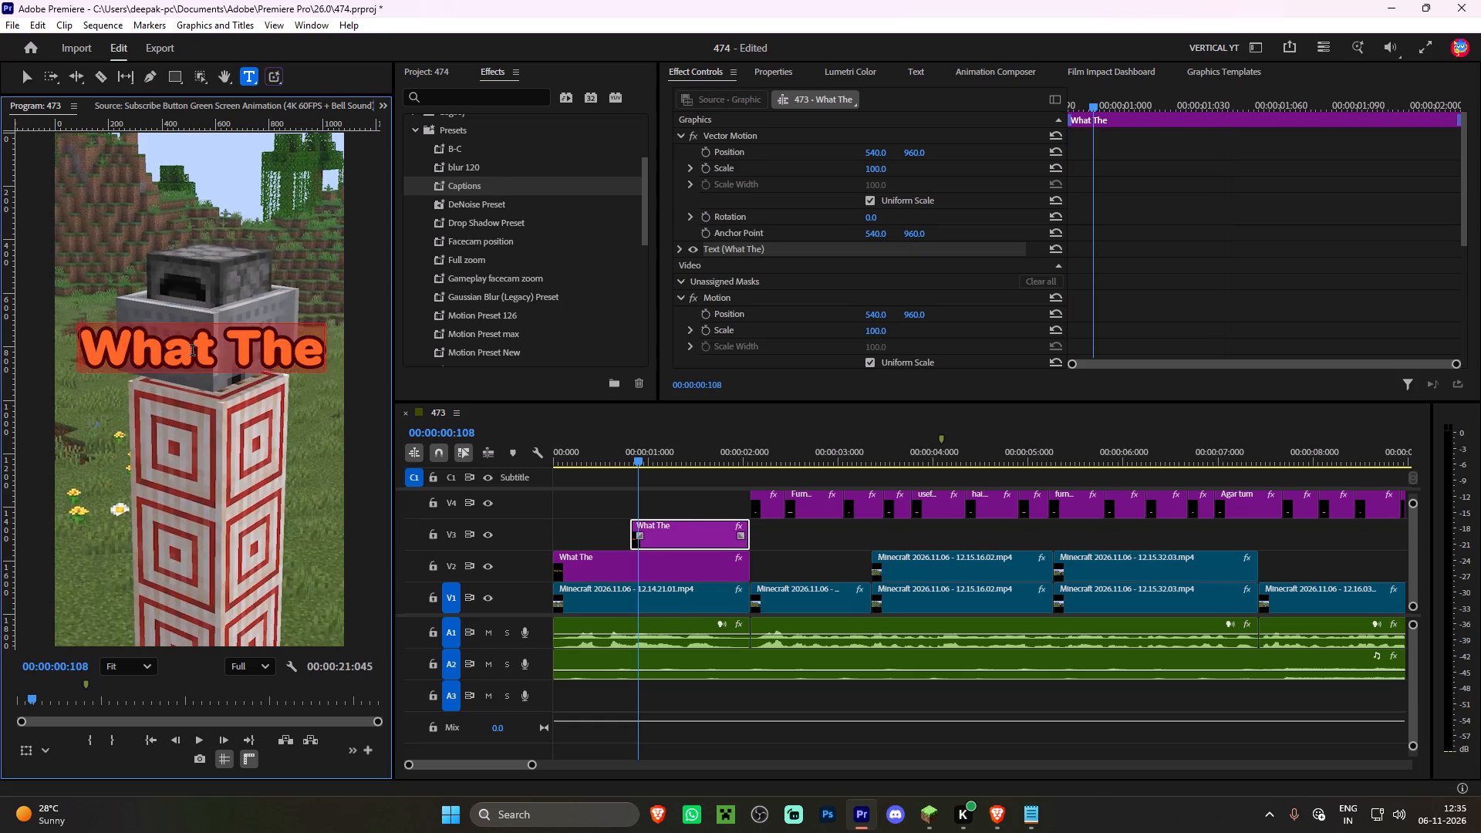
{"action": "type", "text": "Hell"}
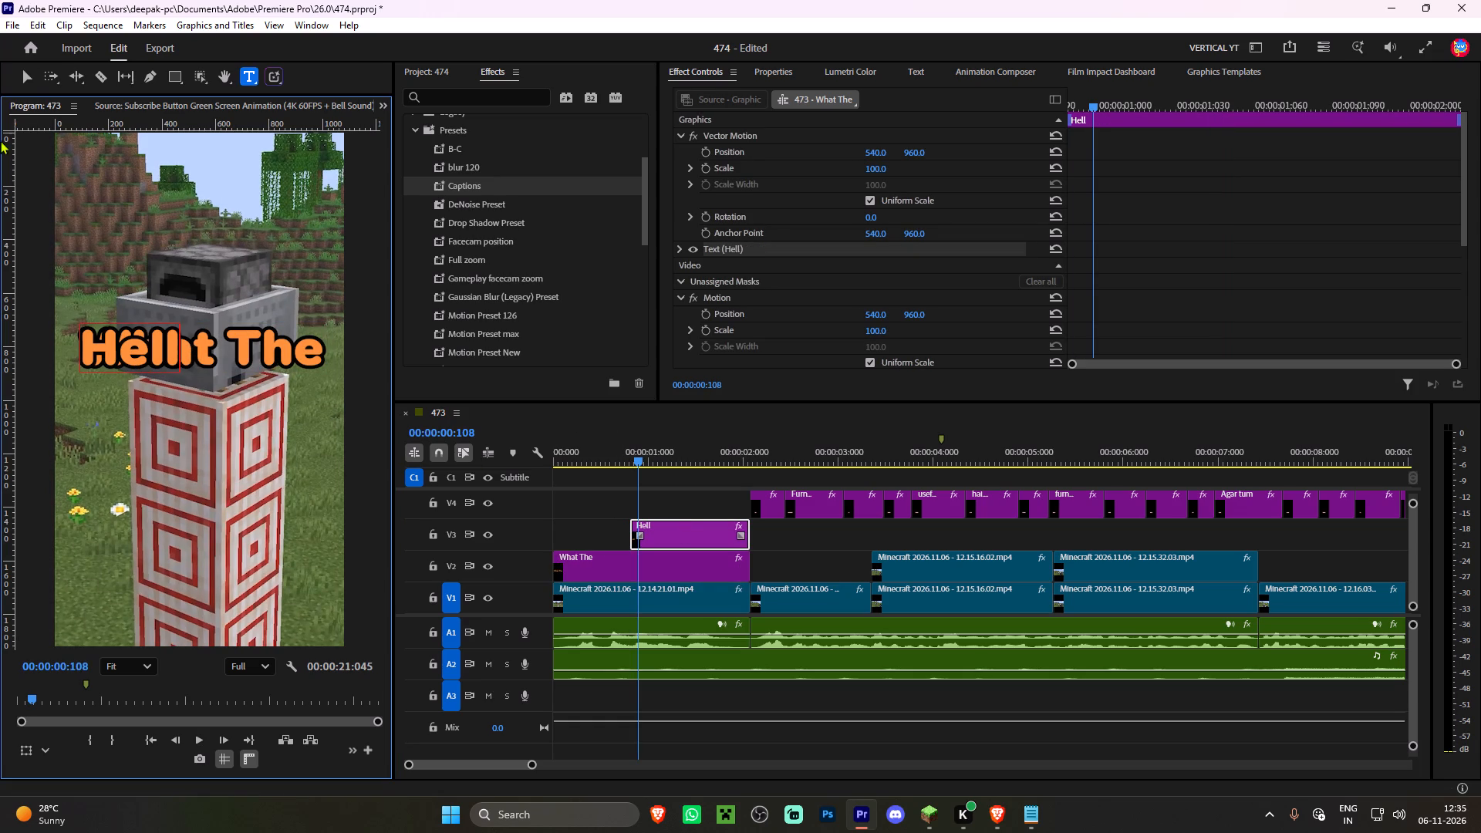
{"action": "left_click", "coordinate": [22, 76]}
{"action": "left_click_drag", "start_coordinate": [143, 356], "coordinate": [212, 423]}
{"action": "left_click_drag", "start_coordinate": [257, 414], "coordinate": [202, 417]}
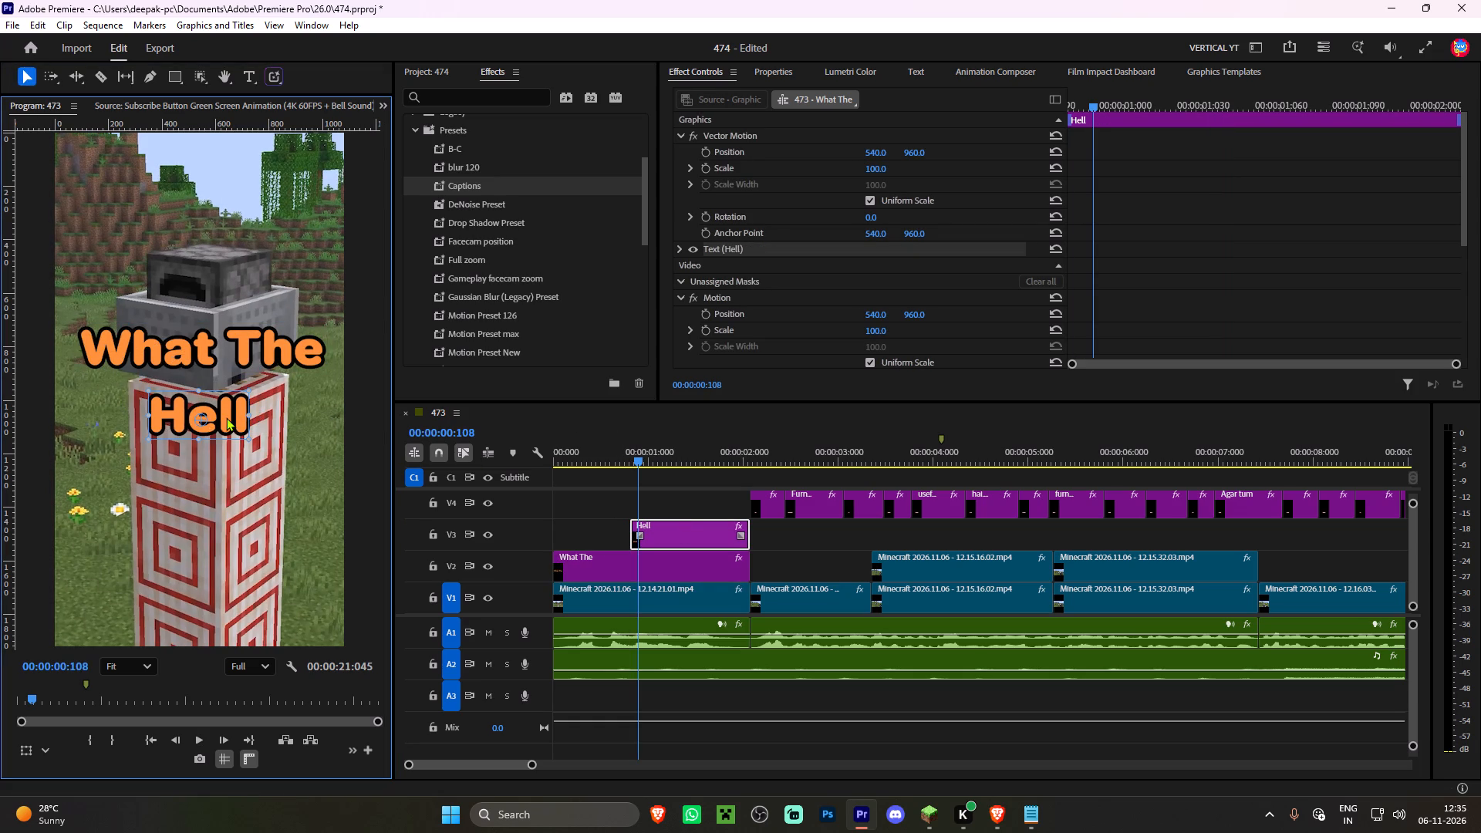
{"action": "left_click_drag", "start_coordinate": [224, 423], "coordinate": [214, 410]}
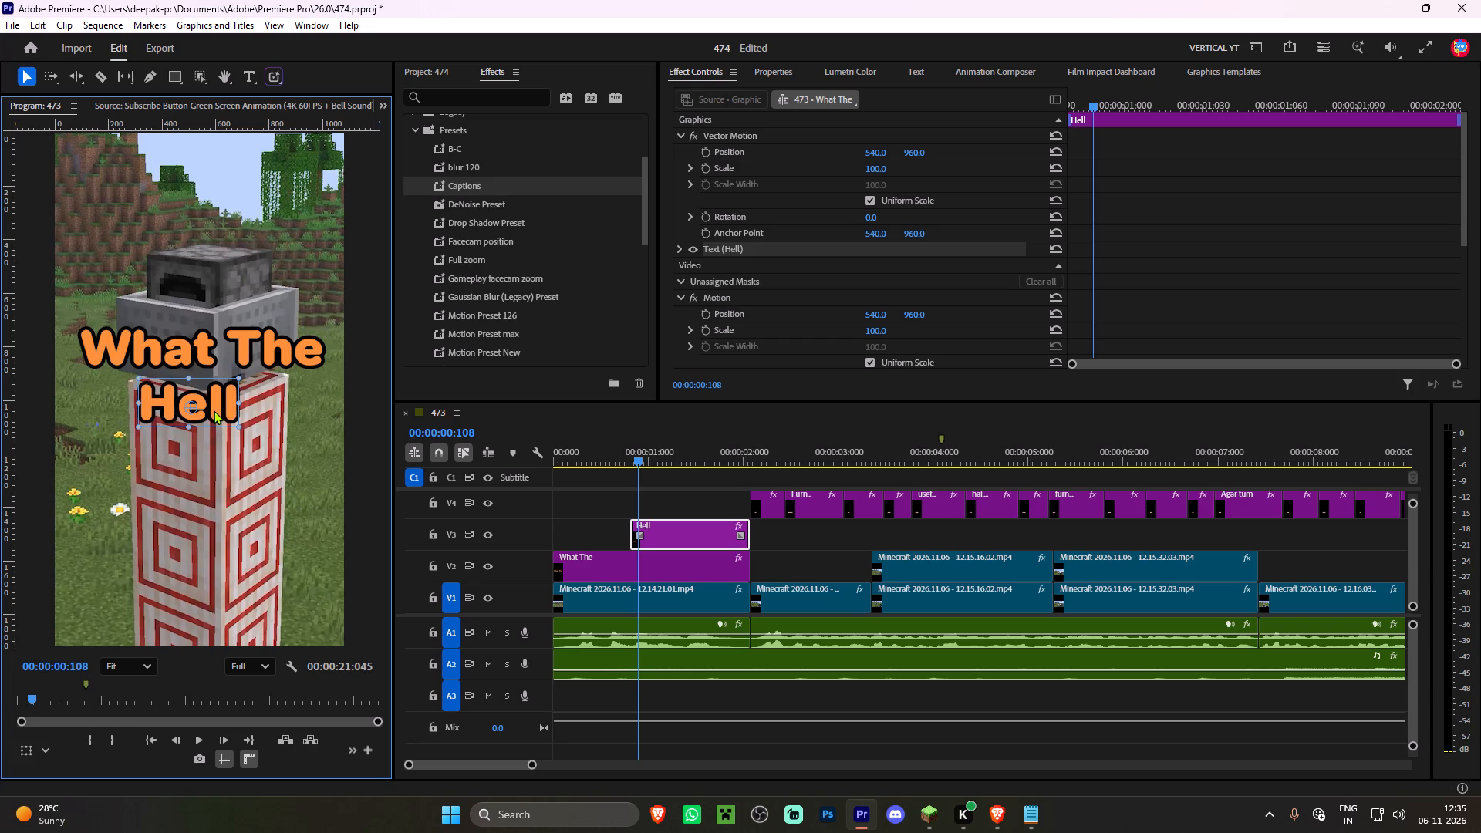
Duplicate the "Hell" clip onto V4 and trim the copy's start to 00:00:01:028.
{"action": "left_click_drag", "start_coordinate": [676, 523], "coordinate": [671, 506], "text": "alt"}
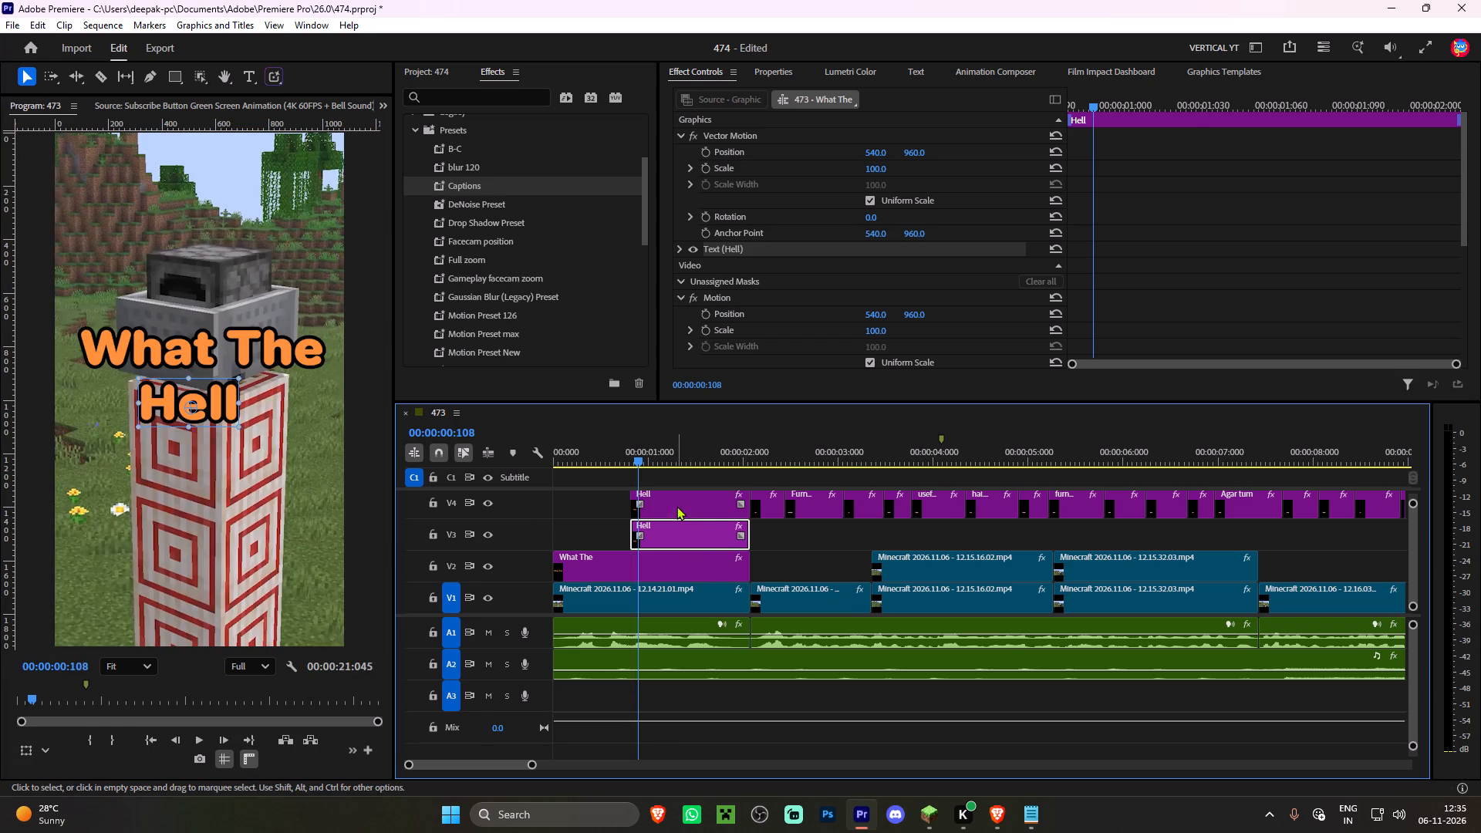
{"action": "key", "text": "space"}
{"action": "key", "text": "space"}
{"action": "left_click_drag", "start_coordinate": [634, 494], "coordinate": [649, 497]}
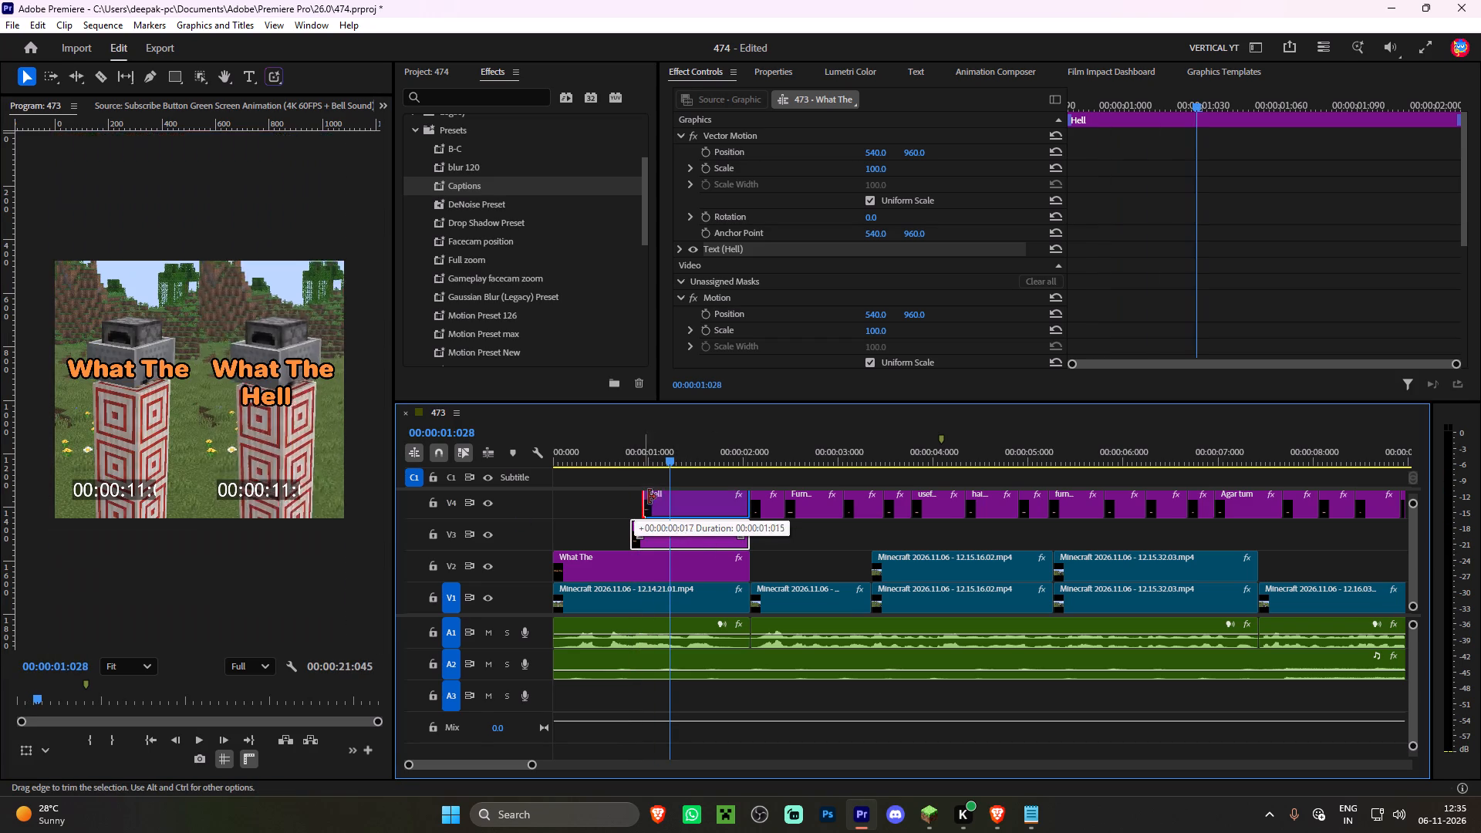
{"action": "left_click_drag", "start_coordinate": [649, 497], "coordinate": [671, 499]}
Change the V4 copy's text to "is this??" and place it as a third line beneath "Hell".
{"action": "scroll", "coordinate": [692, 509], "scroll_direction": "up", "scroll_amount": 2, "text": "ctrl"}
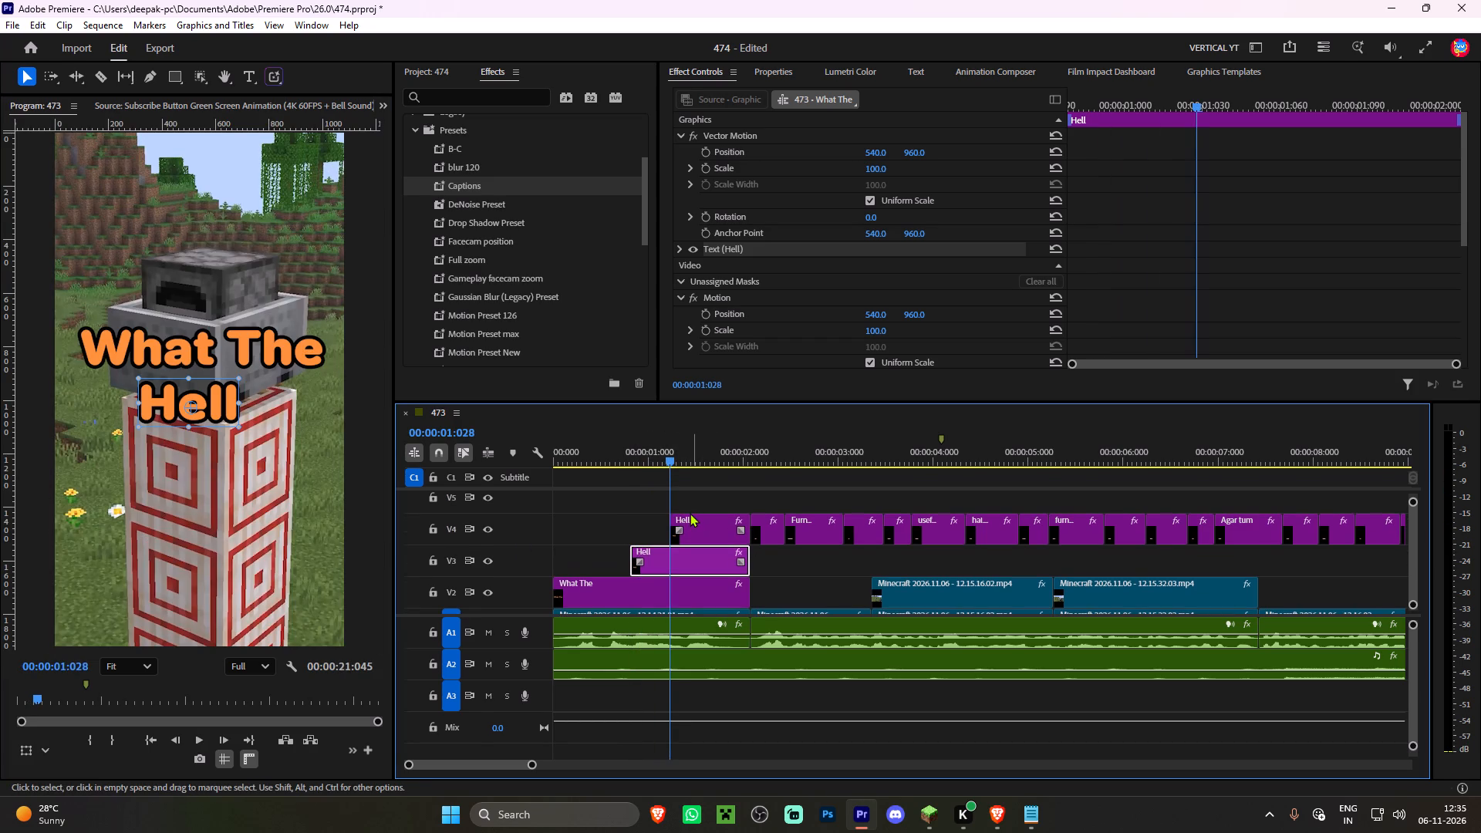
{"action": "key", "text": "space"}
{"action": "key", "text": "space"}
{"action": "left_click", "coordinate": [692, 528]}
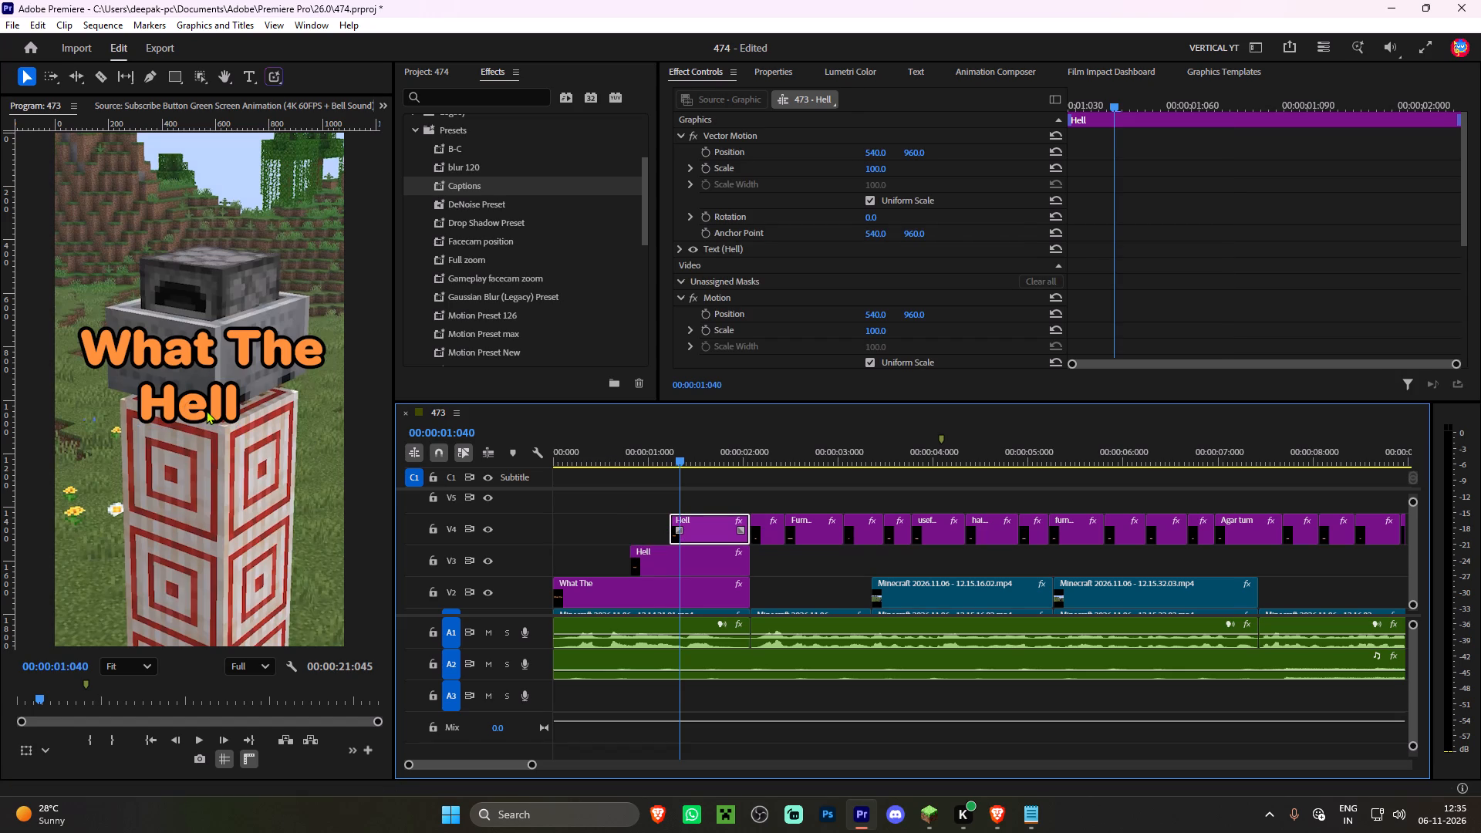
{"action": "double_click", "coordinate": [206, 410]}
{"action": "type", "text": "is this"}
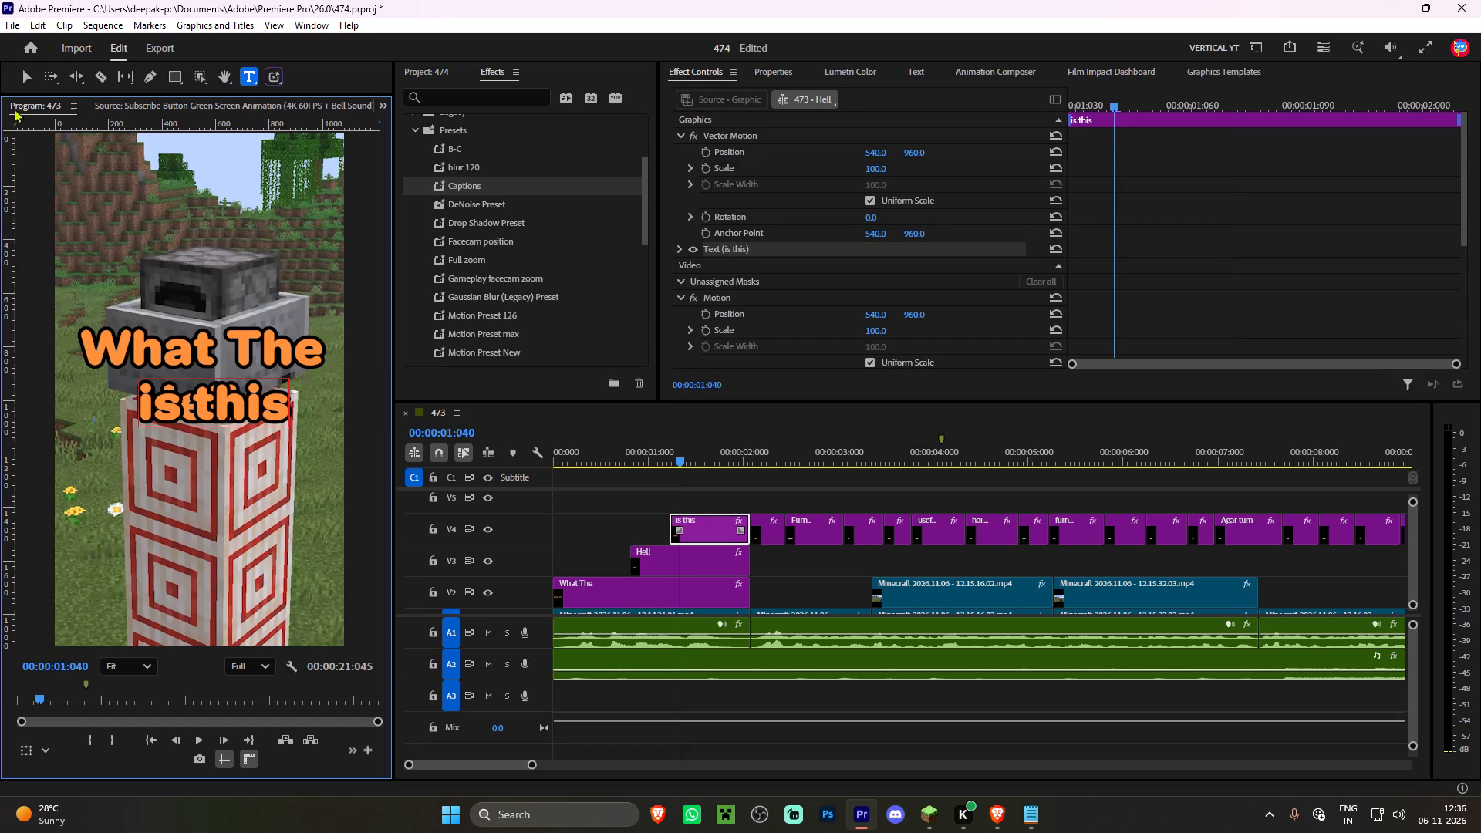
{"action": "type", "text": "??"}
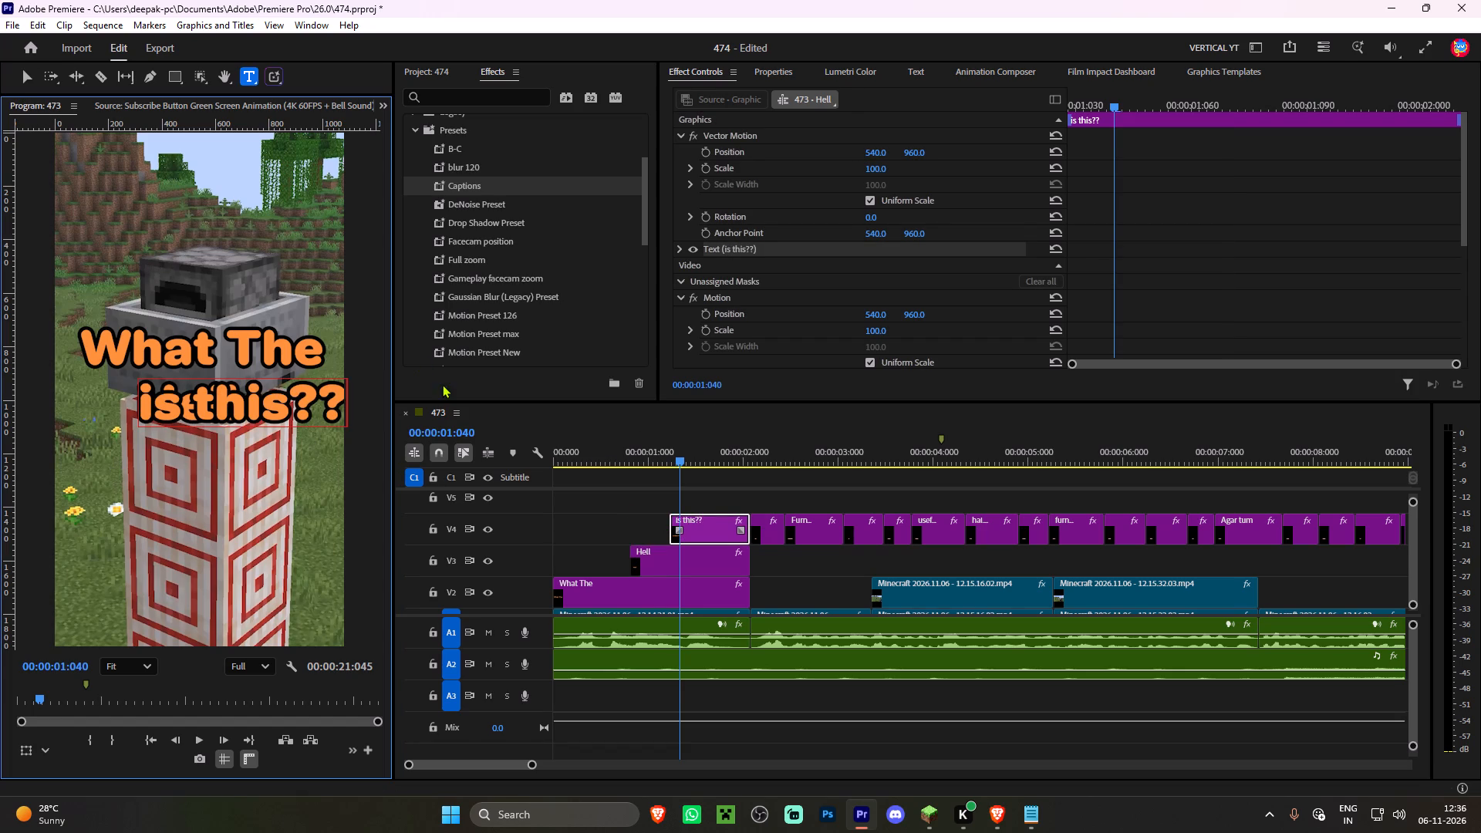
{"action": "left_click", "coordinate": [23, 75]}
{"action": "left_click_drag", "start_coordinate": [285, 410], "coordinate": [267, 459]}
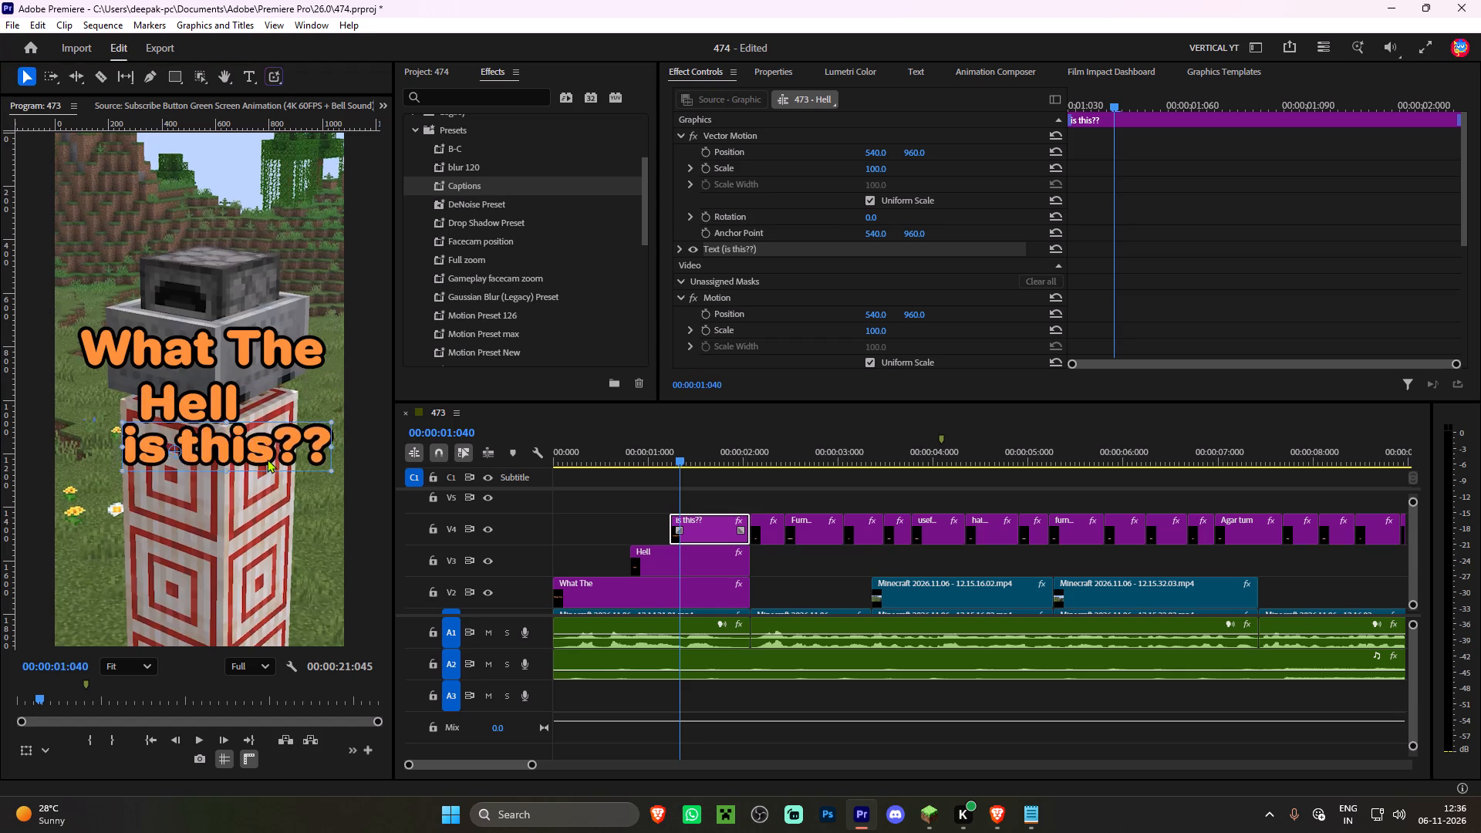
{"action": "left_click_drag", "start_coordinate": [267, 459], "coordinate": [231, 466]}
{"action": "left_click_drag", "start_coordinate": [137, 464], "coordinate": [143, 464]}
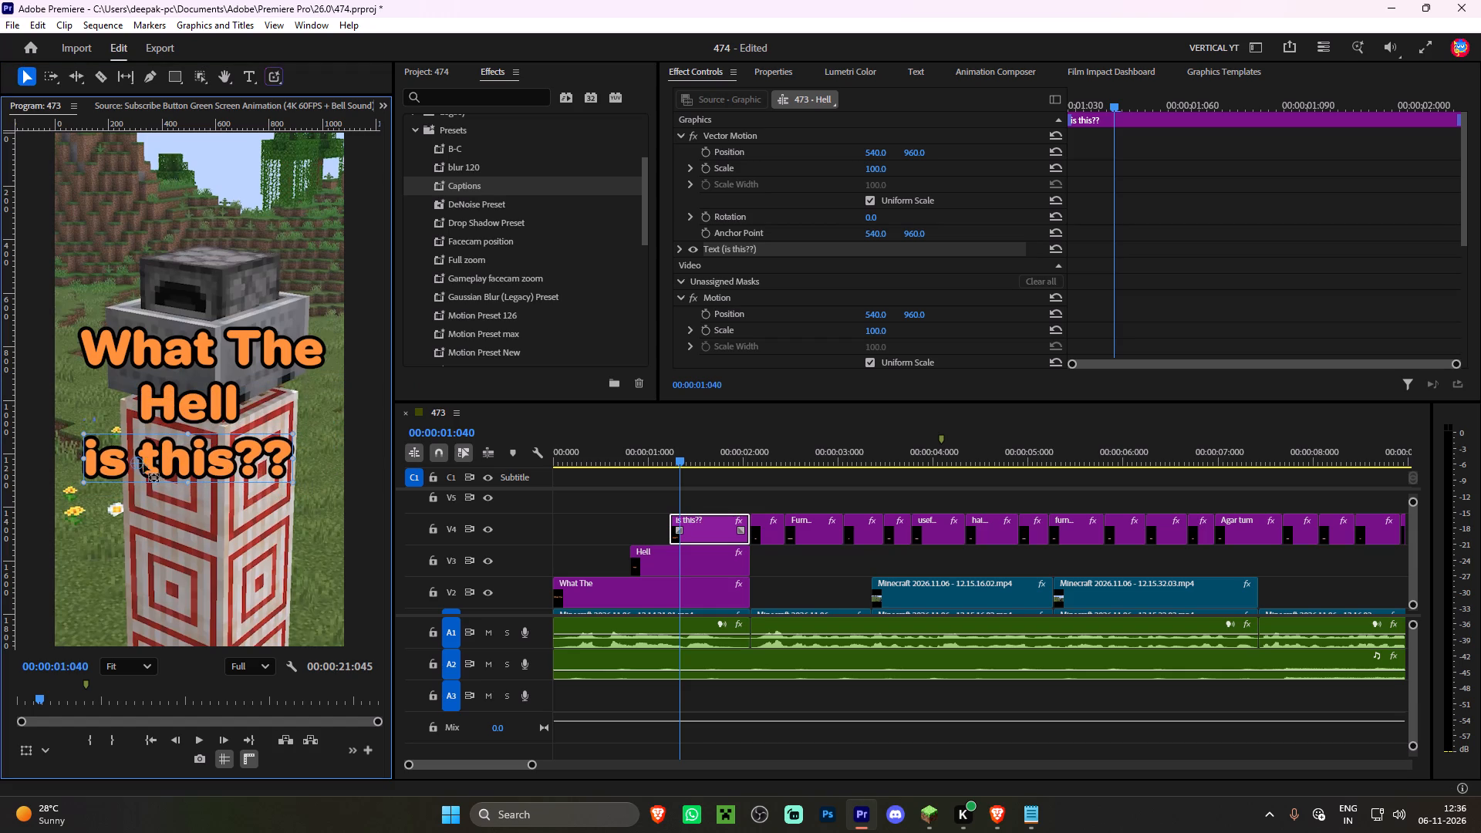
{"action": "left_click_drag", "start_coordinate": [143, 464], "coordinate": [177, 461]}
{"action": "left_click_drag", "start_coordinate": [216, 459], "coordinate": [219, 459]}
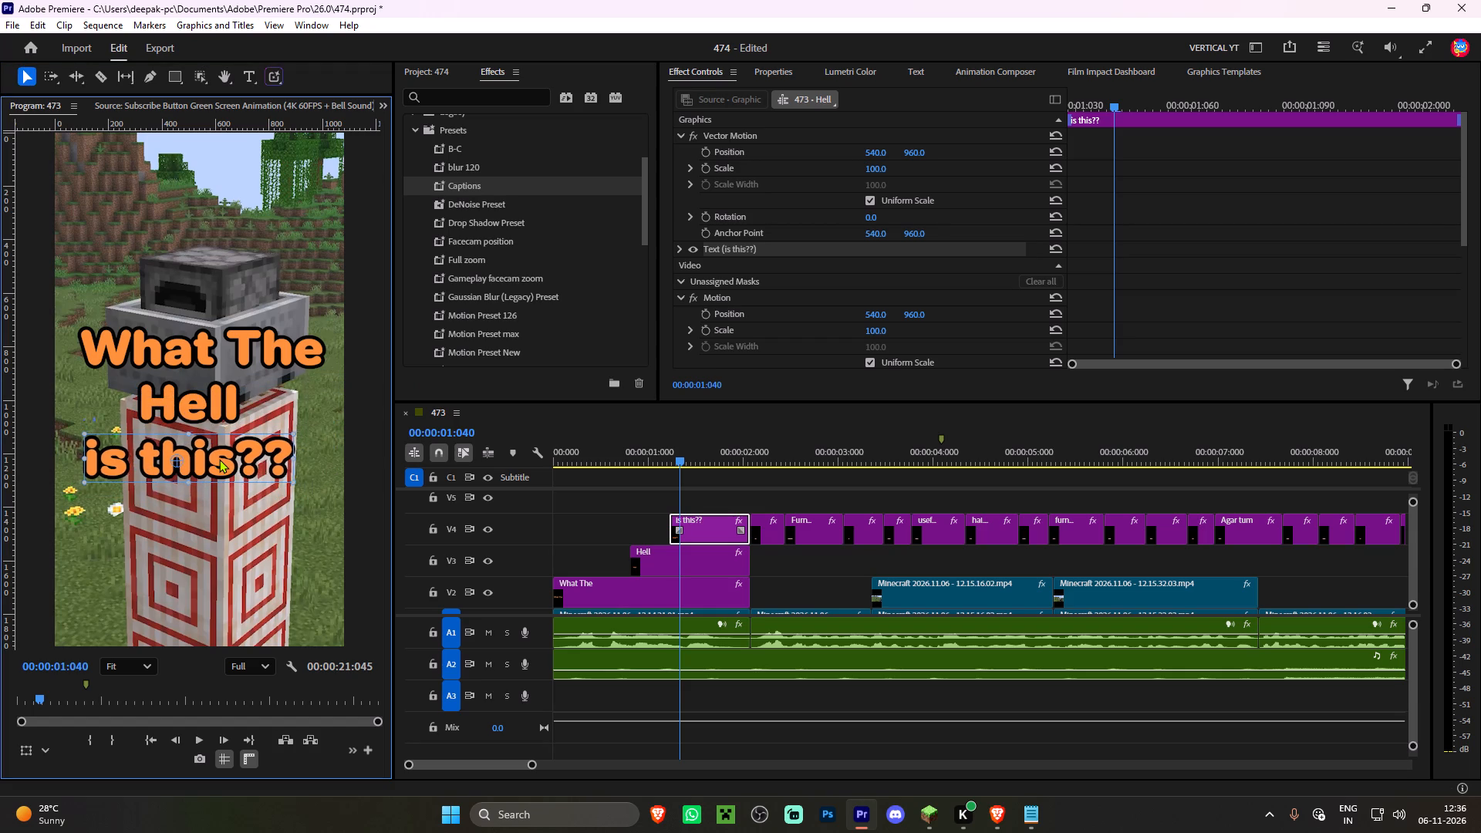
{"action": "left_click_drag", "start_coordinate": [219, 459], "coordinate": [224, 459]}
Center the "is this??", "Hell" and "What The" titles horizontally in the video frame and play back the opening.
{"action": "right_click", "coordinate": [224, 459]}
{"action": "left_click", "coordinate": [286, 579]}
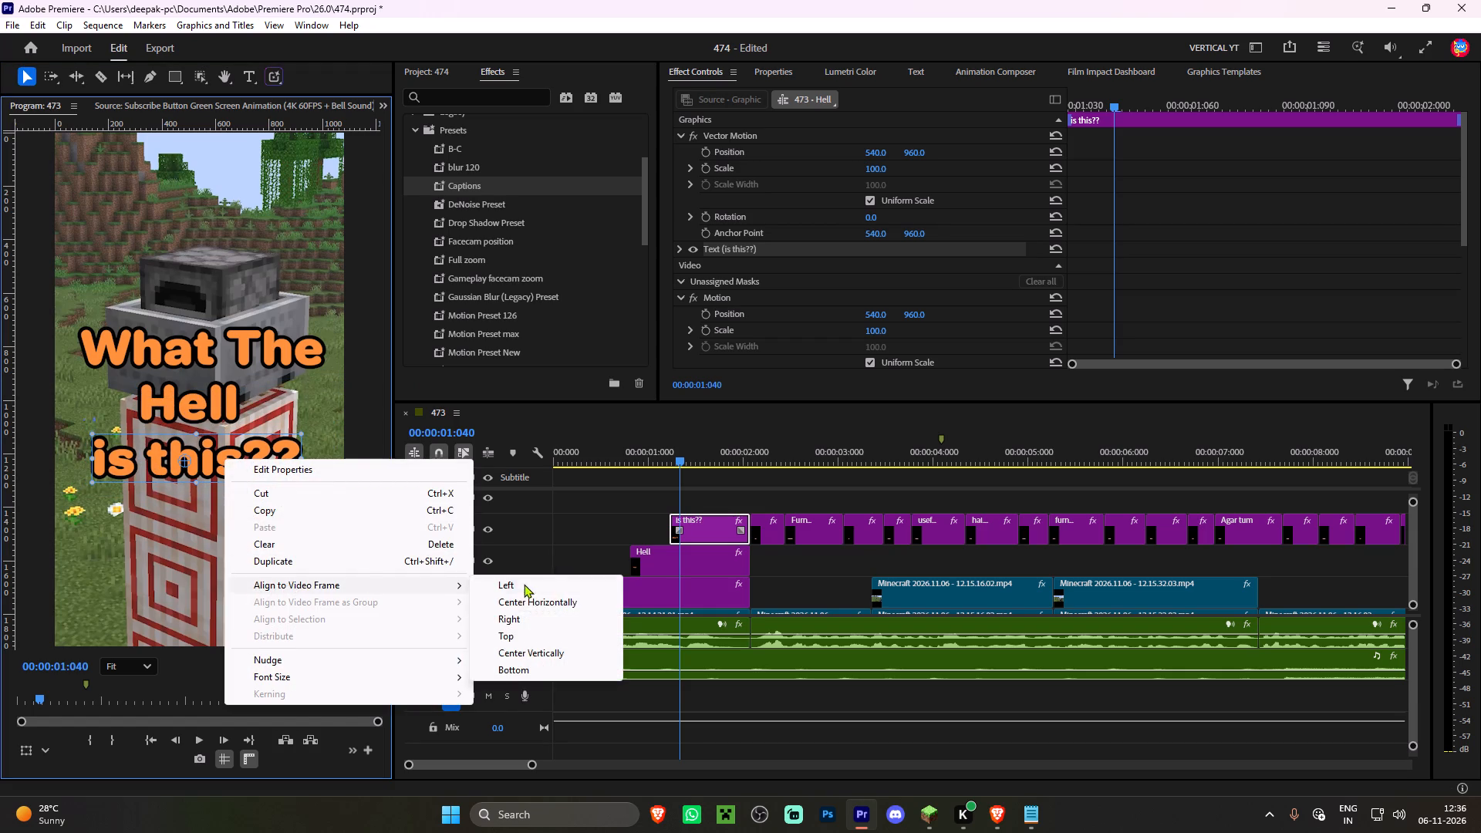
{"action": "left_click", "coordinate": [527, 603]}
{"action": "left_click", "coordinate": [213, 396]}
{"action": "right_click", "coordinate": [213, 406]}
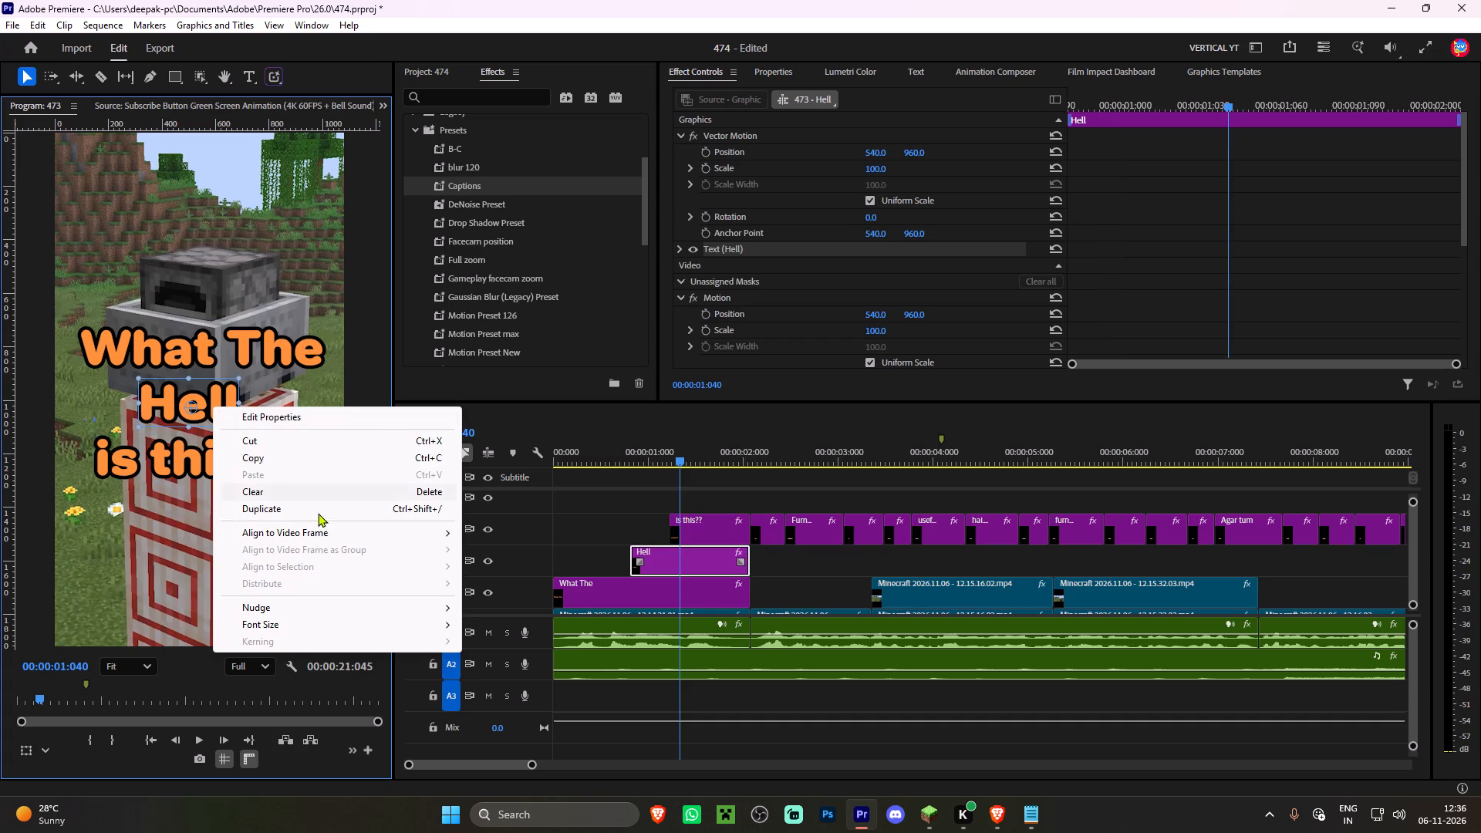
{"action": "left_click", "coordinate": [320, 533]}
{"action": "left_click", "coordinate": [495, 545]}
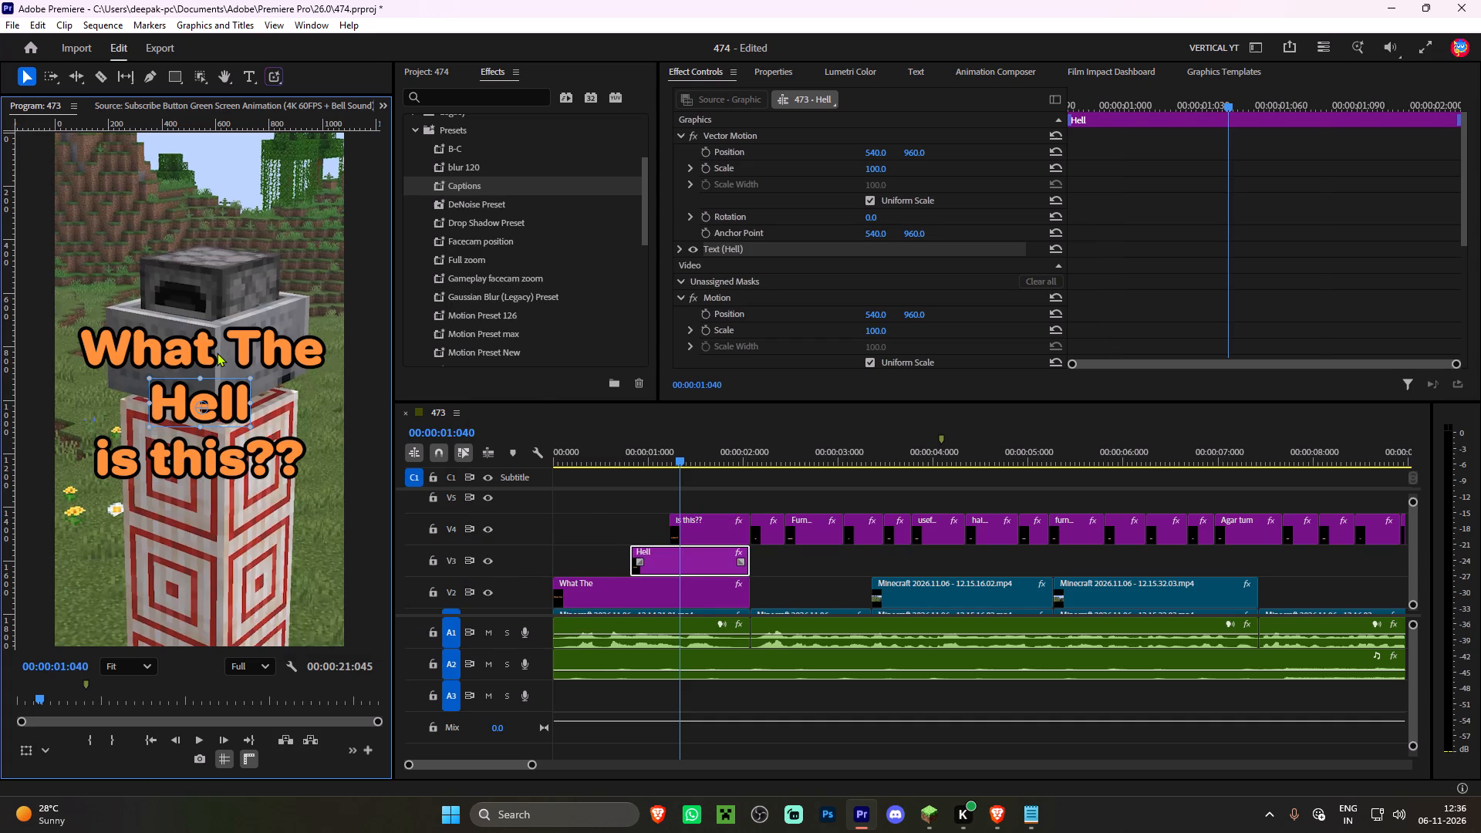
{"action": "left_click", "coordinate": [217, 352]}
{"action": "right_click", "coordinate": [217, 352]}
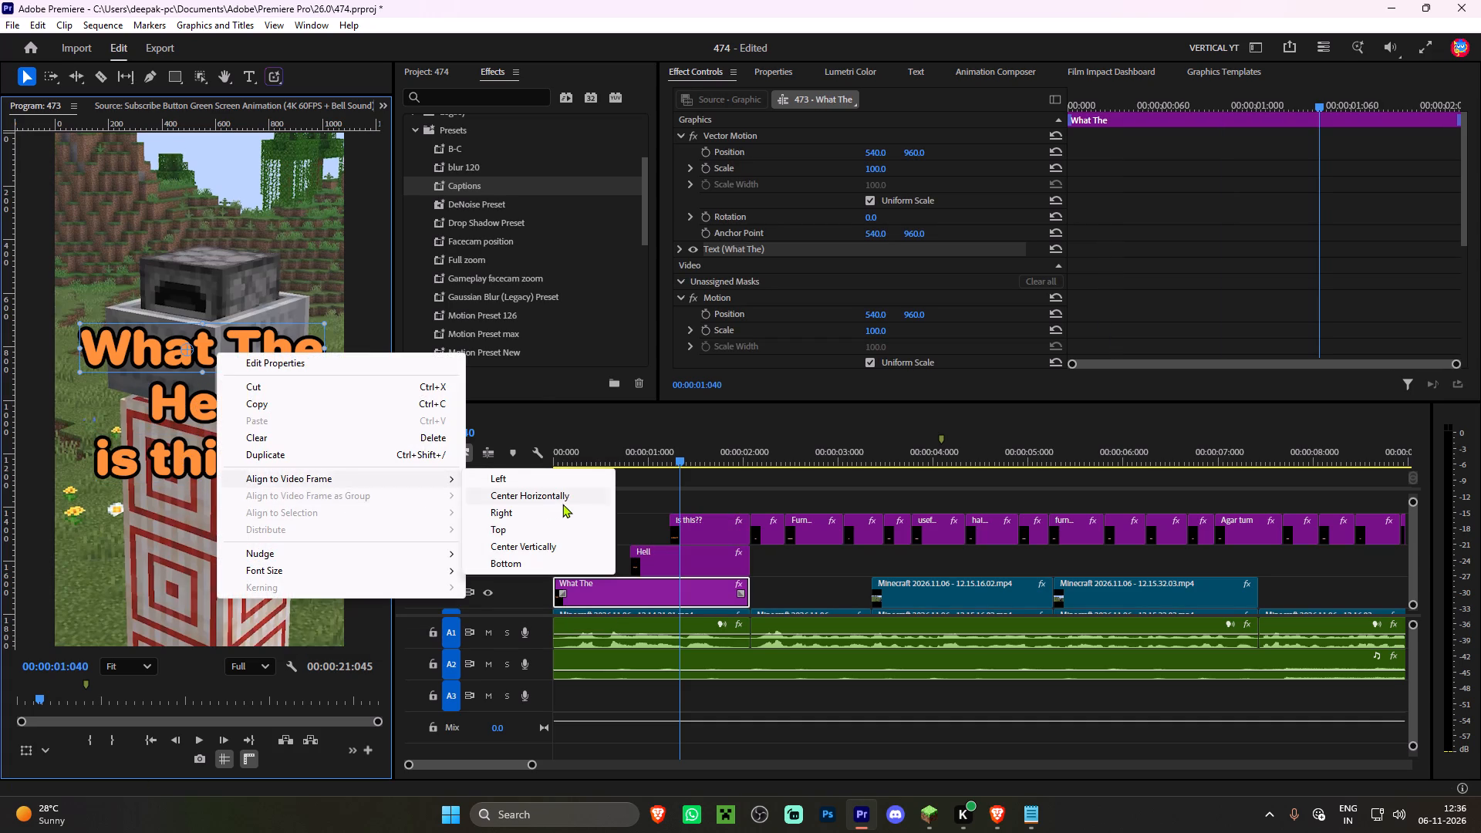
{"action": "left_click", "coordinate": [535, 499]}
{"action": "left_click_drag", "start_coordinate": [649, 450], "coordinate": [353, 444]}
{"action": "key", "text": "space"}
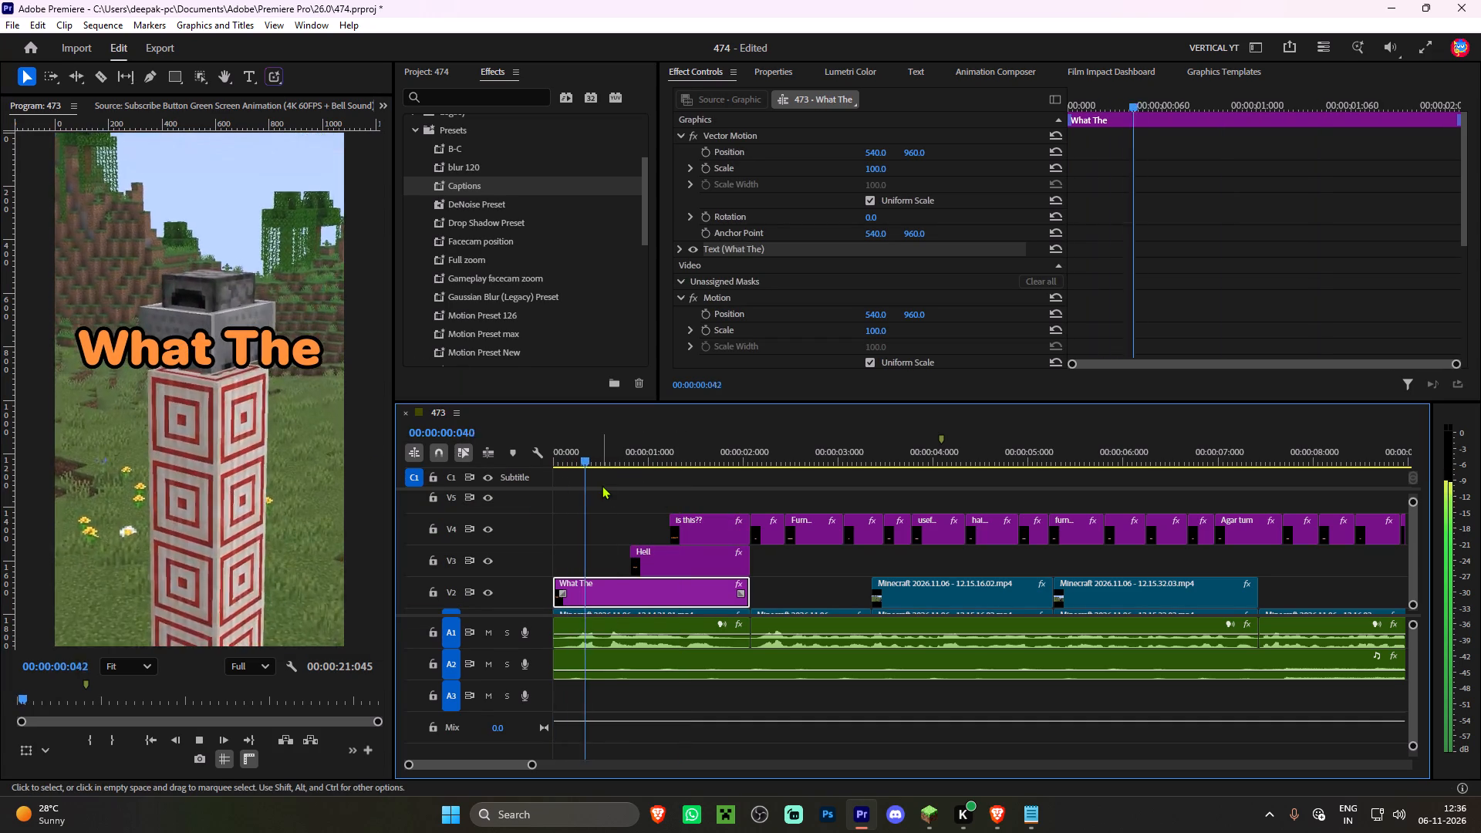
{"action": "scroll", "coordinate": [602, 485], "scroll_direction": "down", "scroll_amount": 5, "text": "alt"}
{"action": "key", "text": "space"}
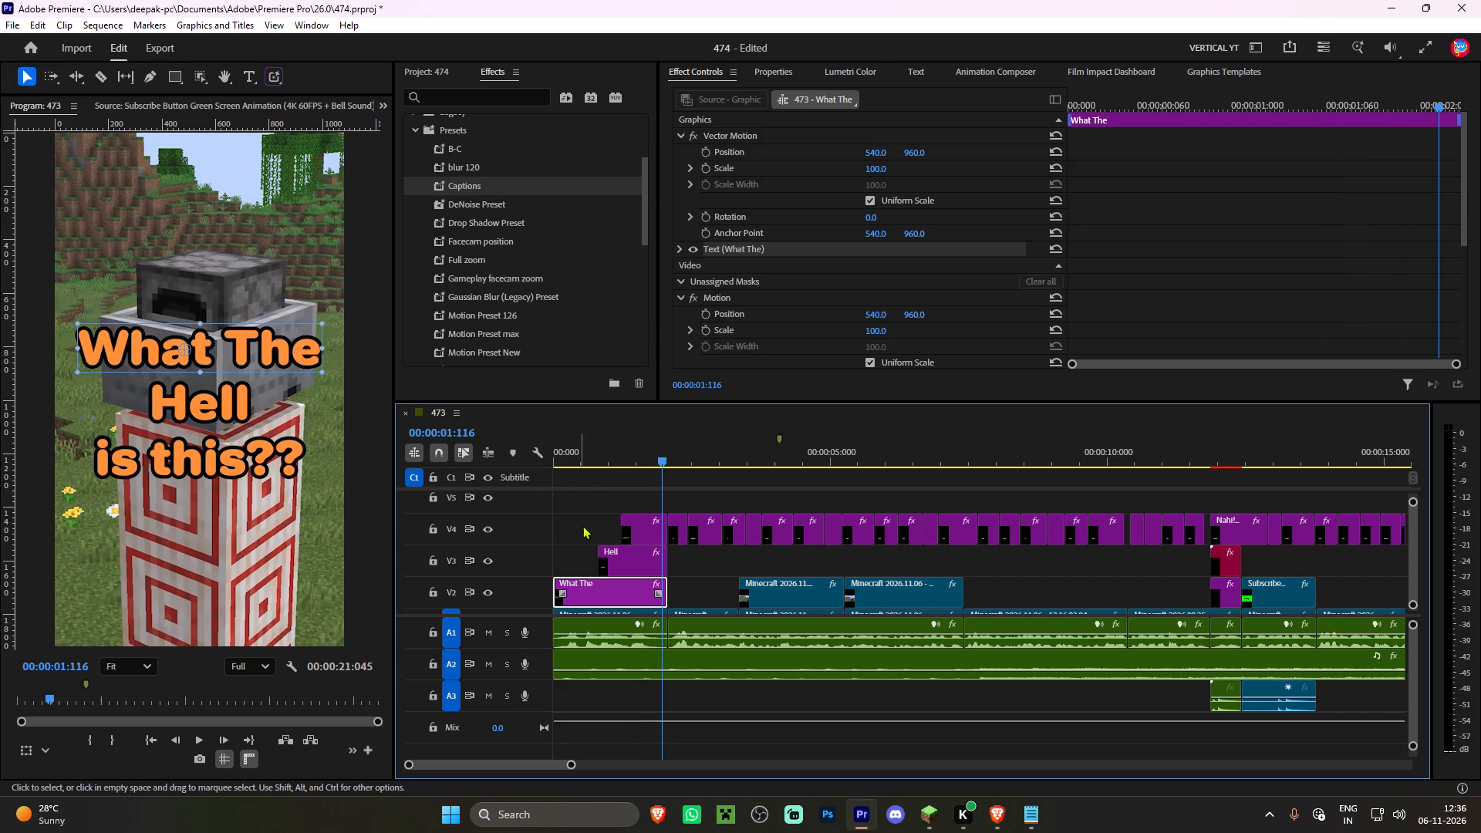
Trim the start of the "What The" title on V2 to about 0.3 s into the sequence and play back the opening.
{"action": "left_click_drag", "start_coordinate": [583, 450], "coordinate": [419, 420]}
{"action": "key", "text": "space"}
{"action": "scroll", "coordinate": [528, 479], "scroll_direction": "down", "scroll_amount": 7, "text": "ctrl"}
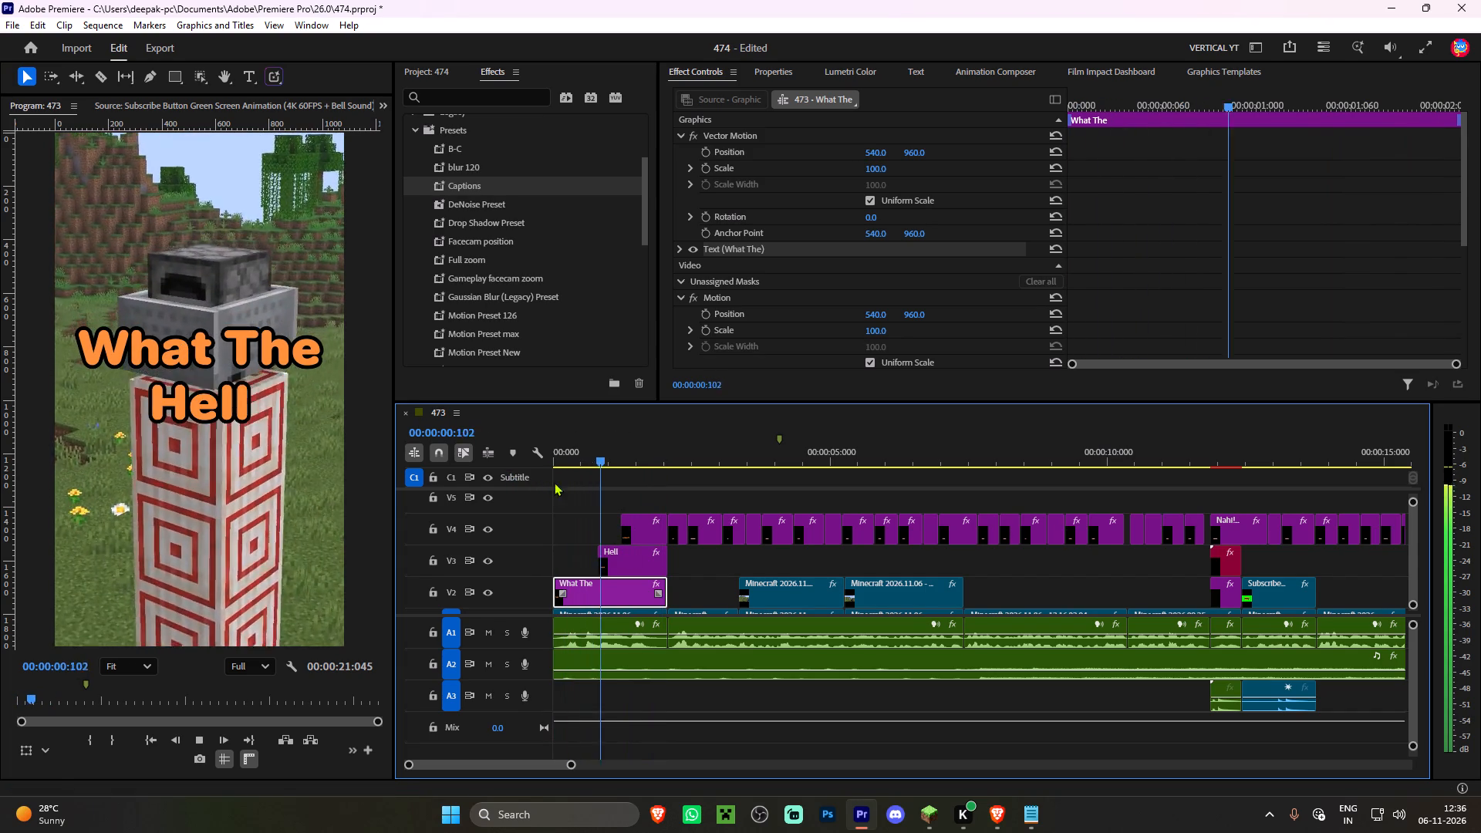
{"action": "key", "text": "space"}
{"action": "left_click_drag", "start_coordinate": [584, 459], "coordinate": [468, 450]}
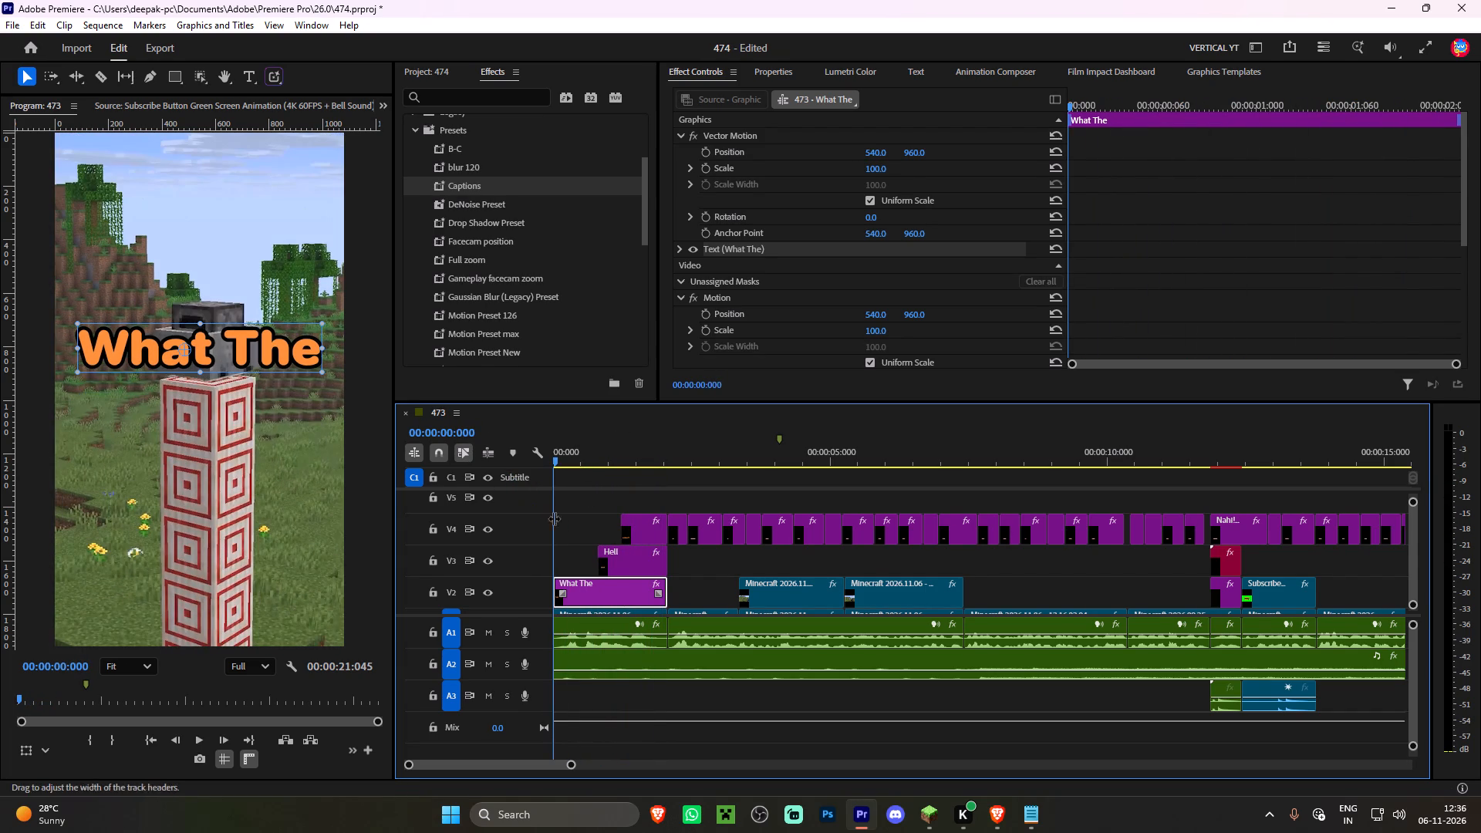
{"action": "scroll", "coordinate": [569, 519], "scroll_direction": "up", "scroll_amount": 7, "text": "alt"}
{"action": "left_click", "coordinate": [589, 531], "text": "ctrl"}
{"action": "scroll", "coordinate": [588, 528], "scroll_direction": "down", "scroll_amount": 6, "text": "ctrl"}
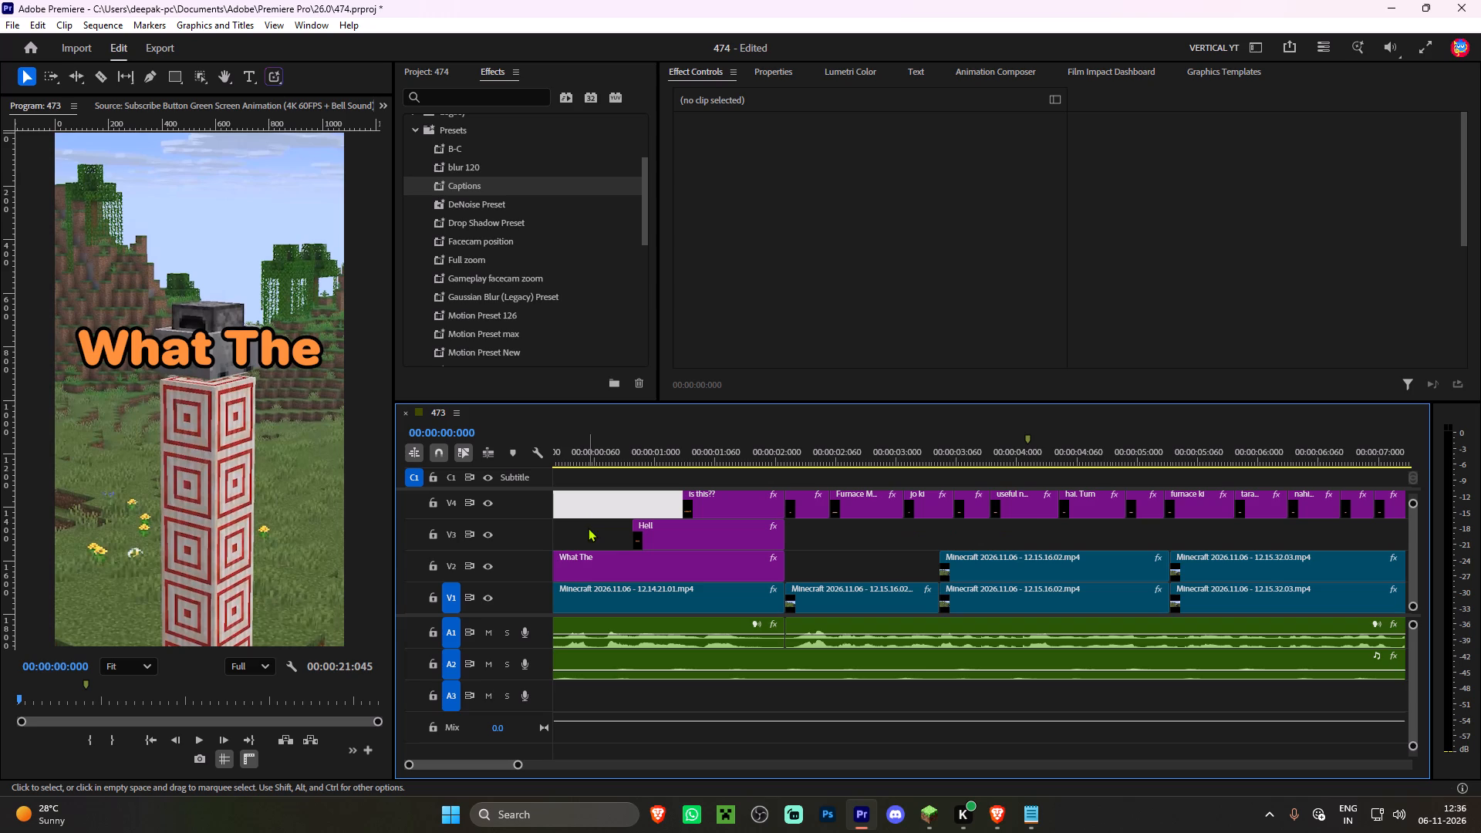
{"action": "scroll", "coordinate": [590, 575], "scroll_direction": "up", "scroll_amount": 6}
{"action": "left_click_drag", "start_coordinate": [557, 557], "coordinate": [558, 557]}
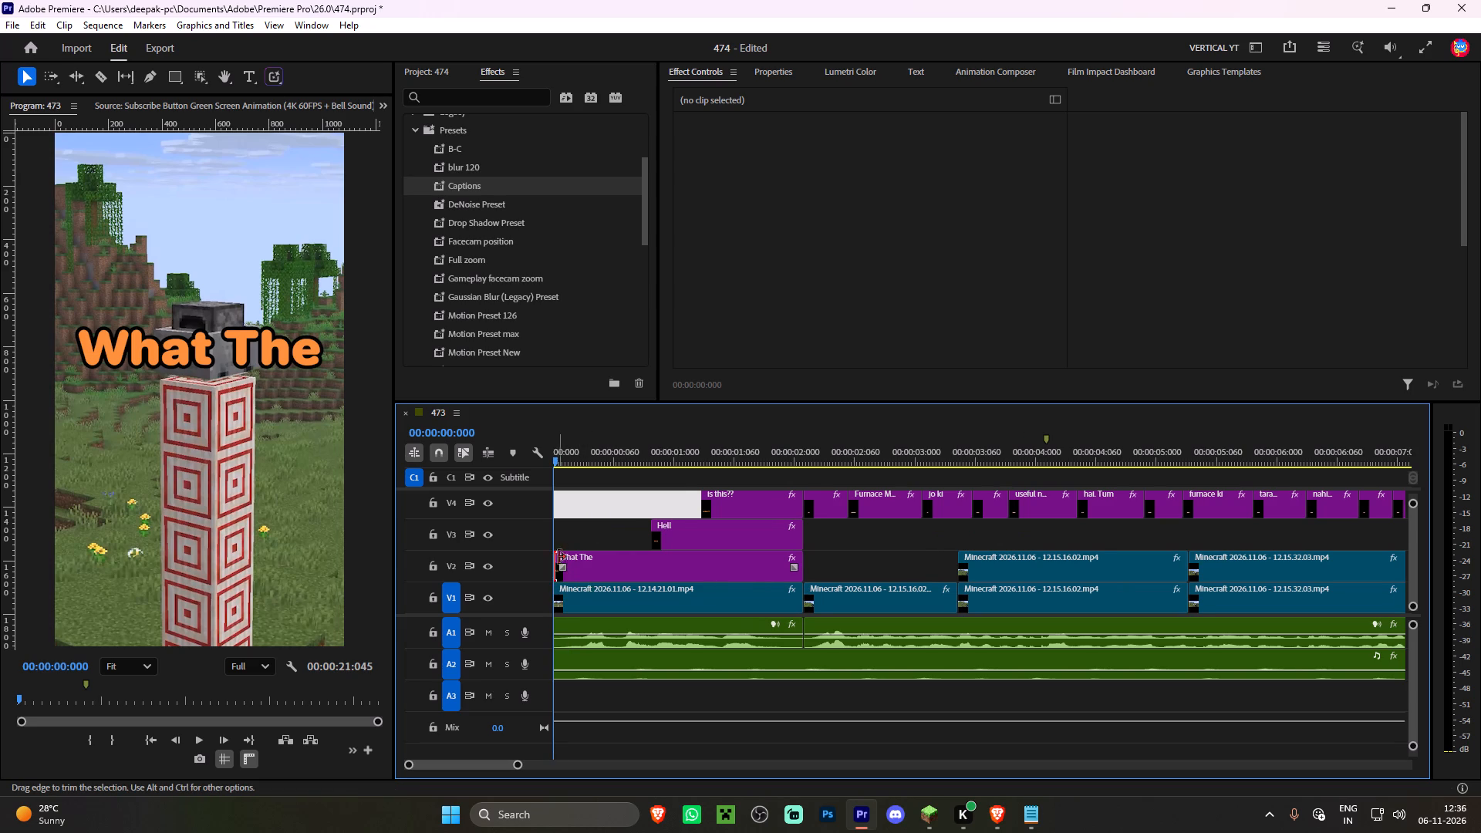
{"action": "left_click_drag", "start_coordinate": [558, 557], "coordinate": [592, 557]}
{"action": "left_click_drag", "start_coordinate": [570, 448], "coordinate": [485, 456]}
{"action": "key", "text": "space"}
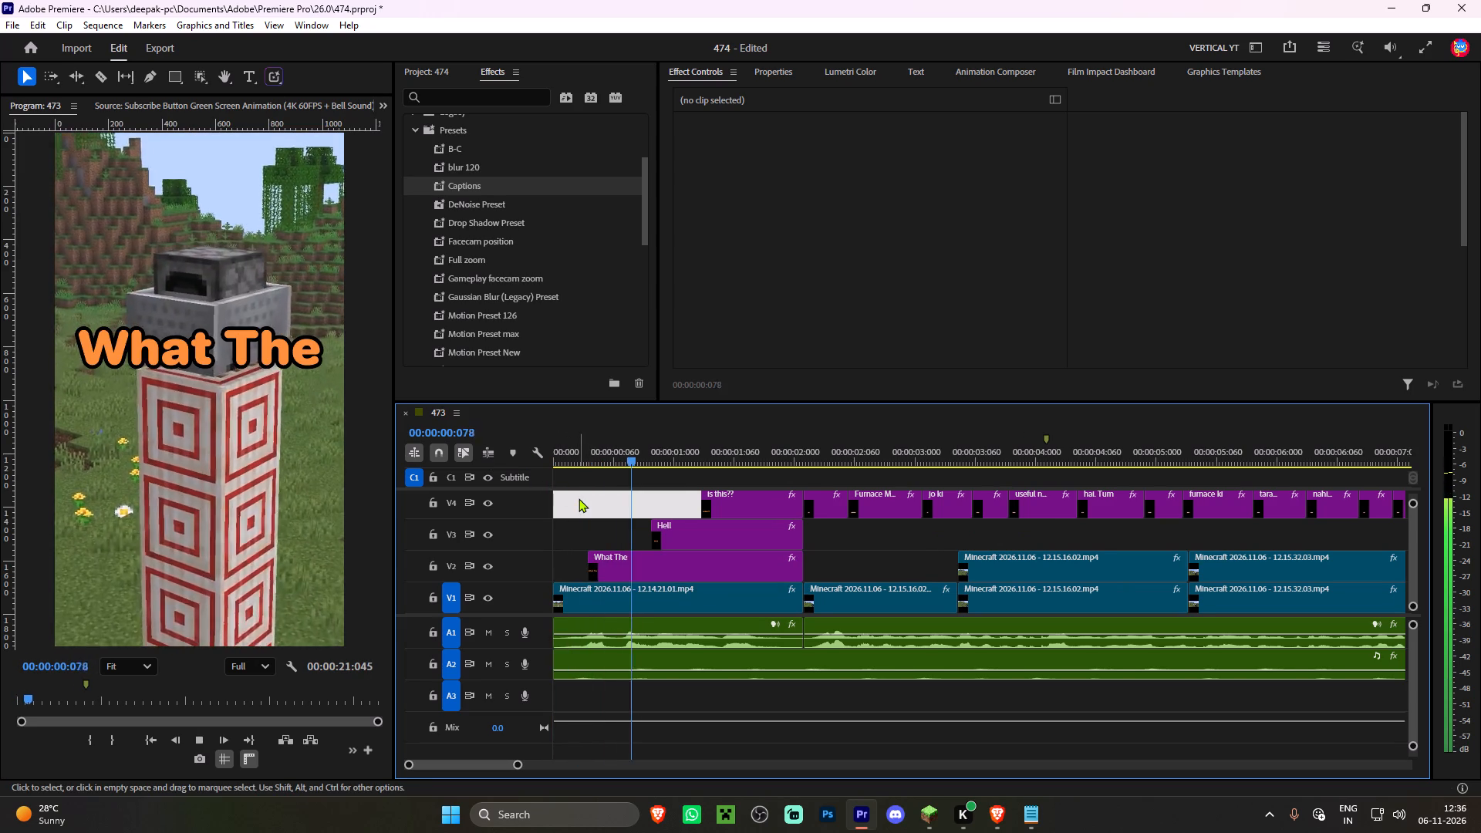
{"action": "key", "text": "space"}
{"action": "key", "text": "space"}
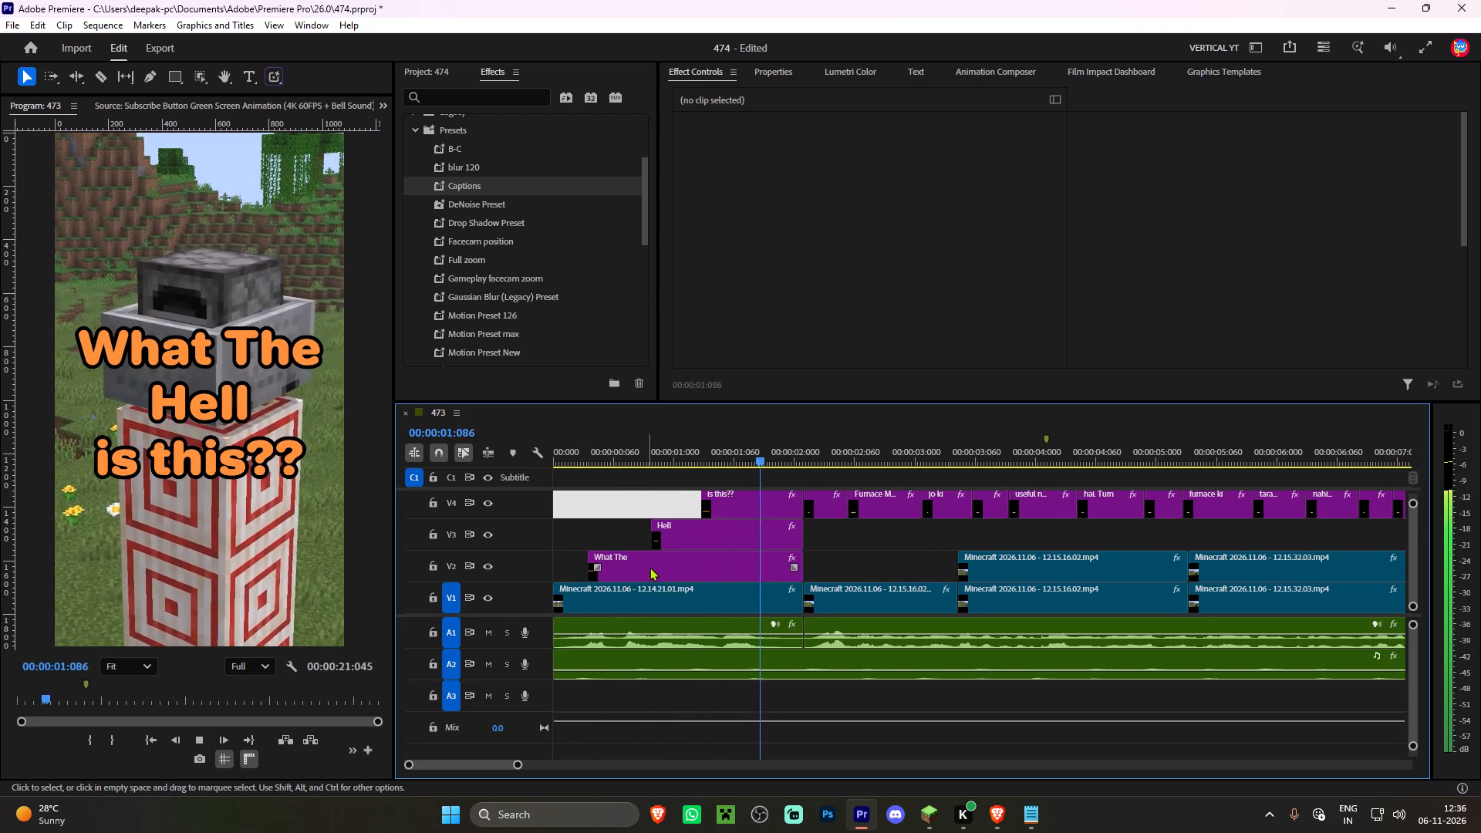
{"action": "key", "text": "space"}
Move the "What The" title up near the top of the frame, above the furnace, and play back the opening.
{"action": "left_click", "coordinate": [680, 550]}
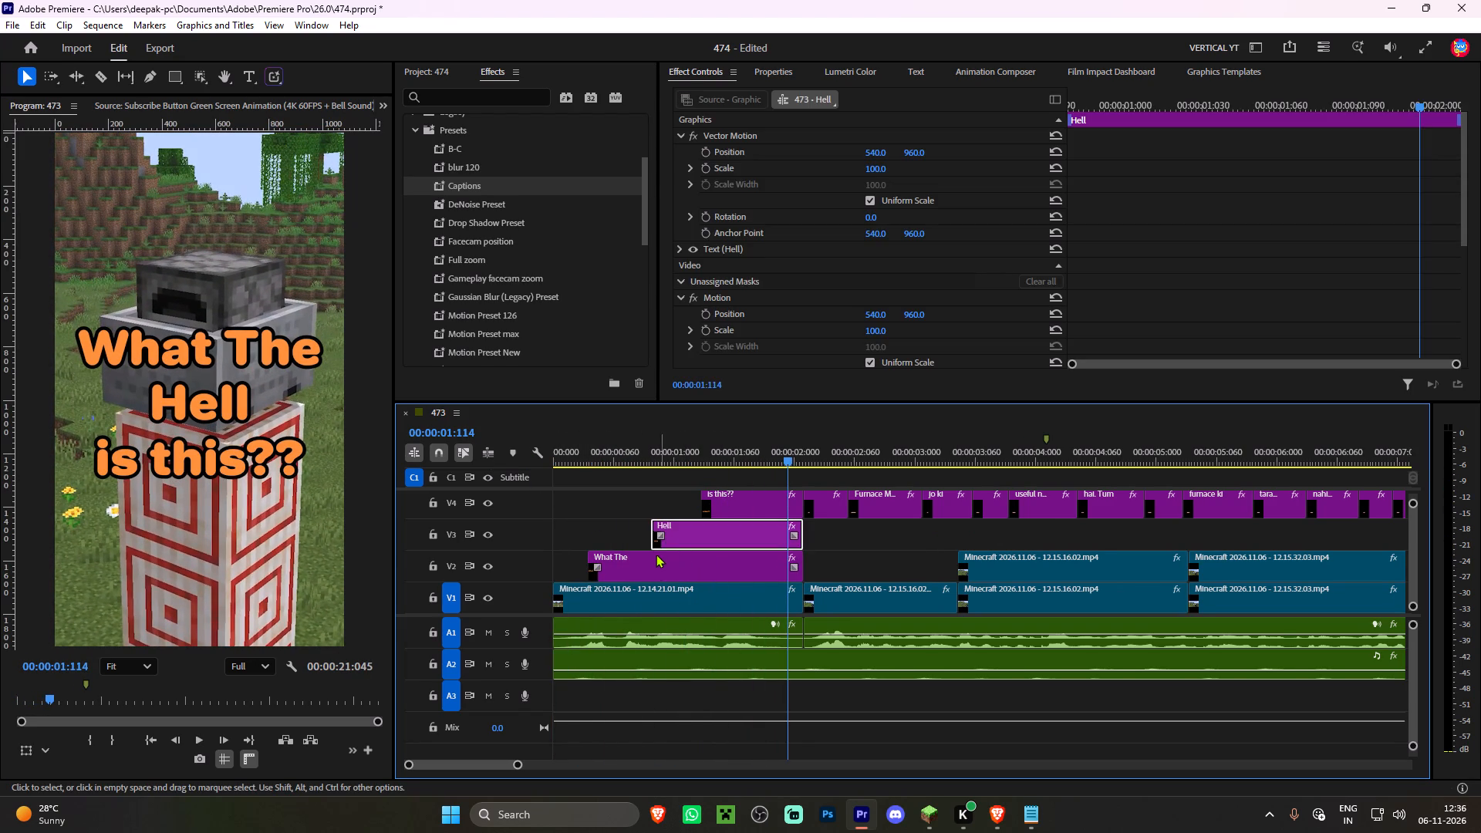
{"action": "left_click", "coordinate": [653, 555]}
{"action": "double_click", "coordinate": [230, 345]}
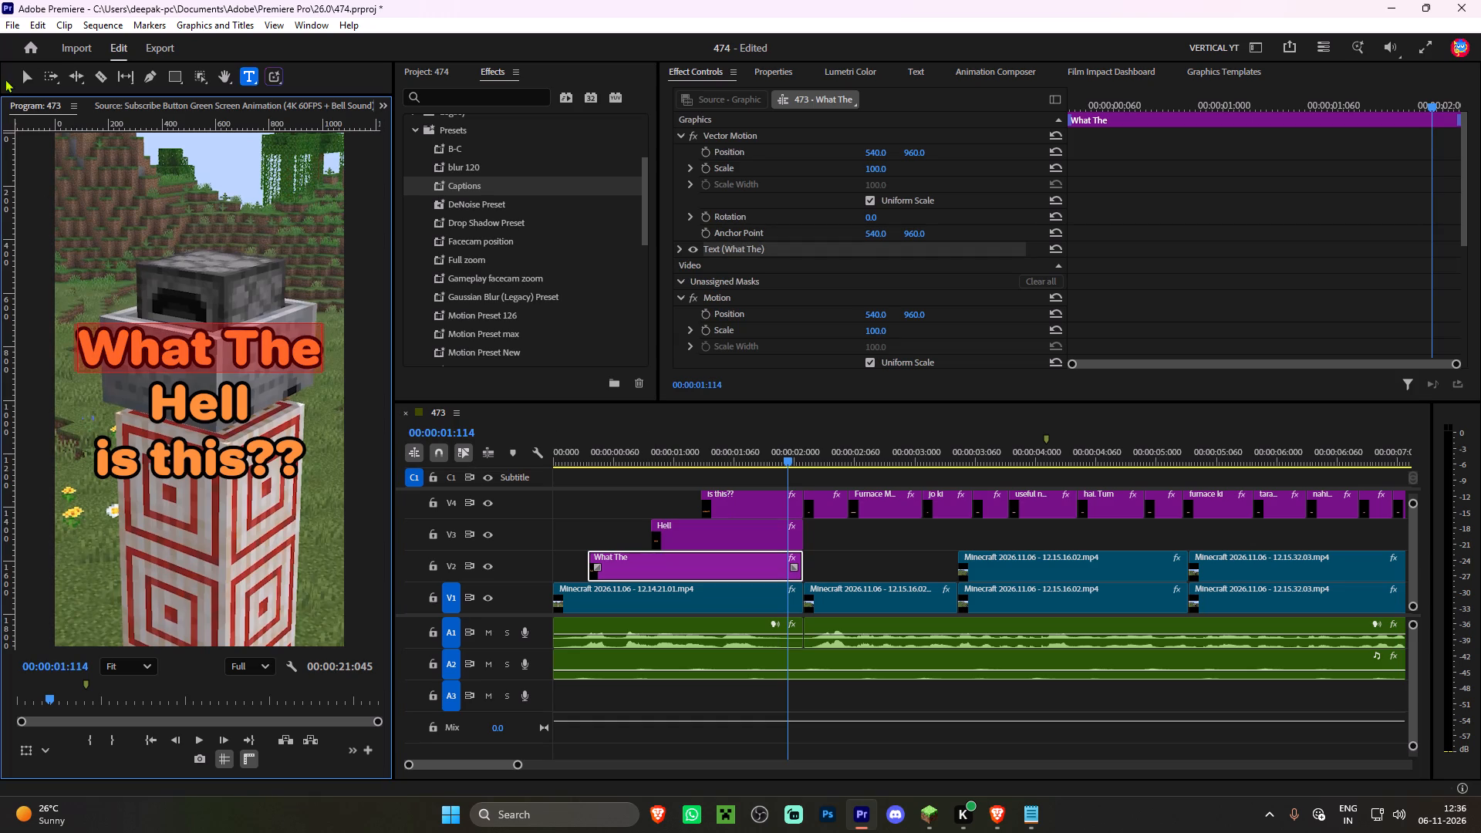
{"action": "left_click", "coordinate": [23, 72]}
{"action": "left_click_drag", "start_coordinate": [229, 339], "coordinate": [226, 198]}
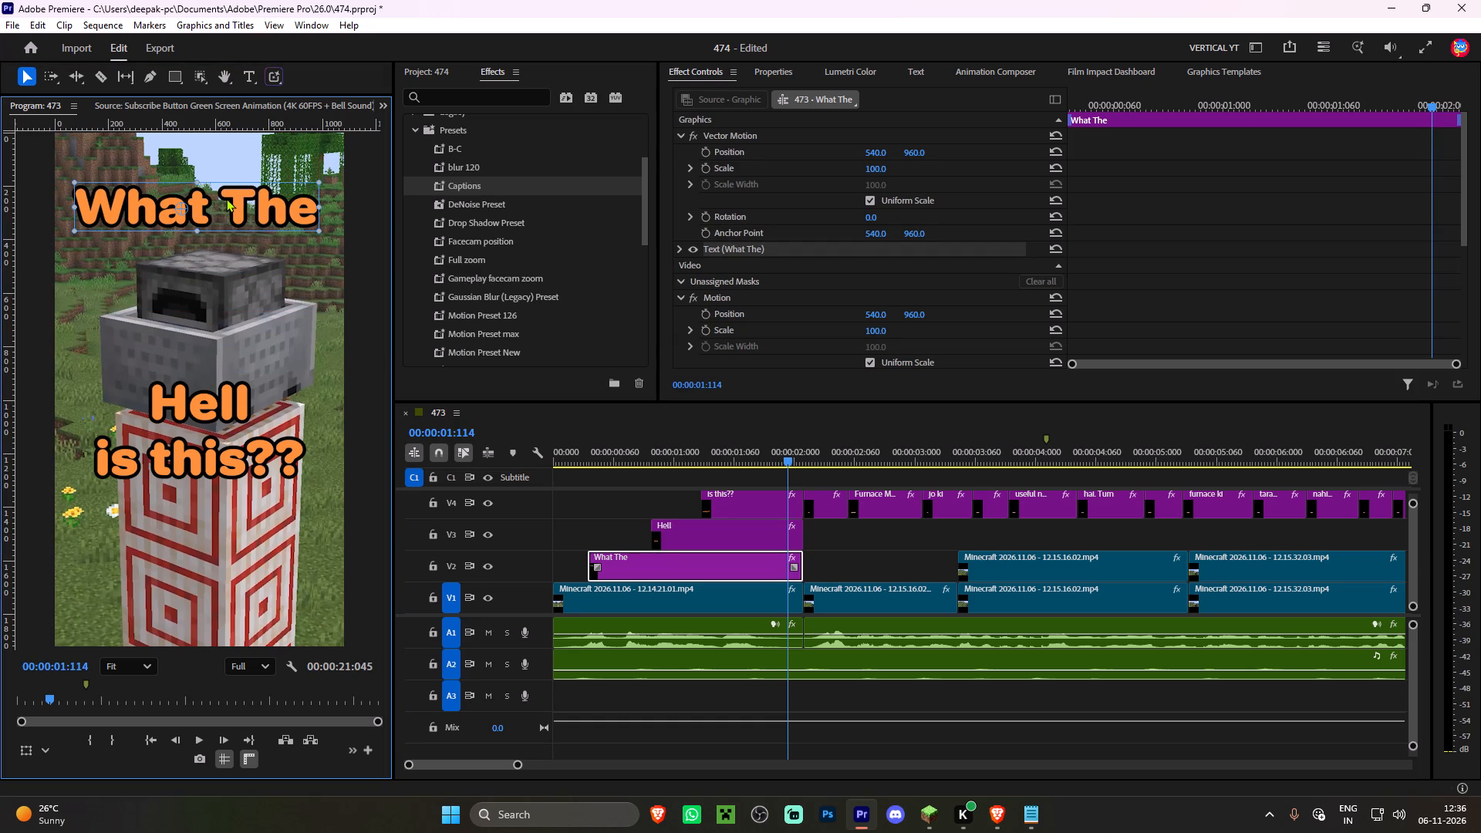
{"action": "left_click_drag", "start_coordinate": [226, 198], "coordinate": [226, 194]}
{"action": "left_click_drag", "start_coordinate": [567, 442], "coordinate": [487, 453]}
{"action": "key", "text": "space"}
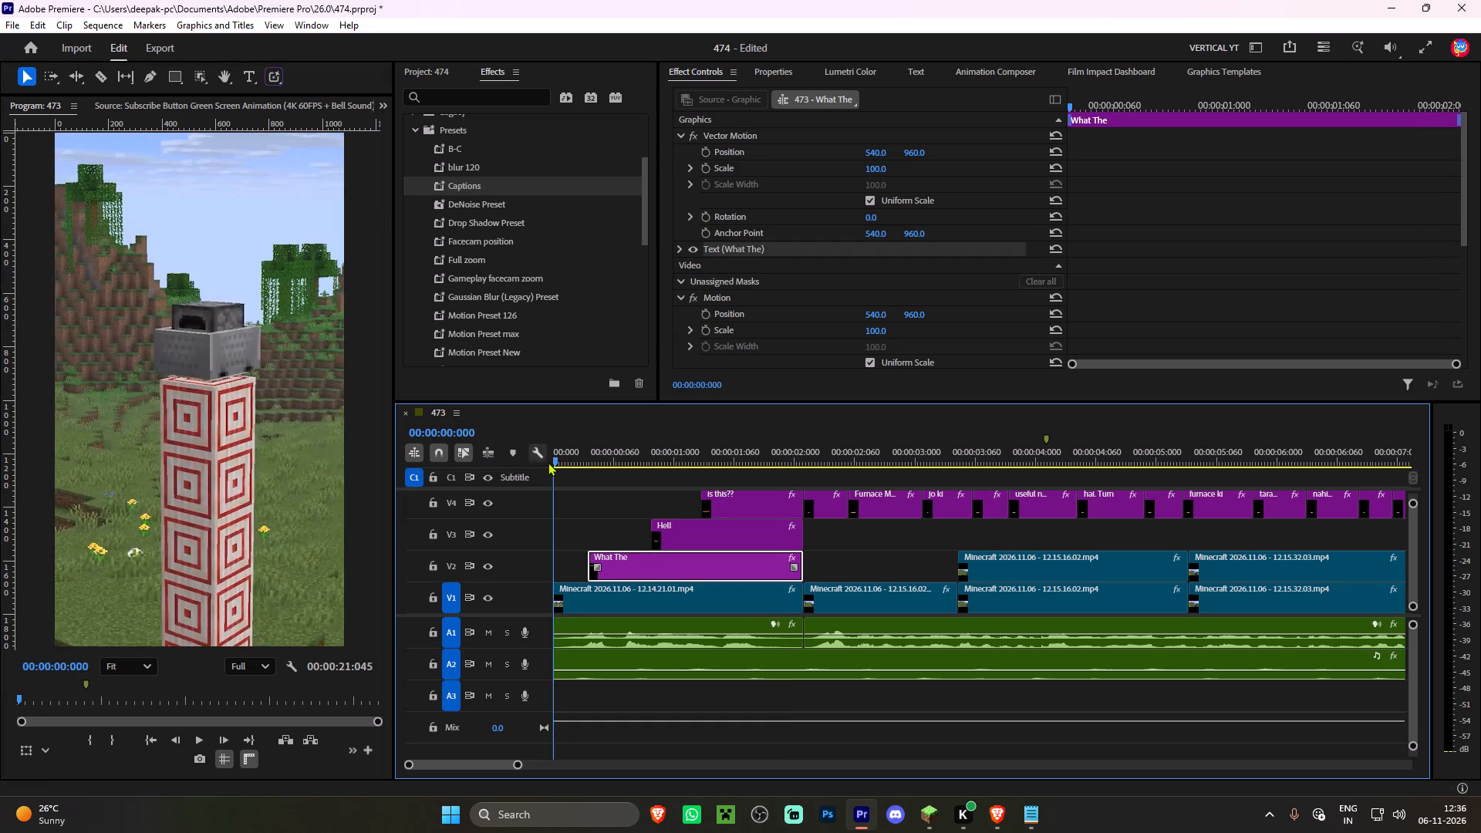
{"action": "key", "text": "space"}
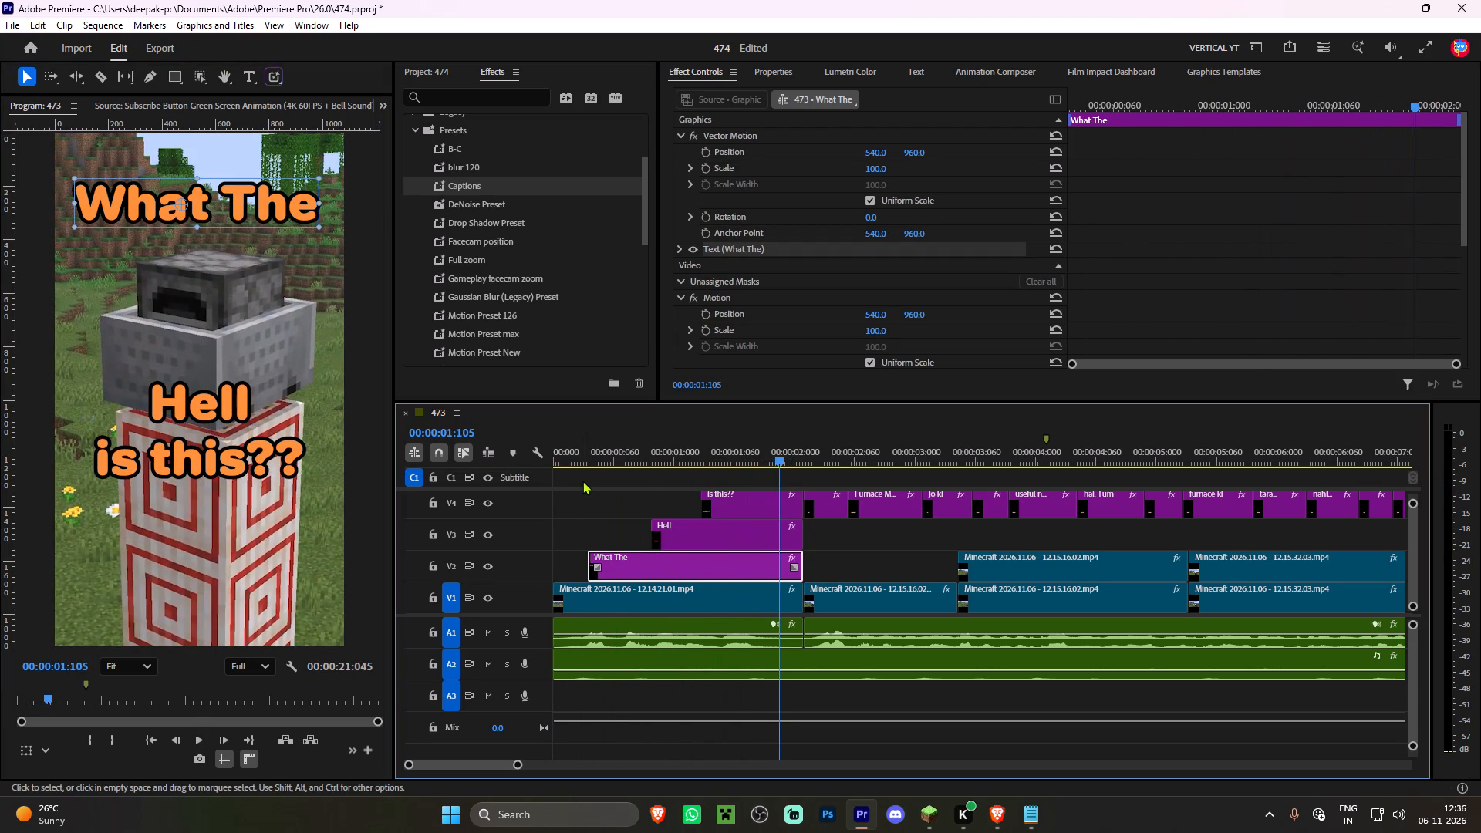
Move the "Hell" and "is this??" titles up as stacked lines directly beneath "What The" and play back the result.
{"action": "double_click", "coordinate": [194, 406]}
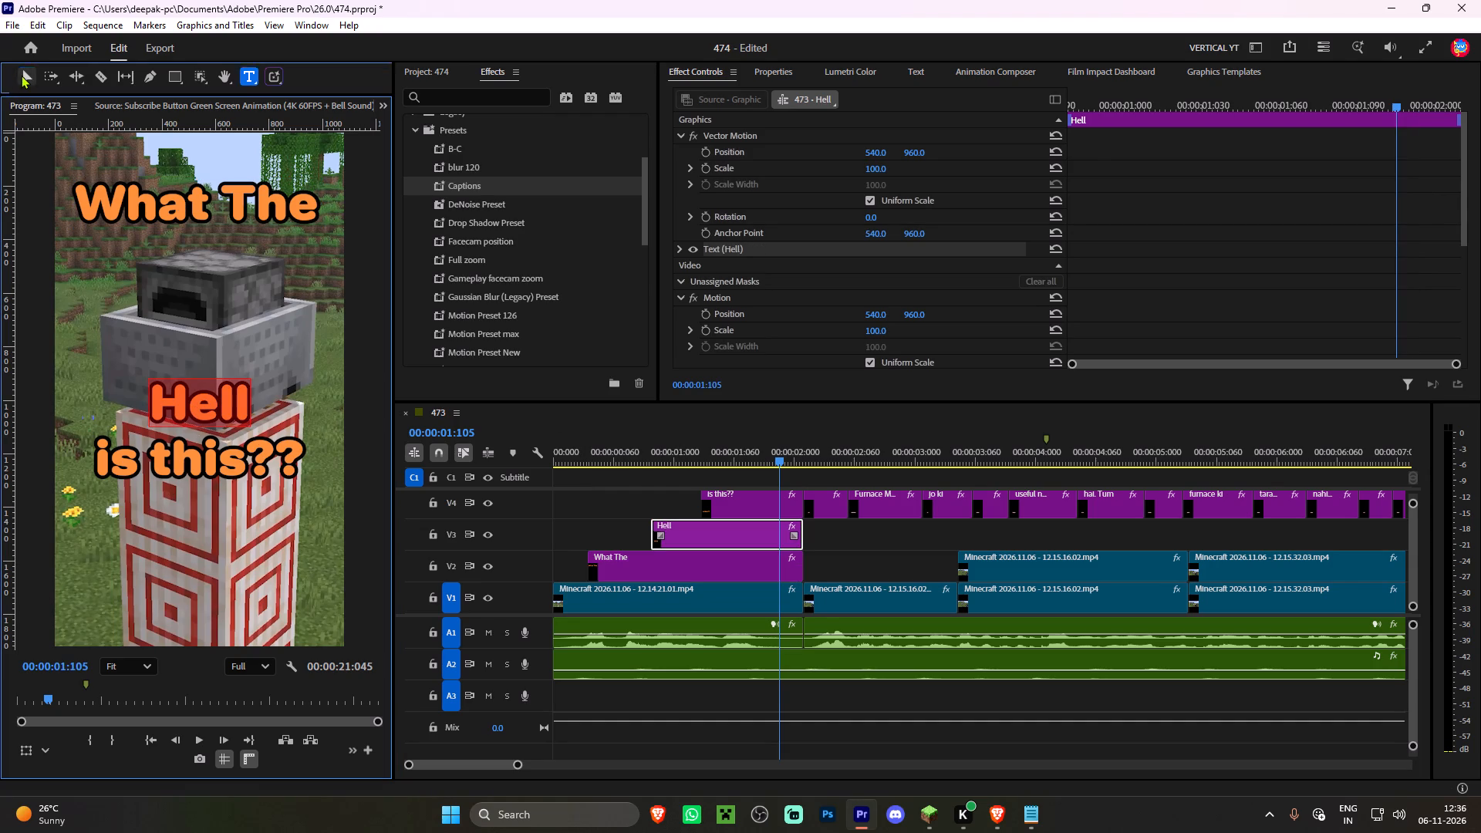
{"action": "left_click", "coordinate": [21, 75]}
{"action": "left_click_drag", "start_coordinate": [231, 403], "coordinate": [224, 264]}
{"action": "double_click", "coordinate": [233, 464]}
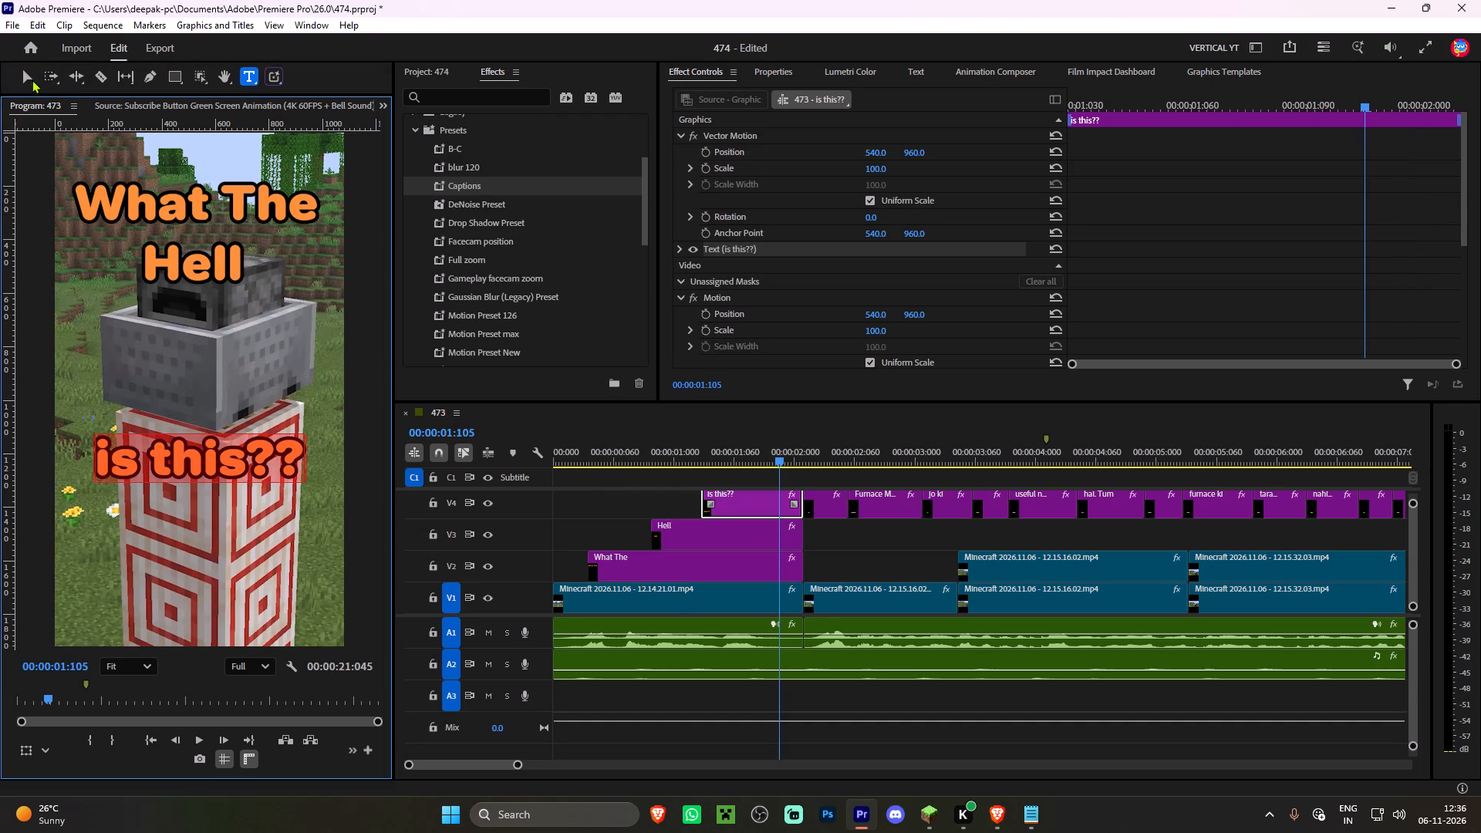
{"action": "left_click", "coordinate": [31, 79]}
{"action": "left_click_drag", "start_coordinate": [248, 454], "coordinate": [250, 319]}
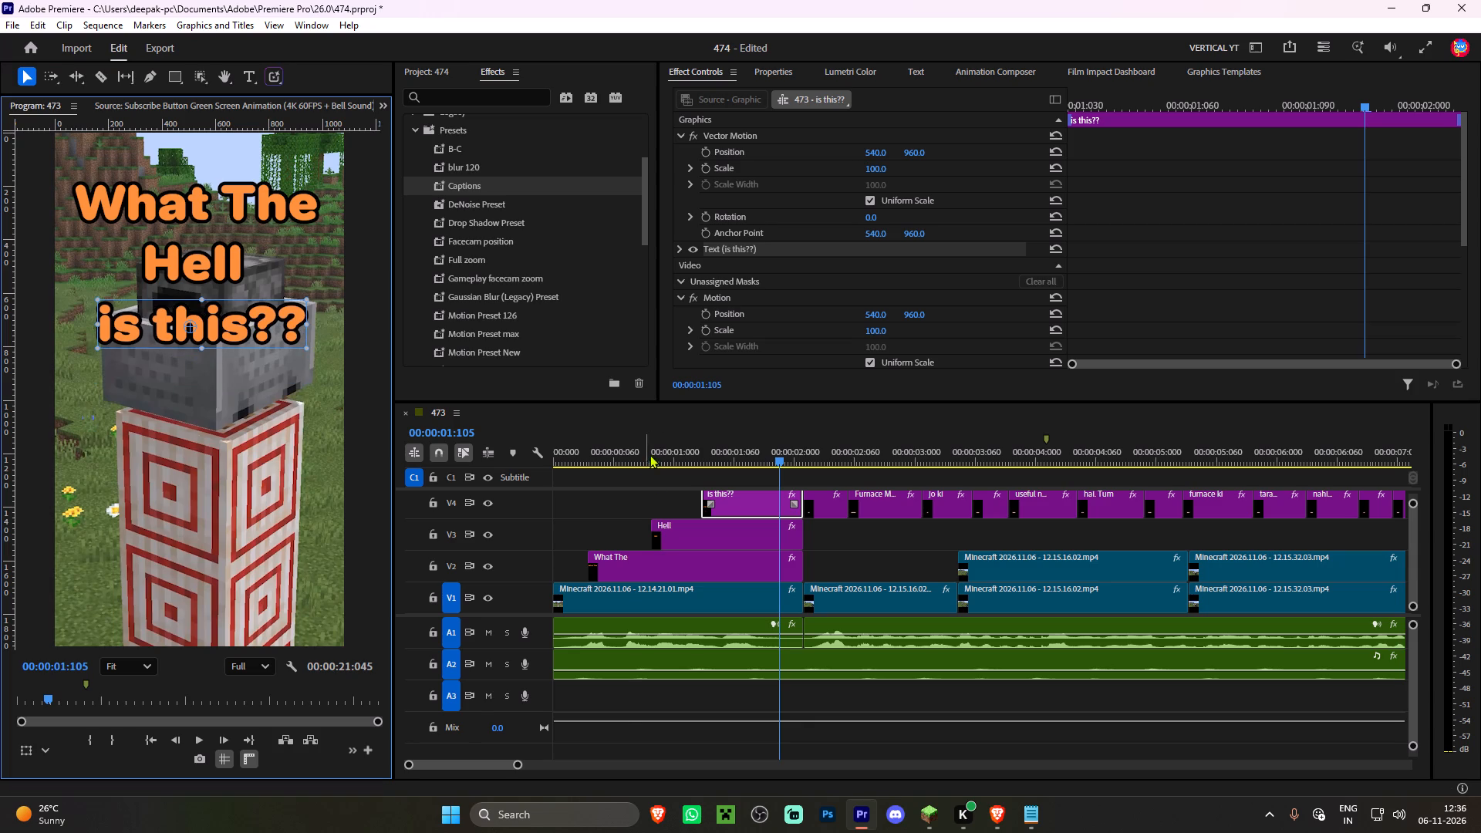
{"action": "left_click_drag", "start_coordinate": [630, 456], "coordinate": [566, 456]}
{"action": "key", "text": "space"}
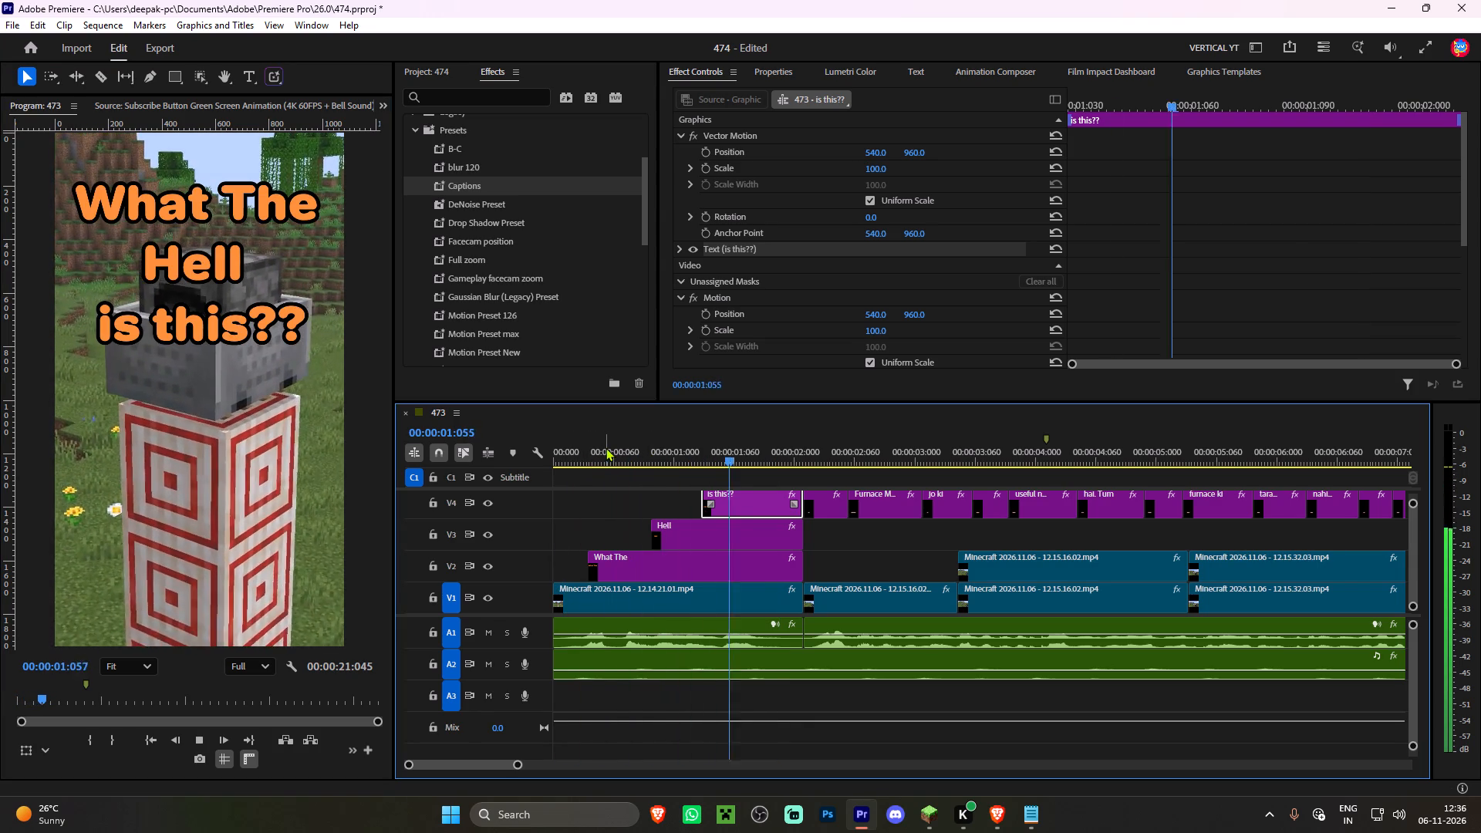
{"action": "key", "text": "space"}
{"action": "scroll", "coordinate": [643, 480], "scroll_direction": "down", "scroll_amount": 6, "text": "alt"}
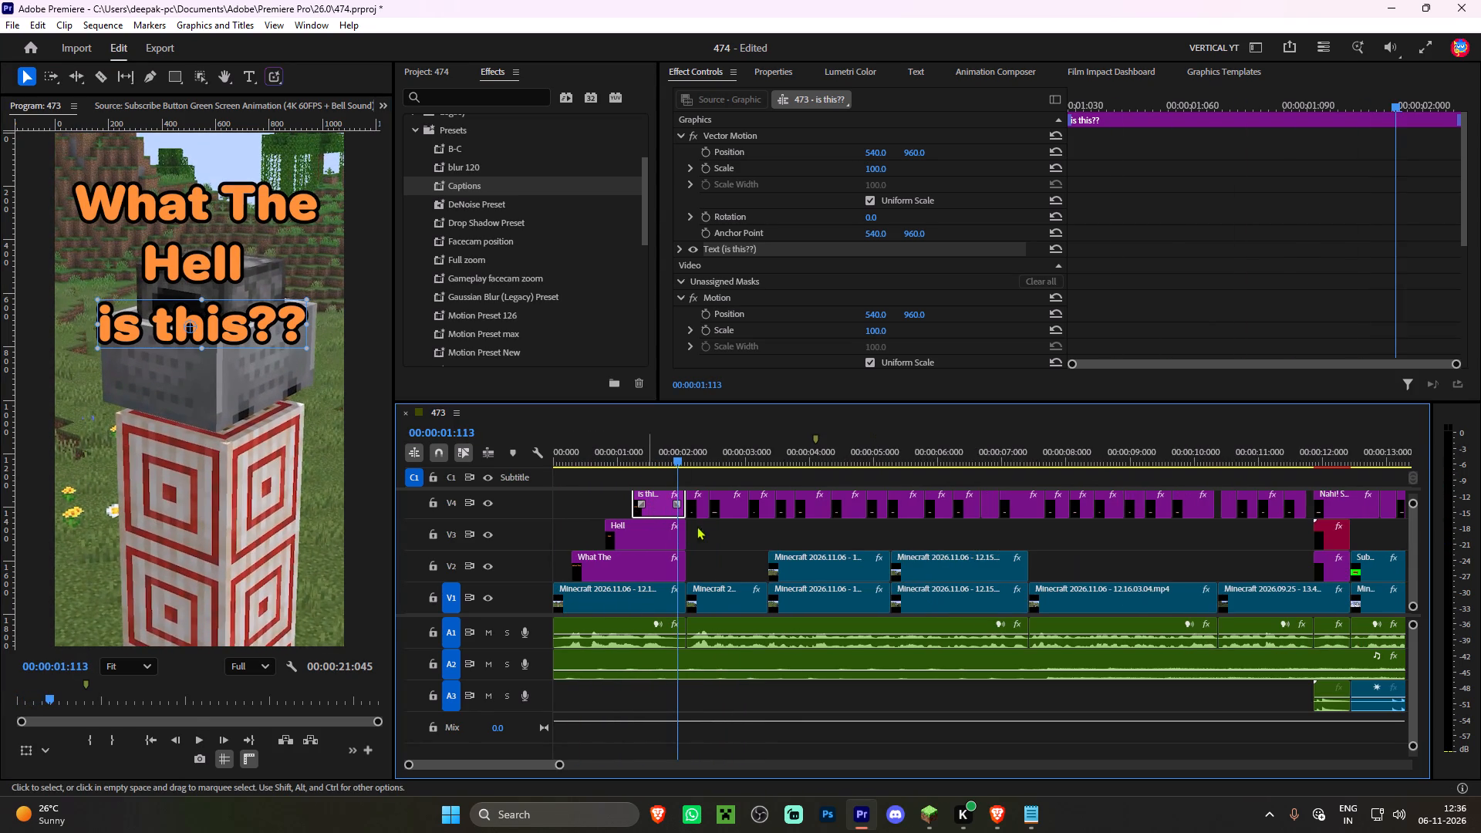
{"action": "key", "text": "space"}
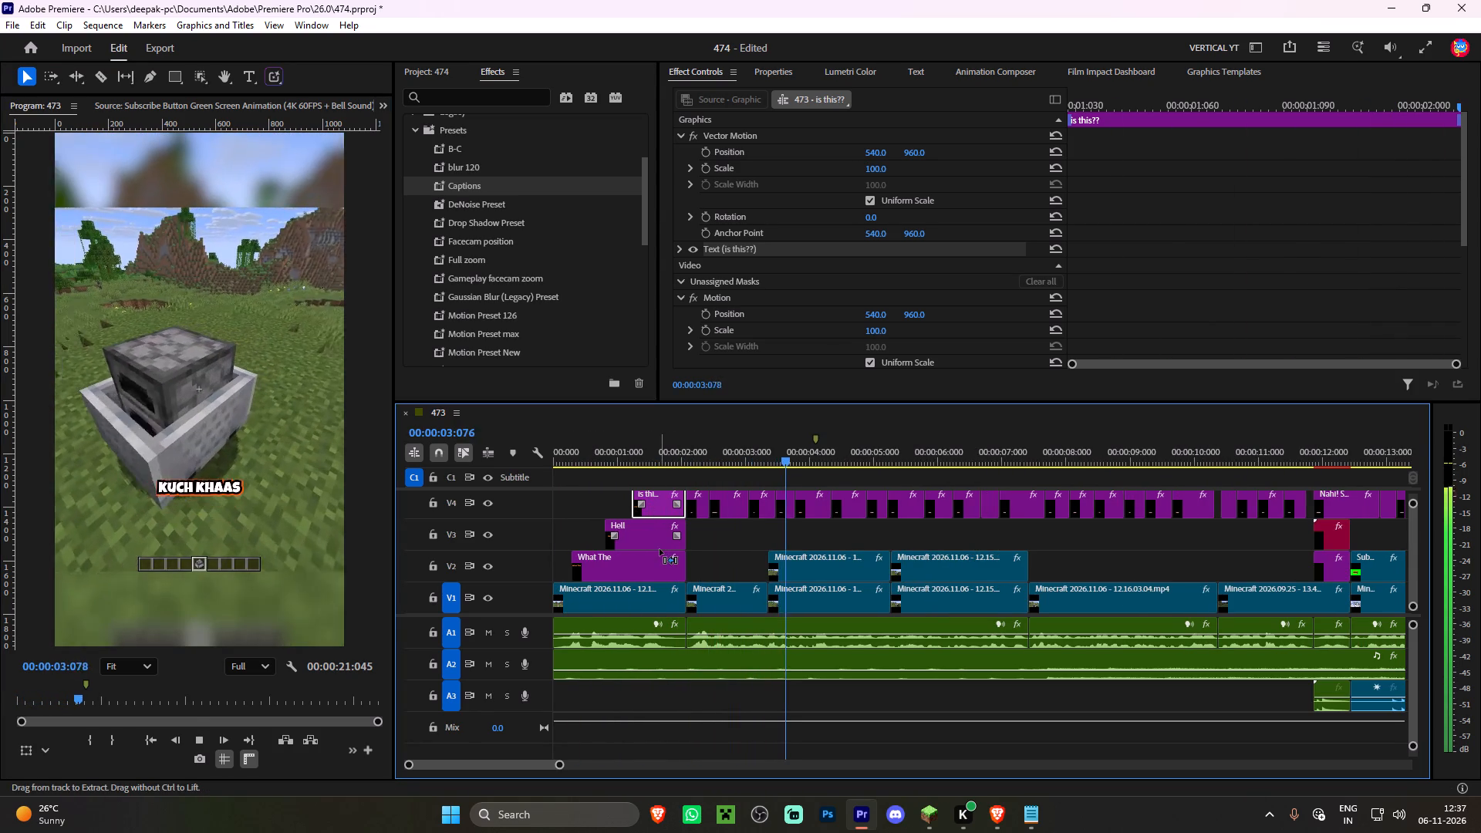
Save the project.
{"action": "key", "text": "ctrl+s"}
{"action": "key", "text": "ctrl+s"}
{"action": "key", "text": "ctrl+s"}
{"action": "key", "text": "ctrl+s"}
{"action": "key", "text": "ctrl+s"}
{"action": "key", "text": "ctrl+s"}
{"action": "key", "text": "ctrl+s"}
{"action": "key", "text": "ctrl+s"}
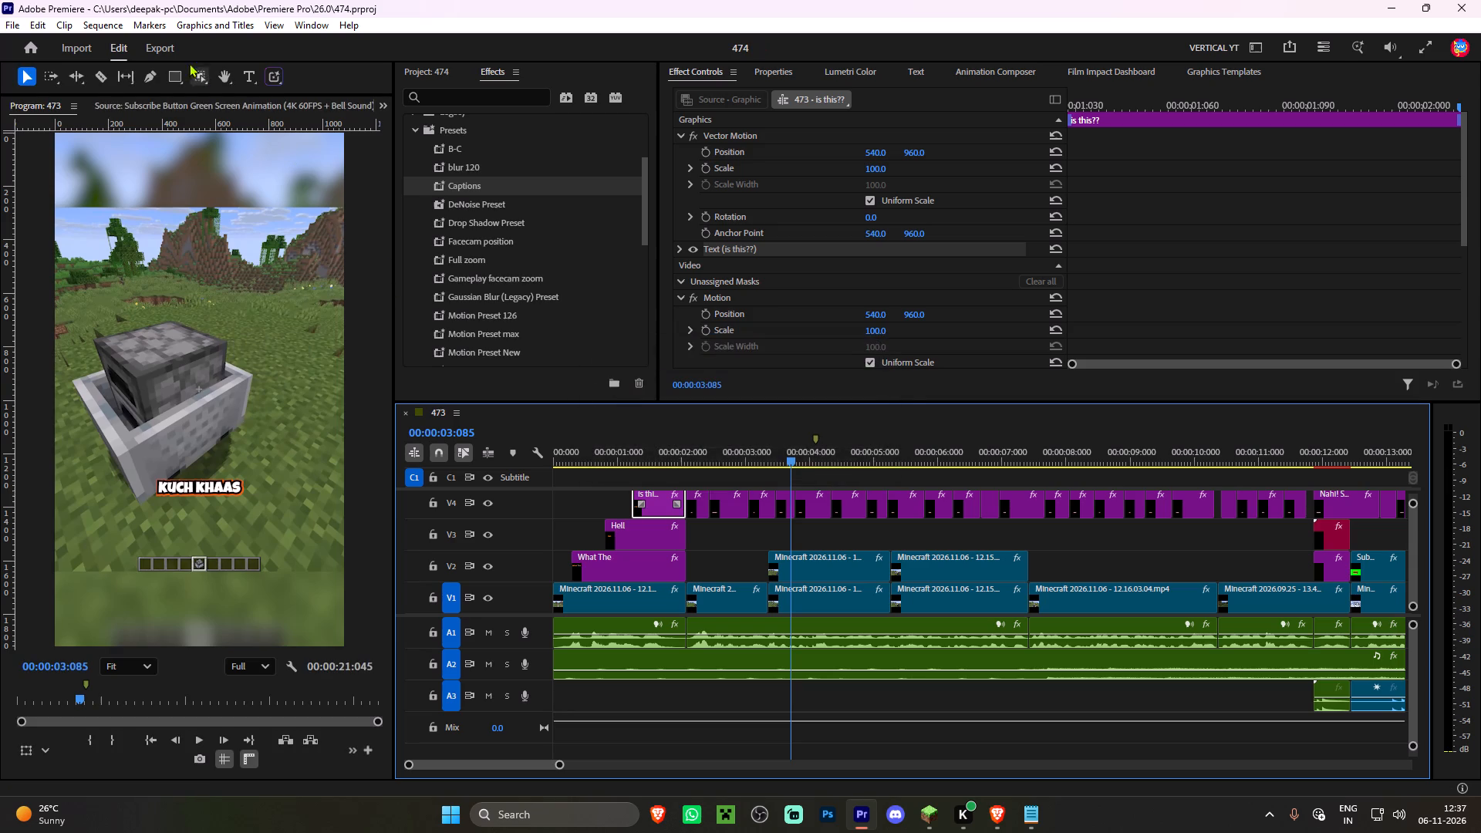
Export the whole sequence in H.264 format as 474.mp4 with video output enabled, replacing the existing file.
{"action": "left_click", "coordinate": [155, 39]}
{"action": "double_click", "coordinate": [374, 120]}
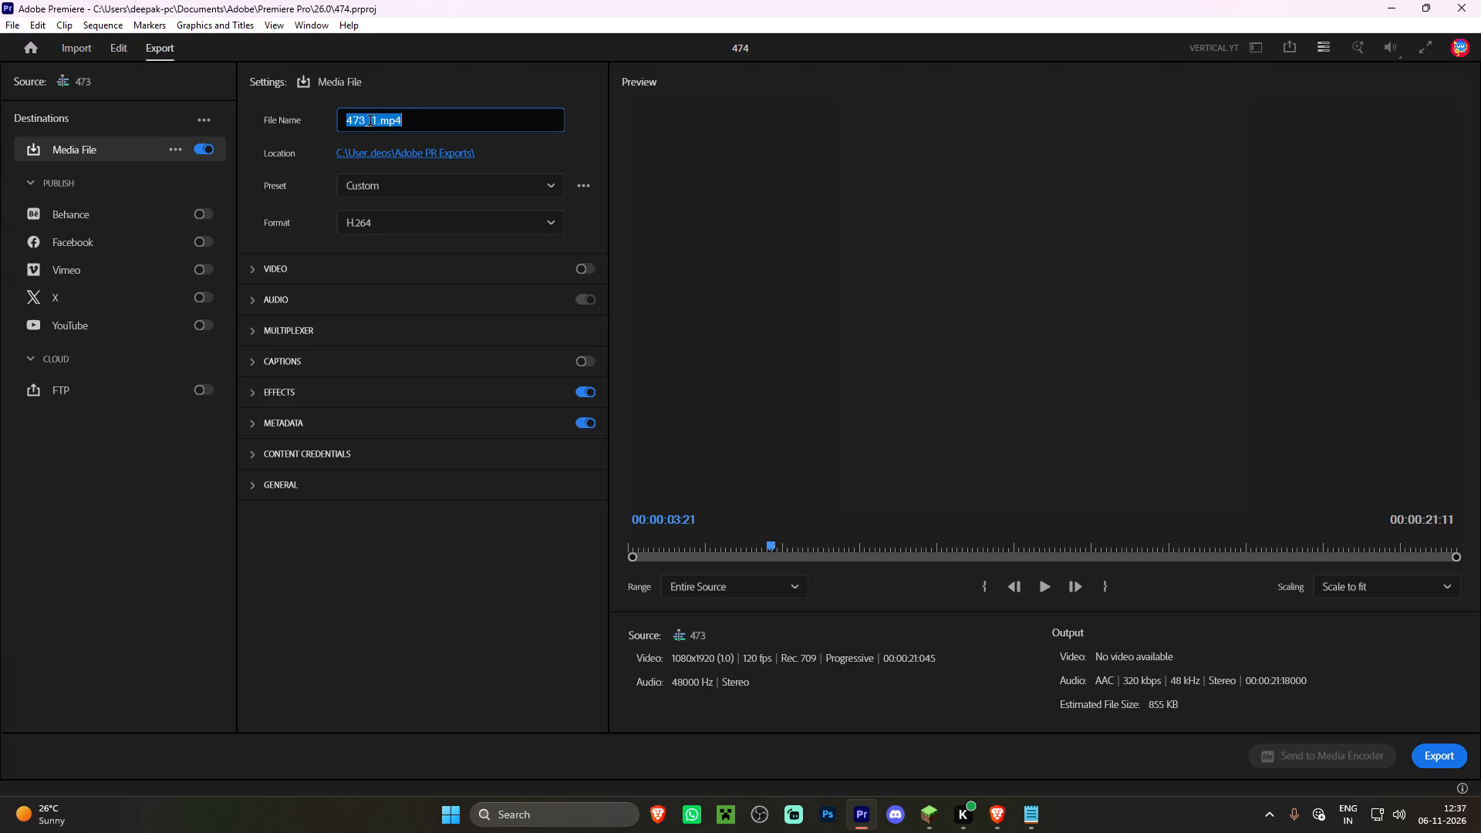
{"action": "type", "text": "474"}
{"action": "left_click", "coordinate": [586, 270]}
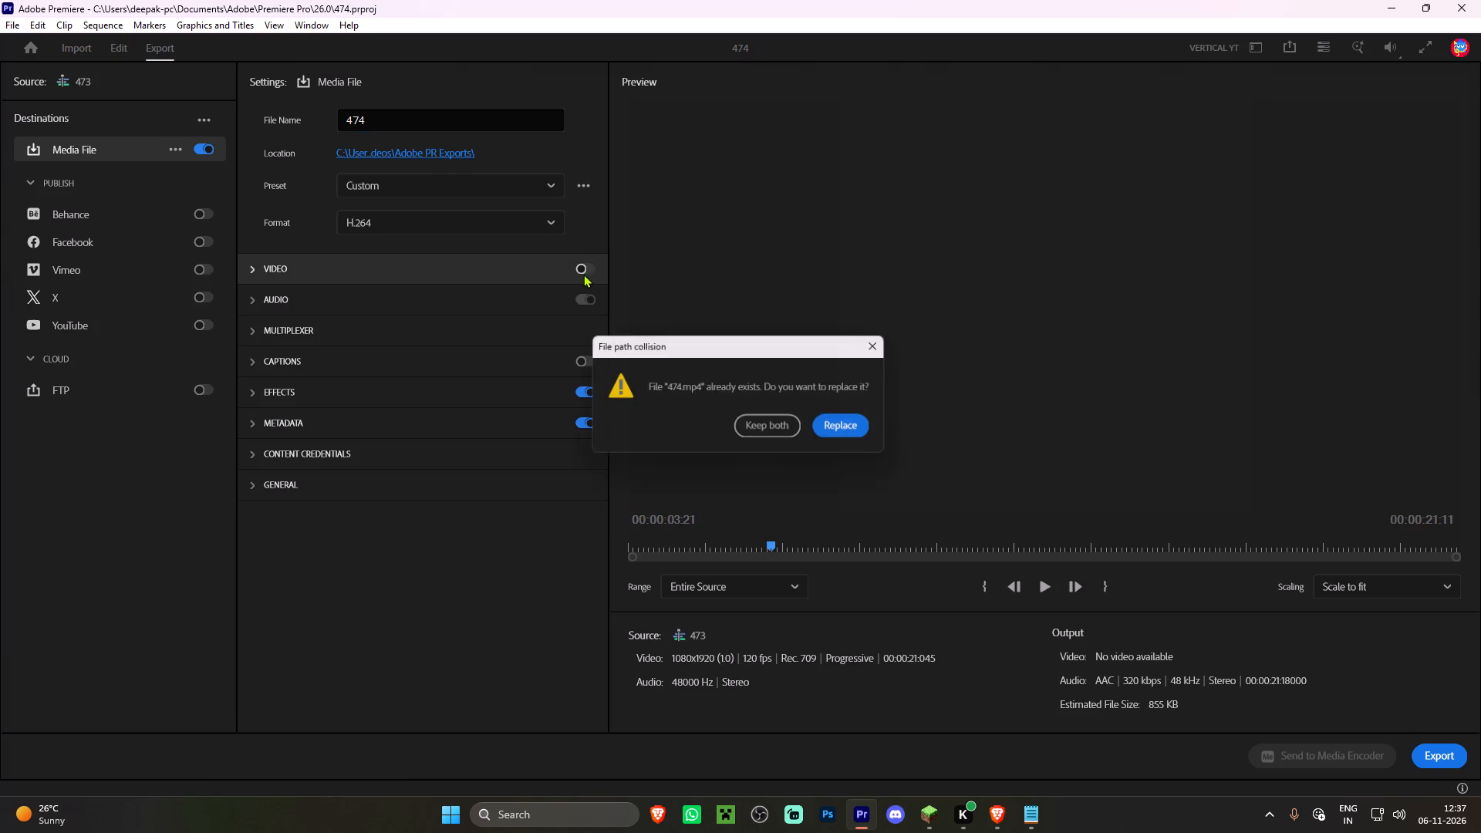
{"action": "left_click", "coordinate": [818, 427]}
{"action": "left_click", "coordinate": [591, 265]}
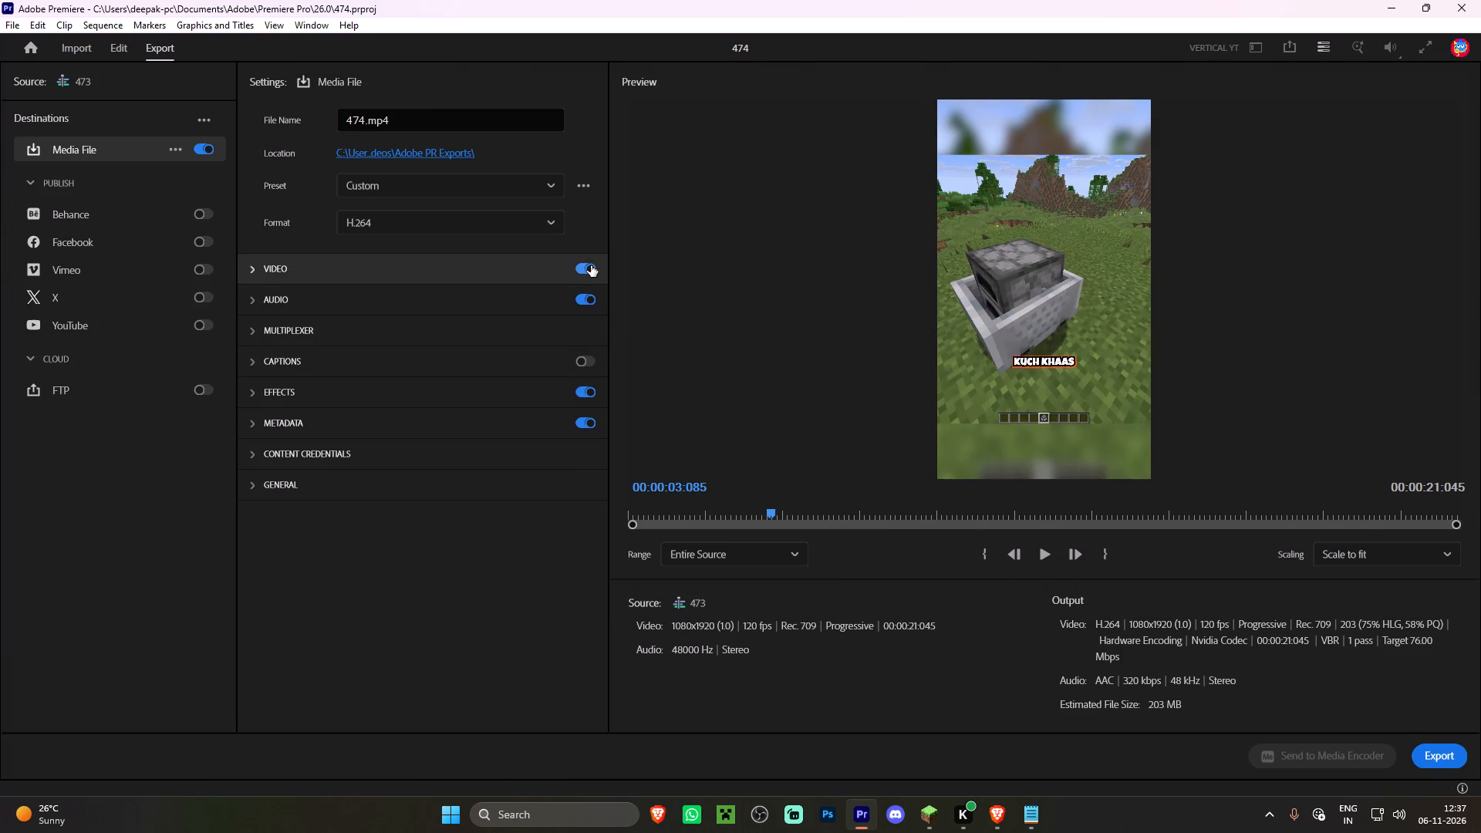
{"action": "left_click", "coordinate": [1448, 746]}
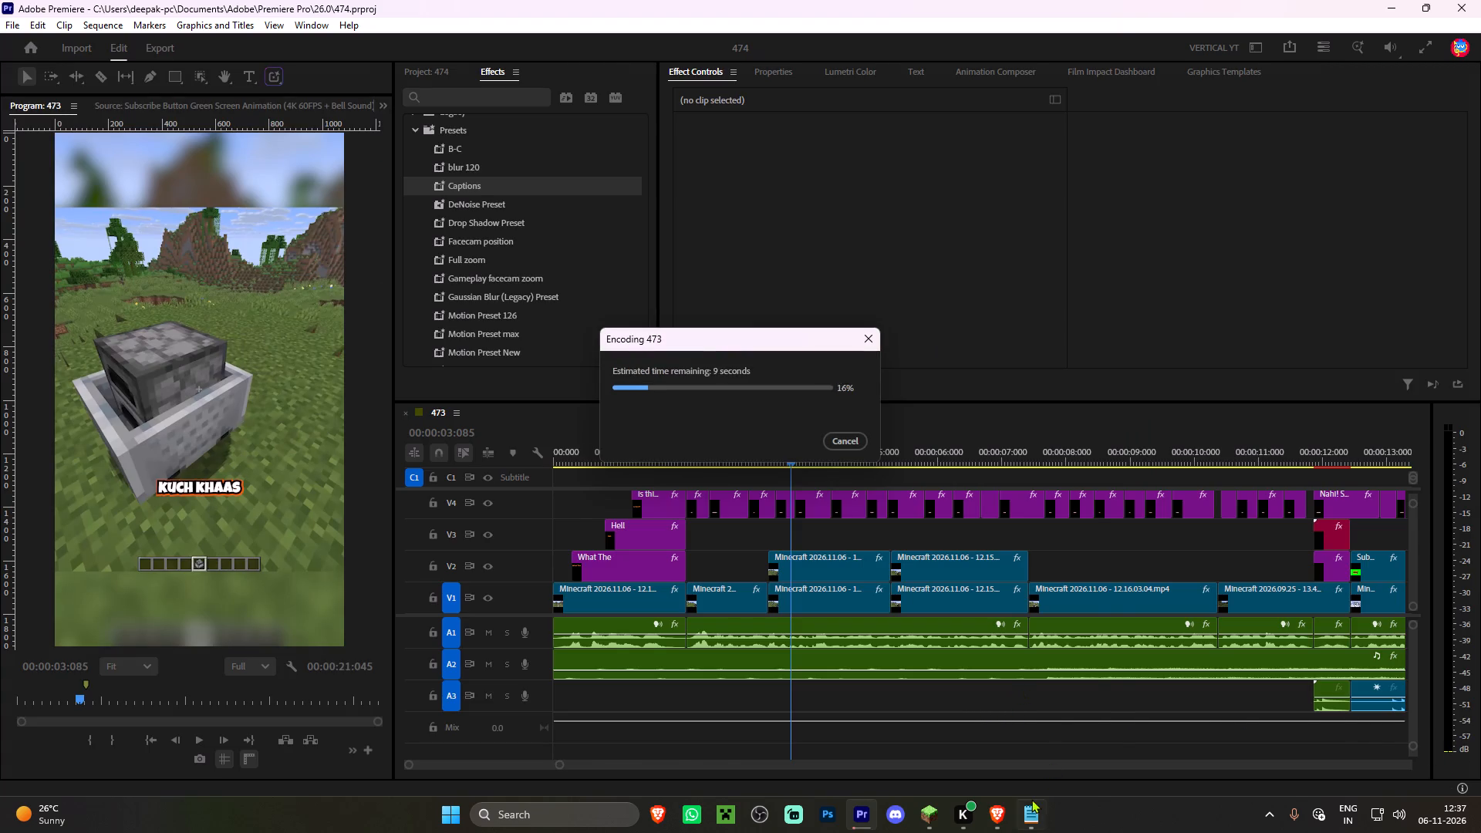
Switch to the open Notepad window and close it.
{"action": "left_click", "coordinate": [1028, 801]}
{"action": "left_click", "coordinate": [1082, 334]}
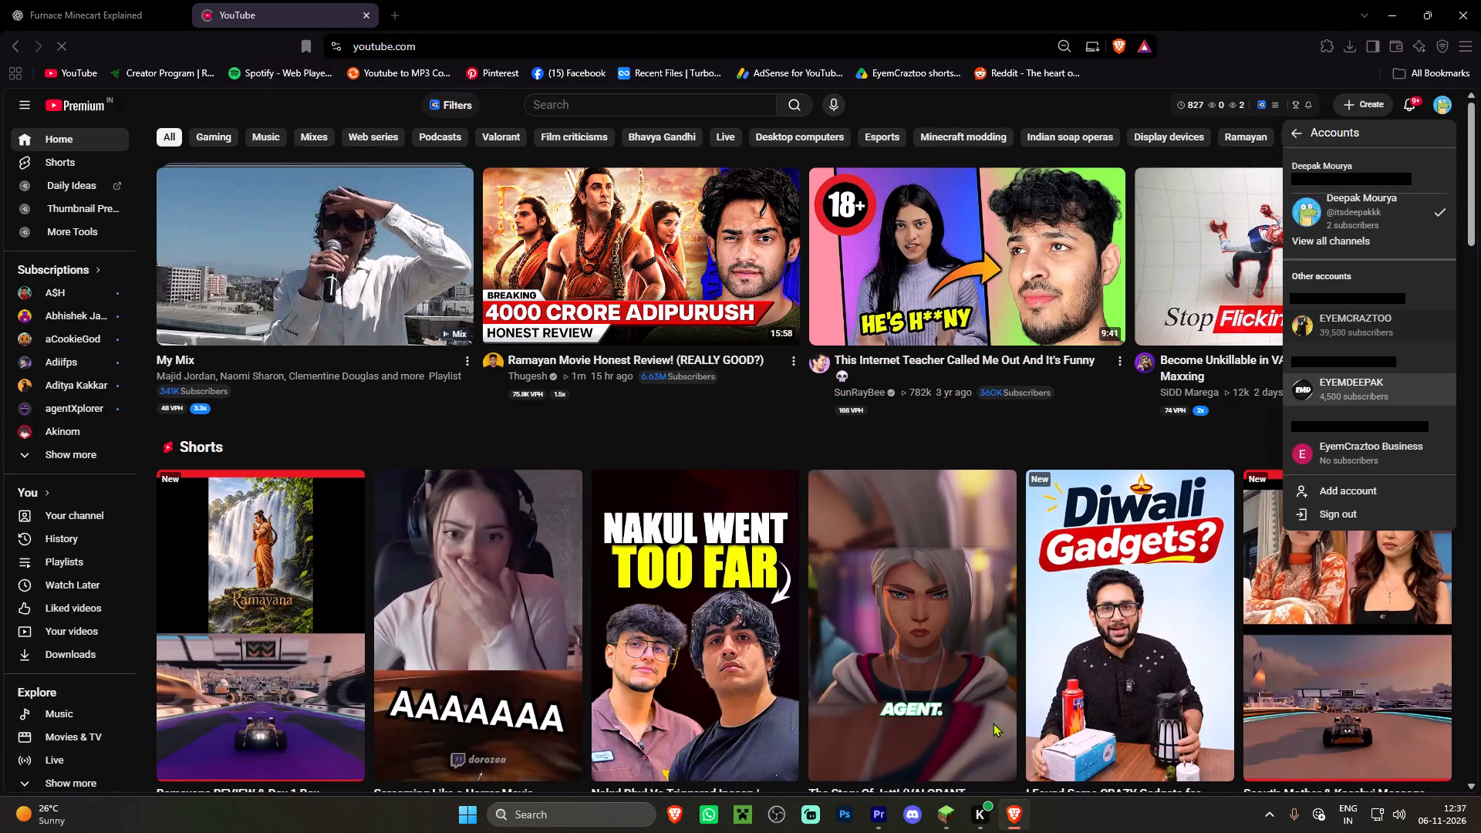
Return to the Premiere project and save it again.
{"action": "left_click", "coordinate": [933, 821]}
{"action": "key", "text": "alt+Tab"}
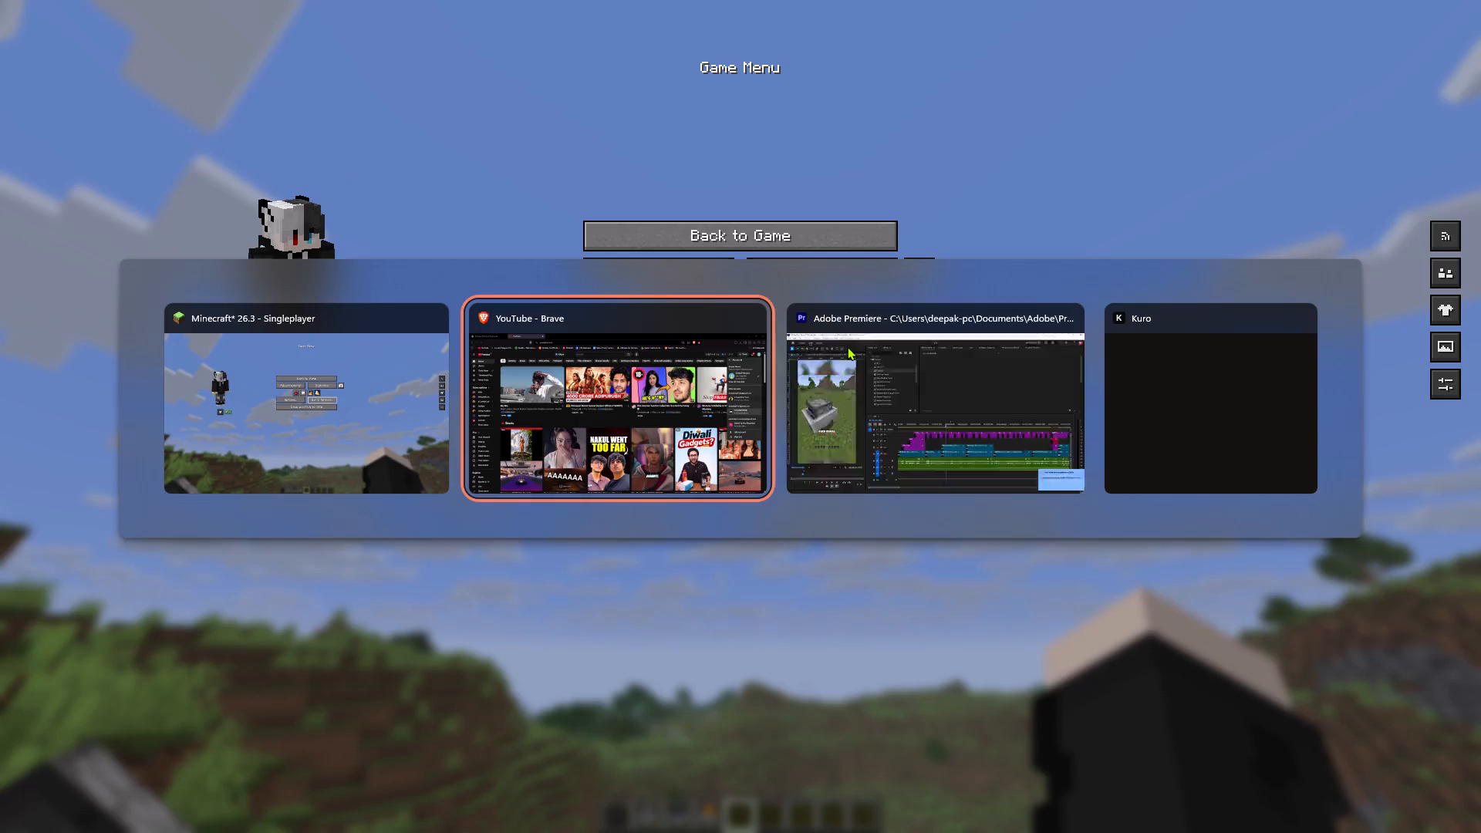
{"action": "key", "text": "alt+Tab"}
{"action": "key", "text": "ctrl+s"}
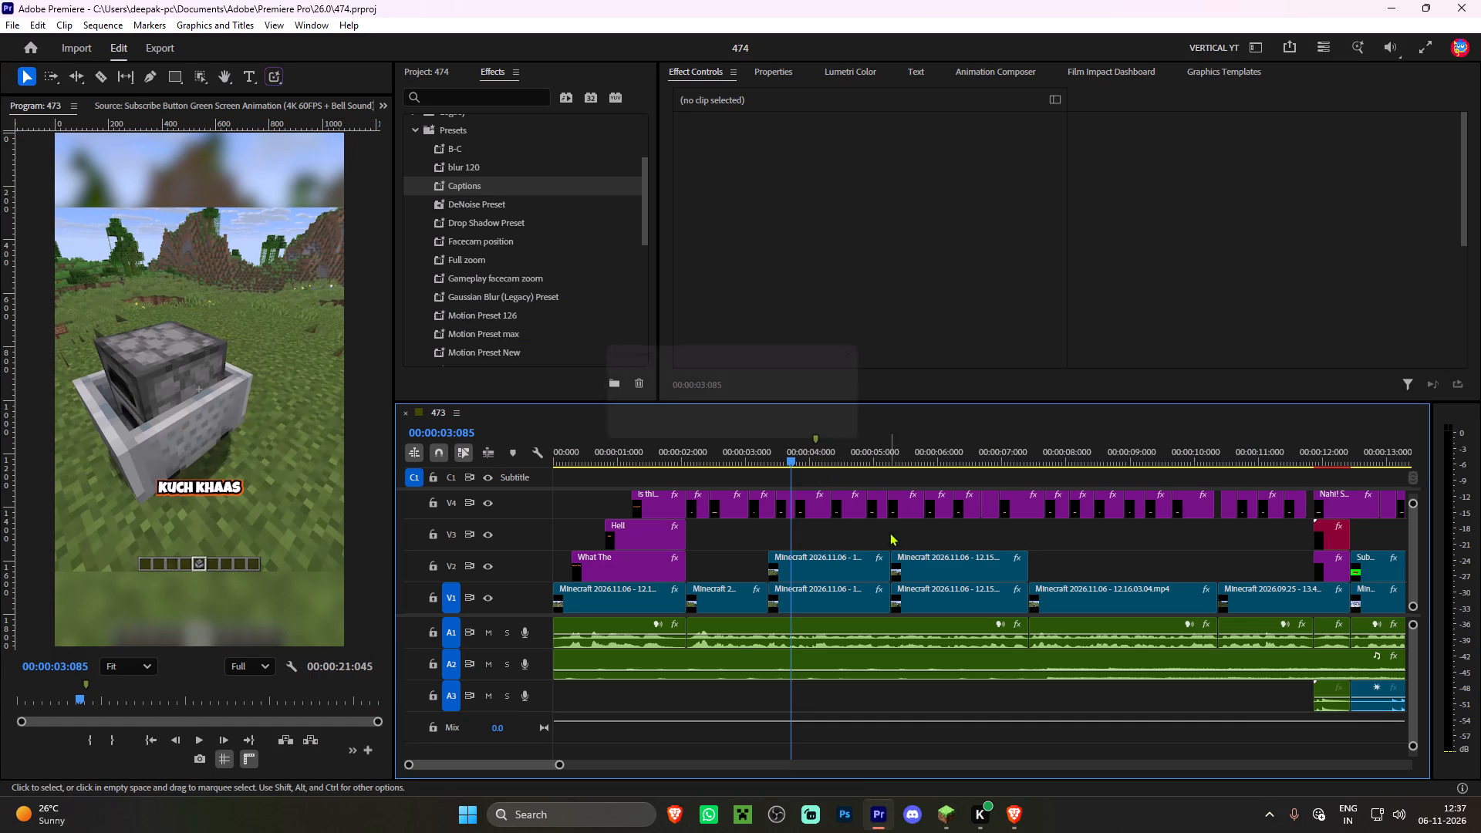
{"action": "key", "text": "ctrl+s"}
{"action": "key", "text": "ctrl+s"}
Play back the short from its start to check the whole edit.
{"action": "left_click_drag", "start_coordinate": [649, 454], "coordinate": [443, 454]}
{"action": "key", "text": "space"}
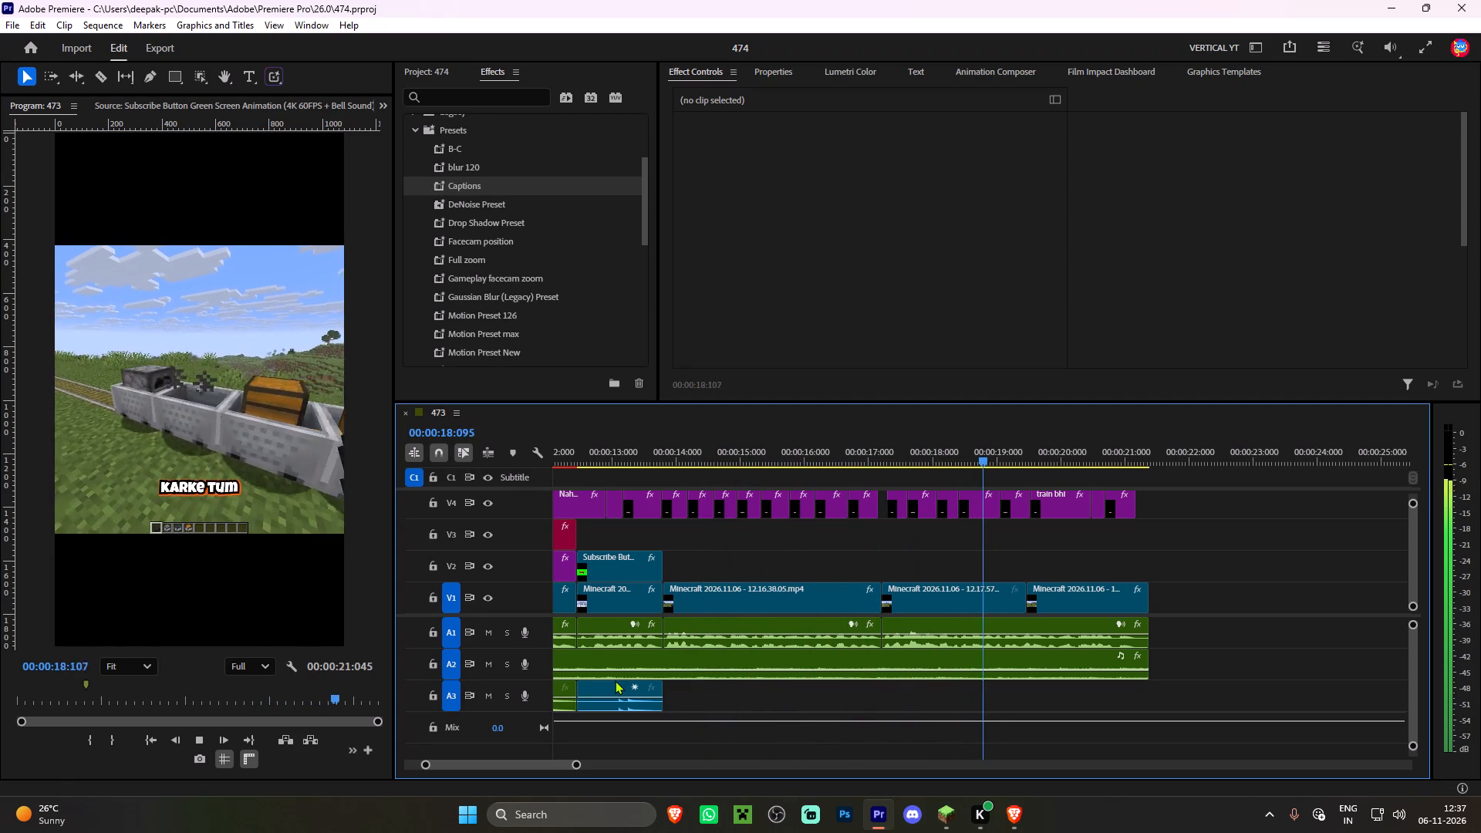
{"action": "key", "text": "space"}
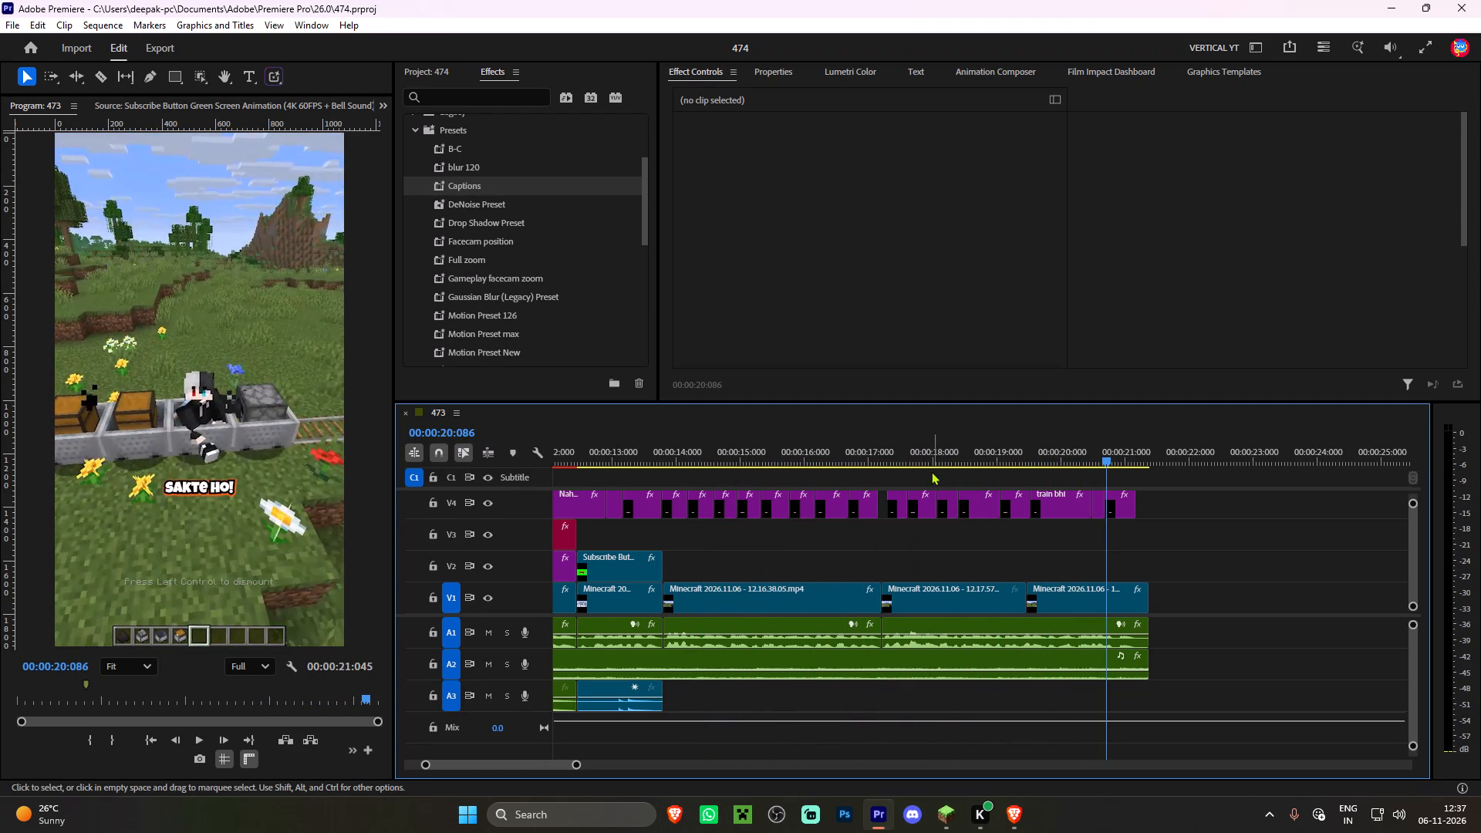
Duplicate the V1 gameplay clip at 00:00:17:084 onto V2 directly above the original.
{"action": "left_click", "coordinate": [916, 445]}
{"action": "left_click_drag", "start_coordinate": [929, 583], "coordinate": [927, 573], "text": "alt"}
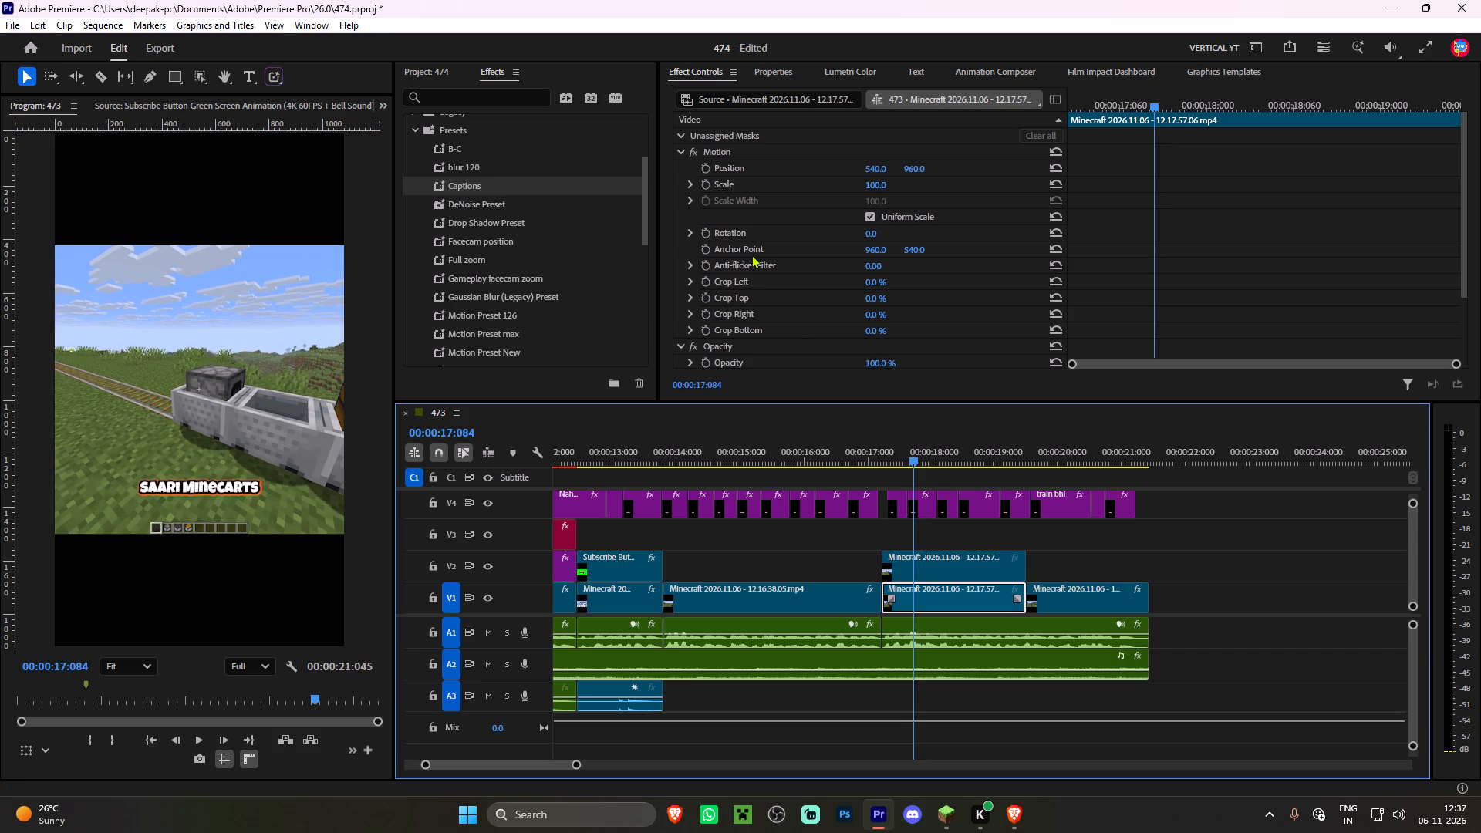
Apply Motion Preset max and Gaussian Blur (Legacy) Preset to the V1 clip beneath the V2 duplicate as a blurred background.
{"action": "left_click_drag", "start_coordinate": [515, 330], "coordinate": [943, 602]}
{"action": "left_click_drag", "start_coordinate": [476, 292], "coordinate": [798, 473]}
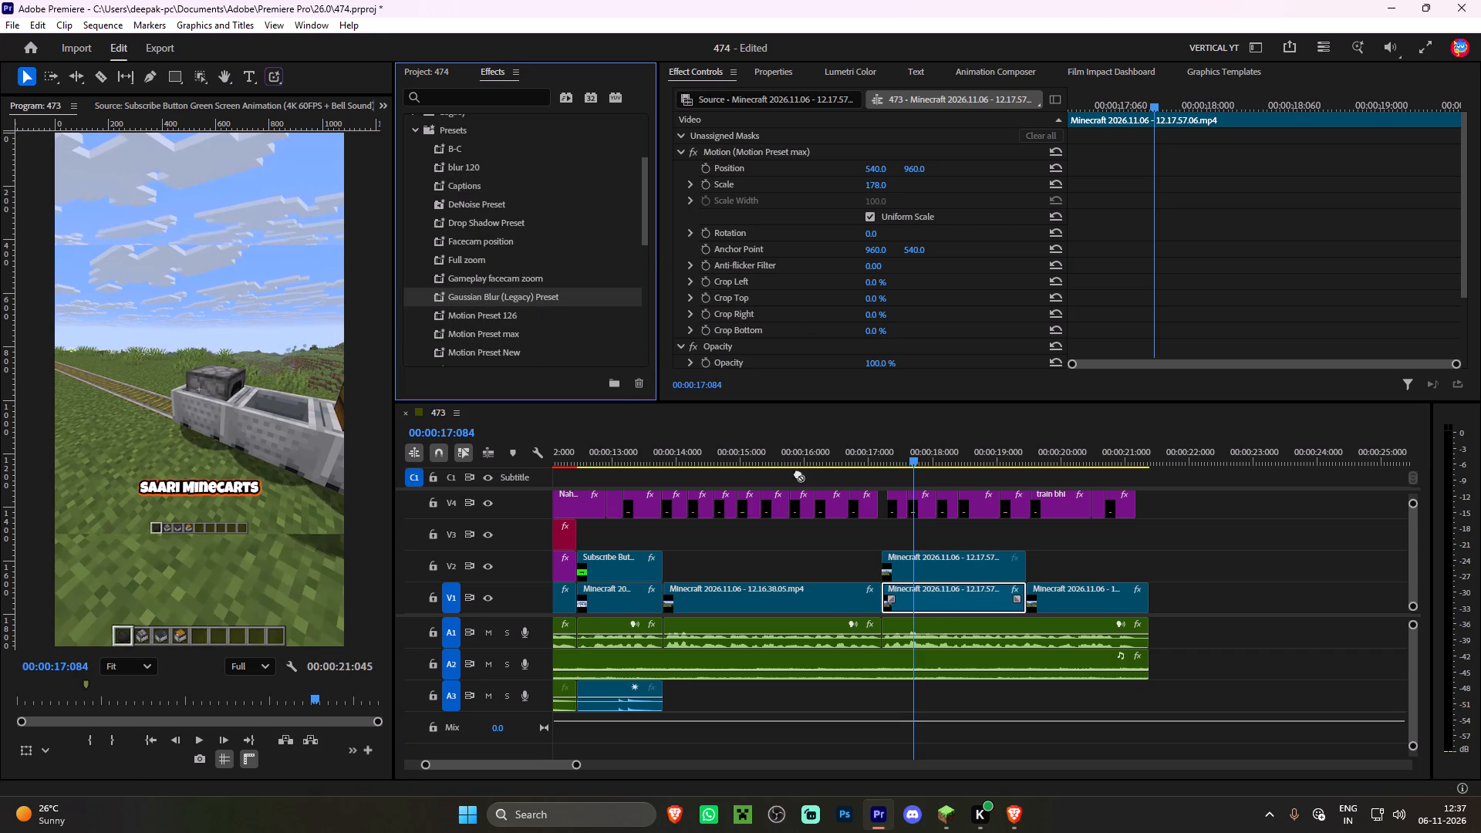
{"action": "left_click_drag", "start_coordinate": [798, 473], "coordinate": [955, 595]}
{"action": "scroll", "coordinate": [498, 263], "scroll_direction": "down", "scroll_amount": 4}
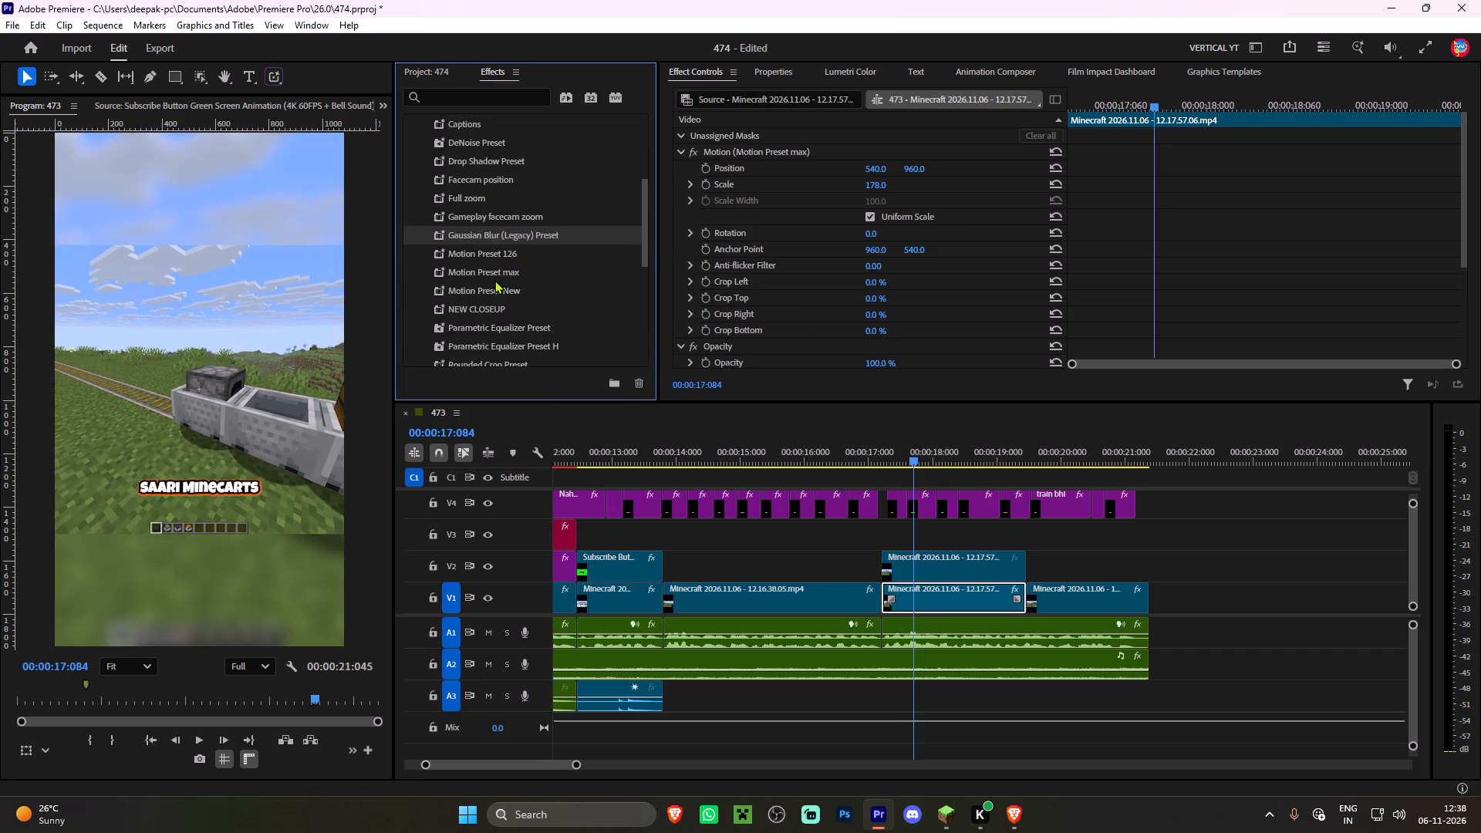
Apply Motion Preset 126 to the V2 duplicate clip and play back the edit from about 00:00:16:115.
{"action": "left_click_drag", "start_coordinate": [494, 253], "coordinate": [928, 580]}
{"action": "left_click", "coordinate": [859, 452]}
{"action": "key", "text": "space"}
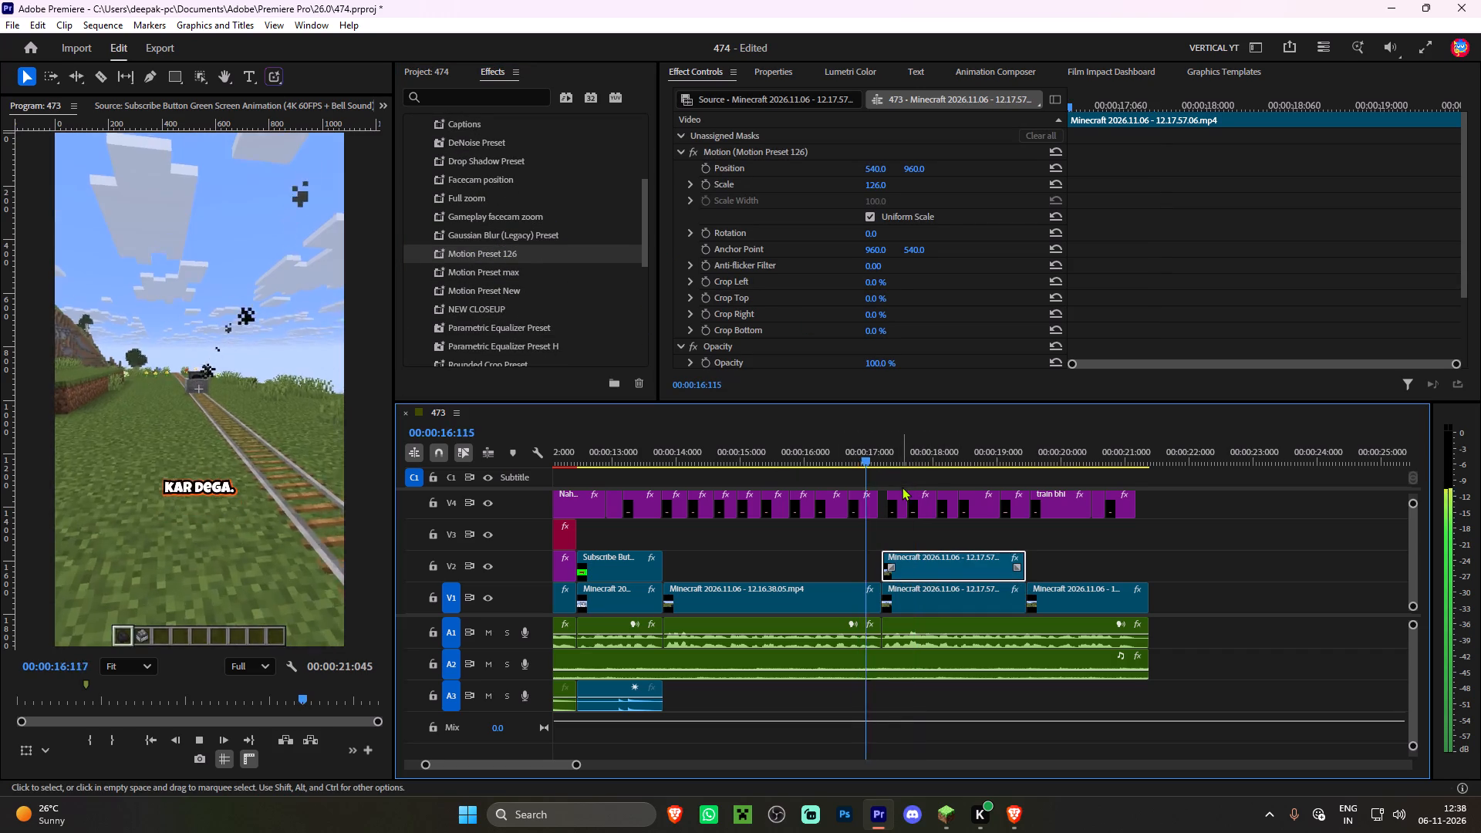
{"action": "scroll", "coordinate": [902, 487], "scroll_direction": "down", "scroll_amount": 4, "text": "alt"}
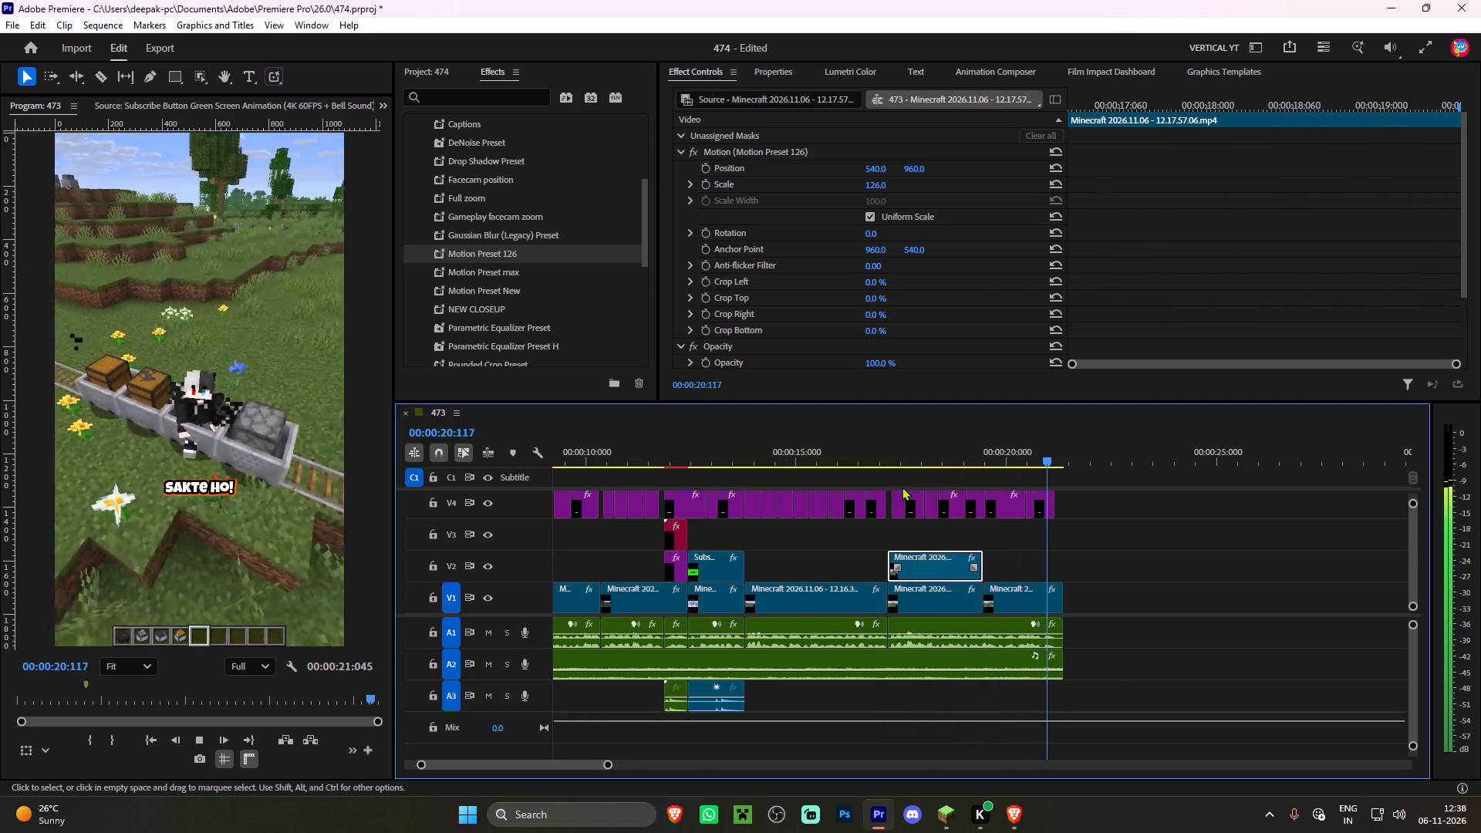
Export the finished sequence with the file name 474.
{"action": "left_click", "coordinate": [152, 49]}
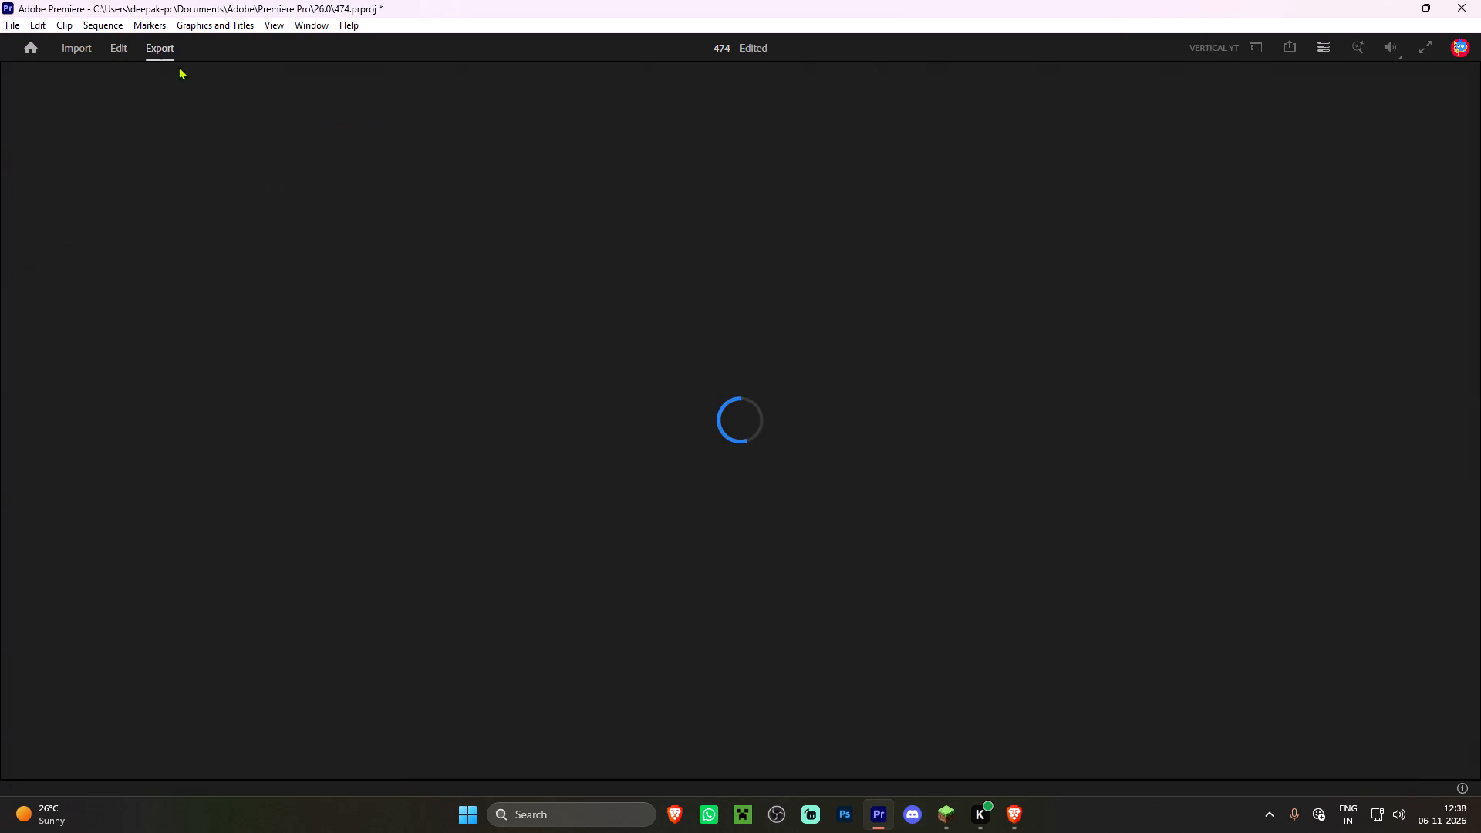
{"action": "double_click", "coordinate": [361, 120]}
{"action": "type", "text": "474"}
{"action": "left_click", "coordinate": [1454, 749]}
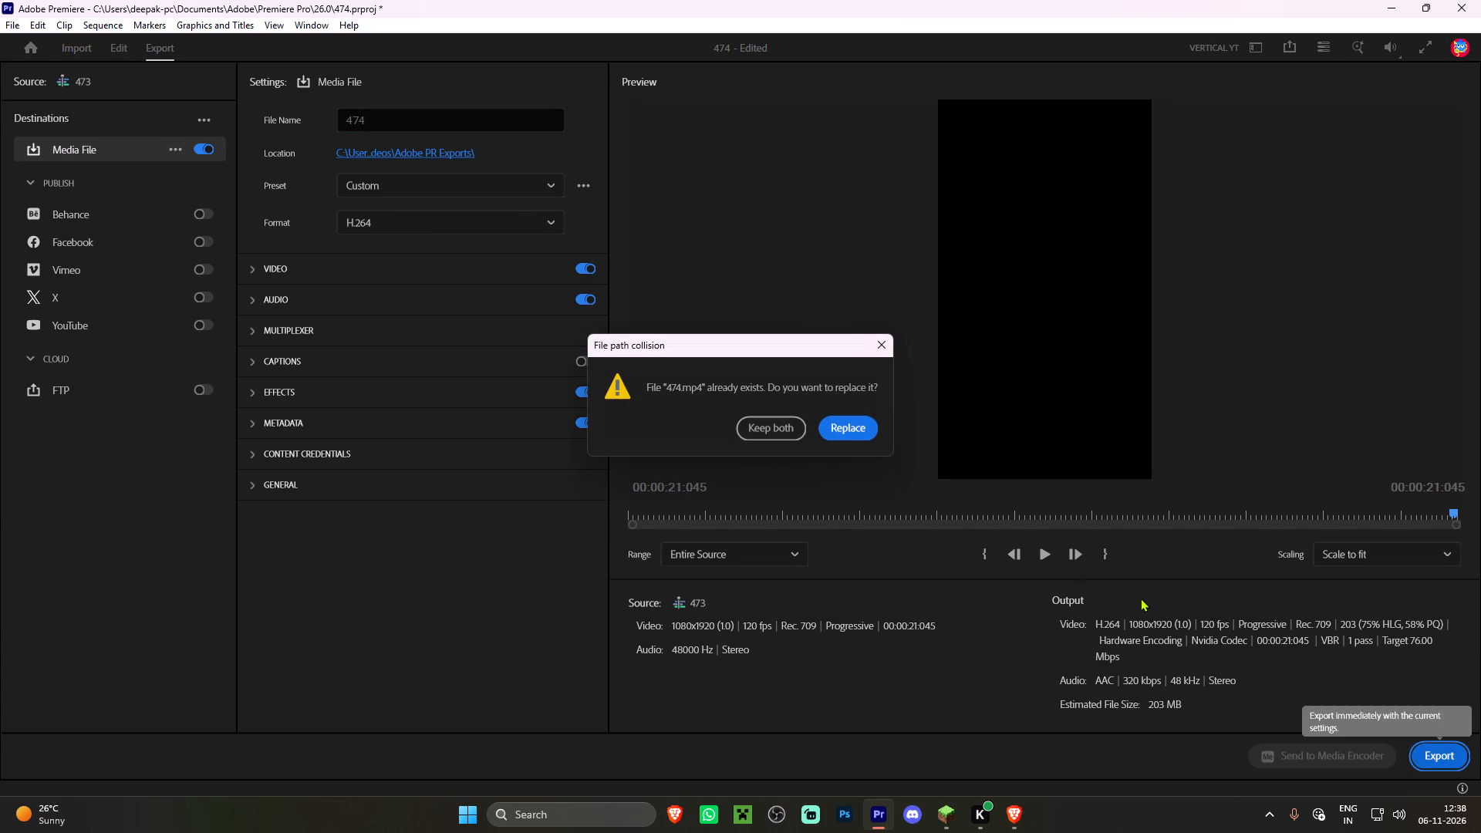
Export the video as 474.mp4, replacing the existing file of that name.
{"action": "left_click", "coordinate": [845, 429]}
{"action": "left_click", "coordinate": [1439, 757]}
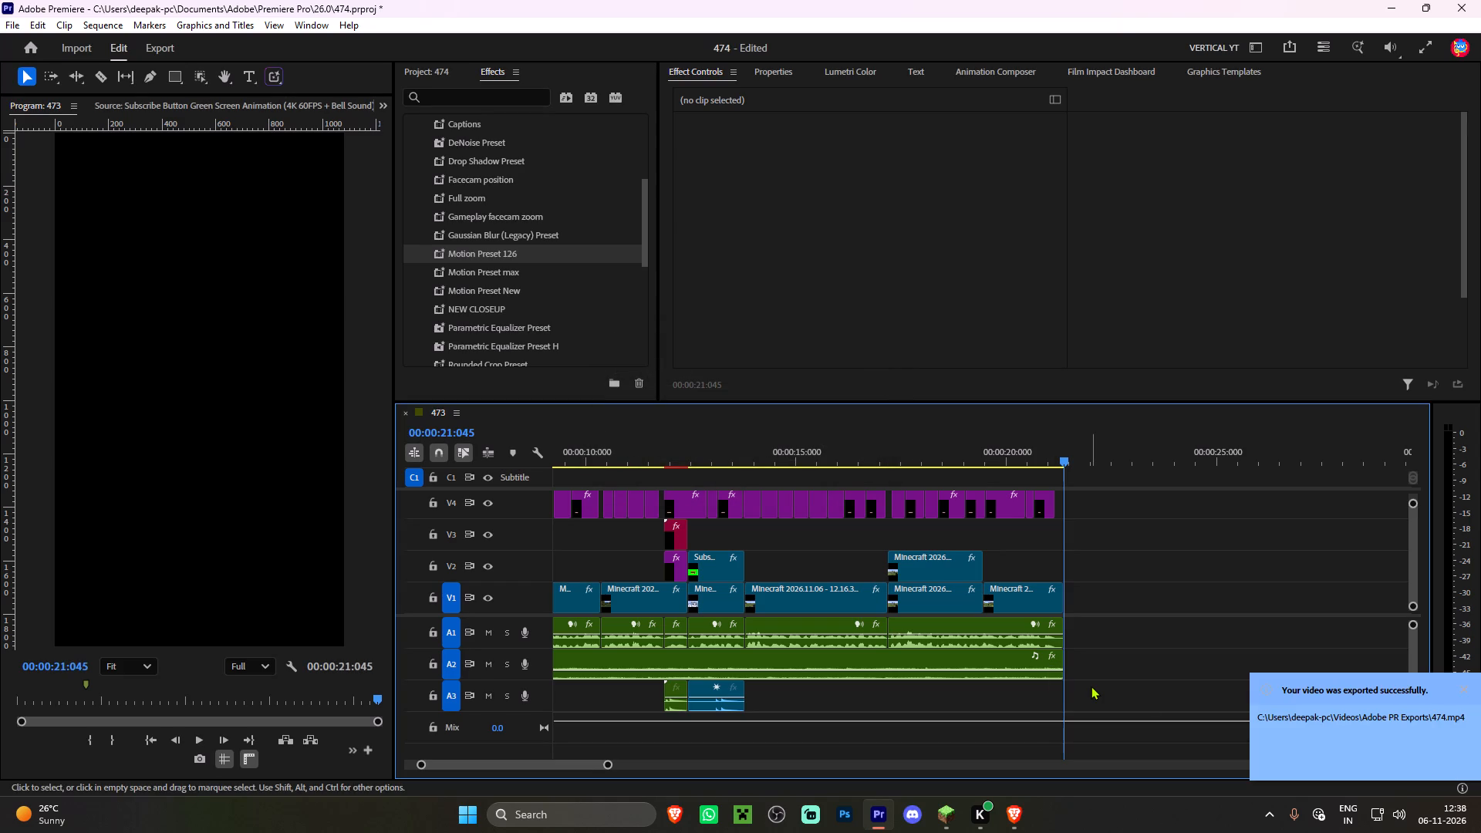
Save the 474 project and close the video editor.
{"action": "key", "text": "ctrl+s"}
{"action": "key", "text": "ctrl+s"}
{"action": "key", "text": "ctrl+s"}
{"action": "key", "text": "ctrl+s"}
{"action": "key", "text": "ctrl+s"}
{"action": "key", "text": "ctrl+s"}
{"action": "key", "text": "ctrl+s"}
{"action": "key", "text": "ctrl+s"}
{"action": "key", "text": "ctrl+s"}
{"action": "key", "text": "ctrl+s"}
{"action": "key", "text": "ctrl+s"}
{"action": "key", "text": "ctrl+s"}
{"action": "key", "text": "ctrl+s"}
{"action": "key", "text": "ctrl+s"}
{"action": "key", "text": "ctrl+s"}
{"action": "key", "text": "ctrl+s"}
{"action": "key", "text": "ctrl+s"}
{"action": "key", "text": "ctrl+s"}
{"action": "key", "text": "ctrl+s"}
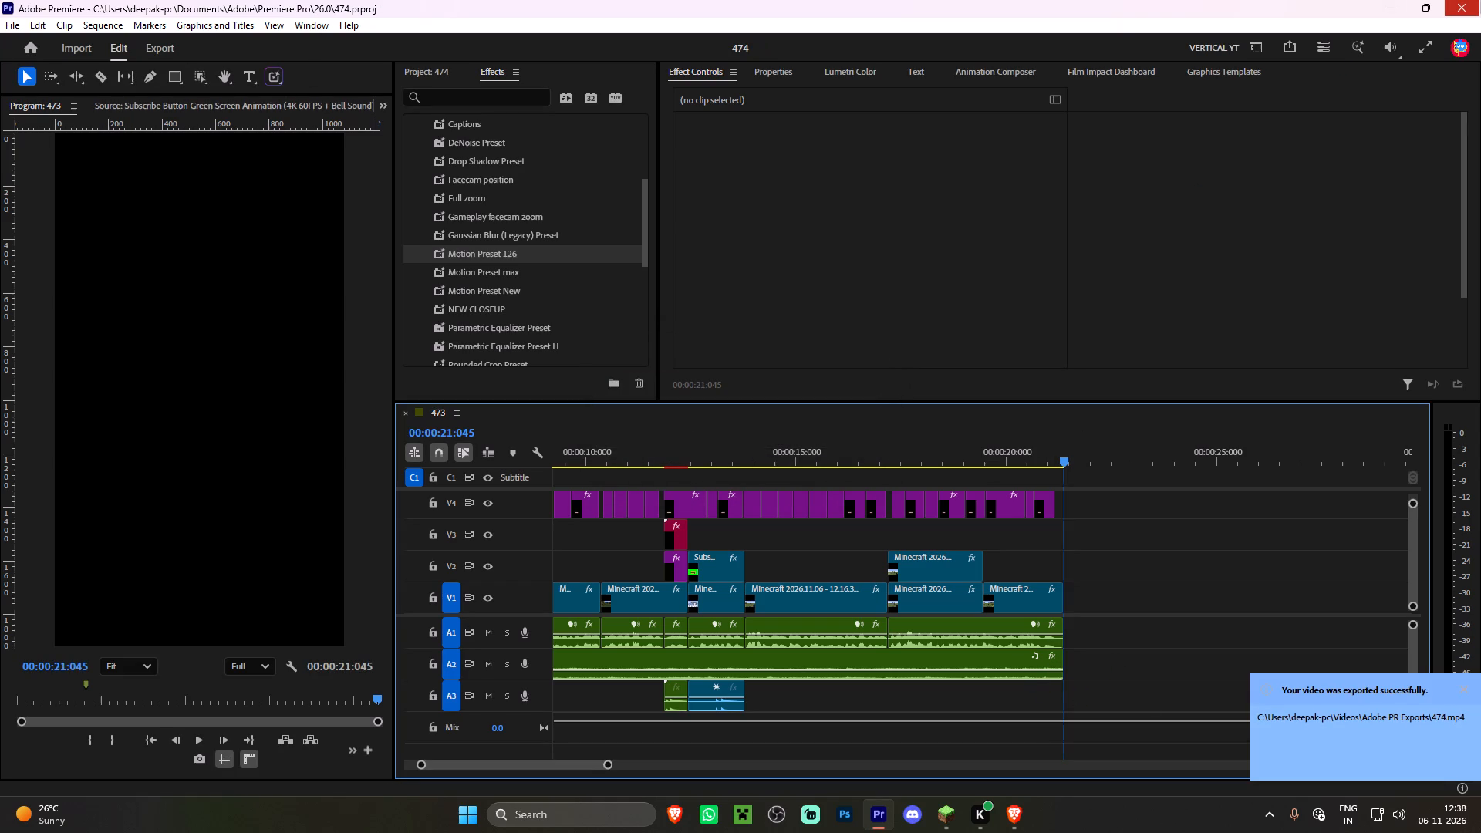
{"action": "left_click", "coordinate": [1480, 0]}
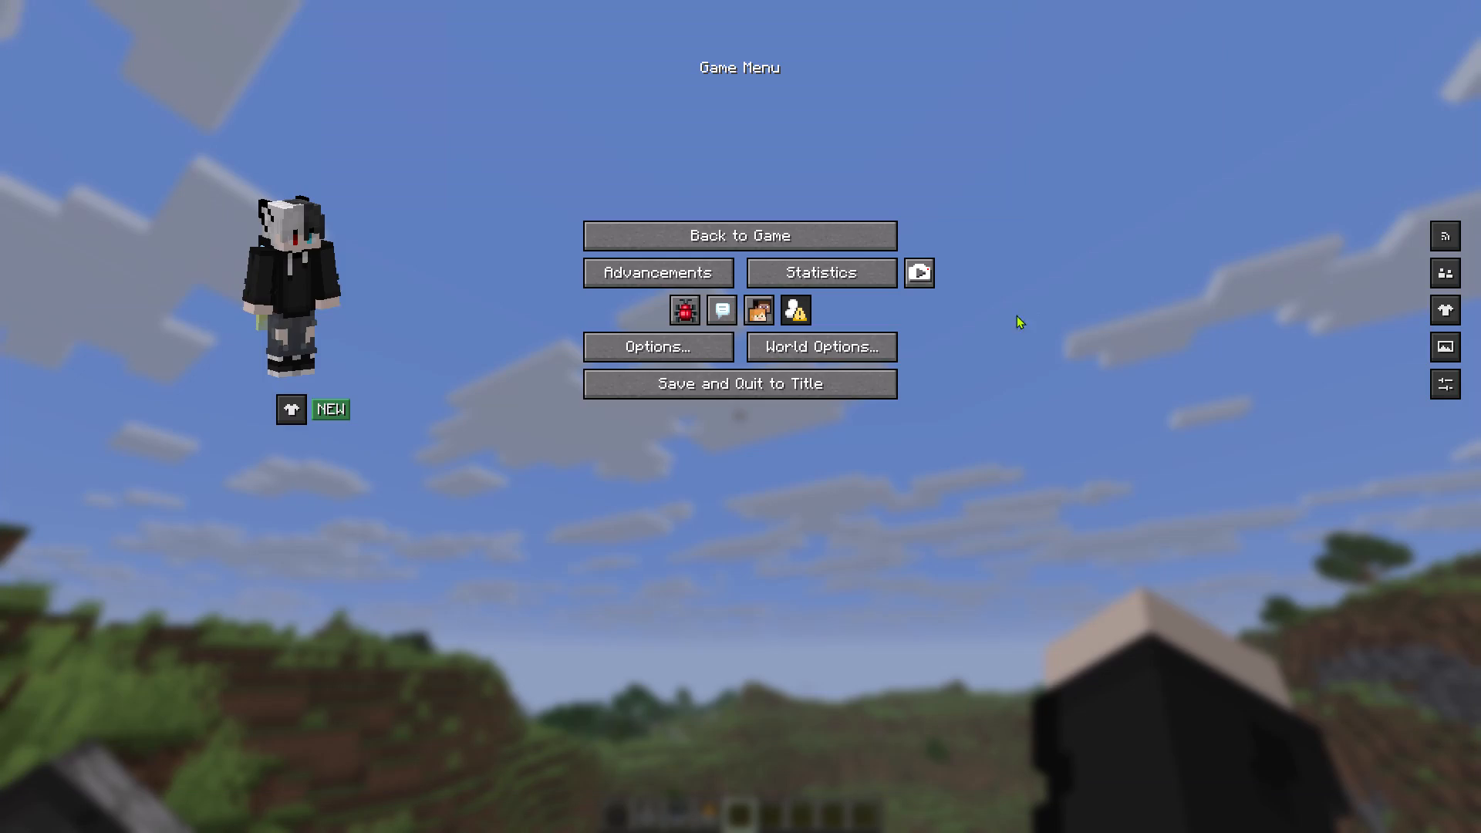
In Minecraft, save and quit the open world to the title screen, and quit the game.
{"action": "left_click", "coordinate": [775, 379]}
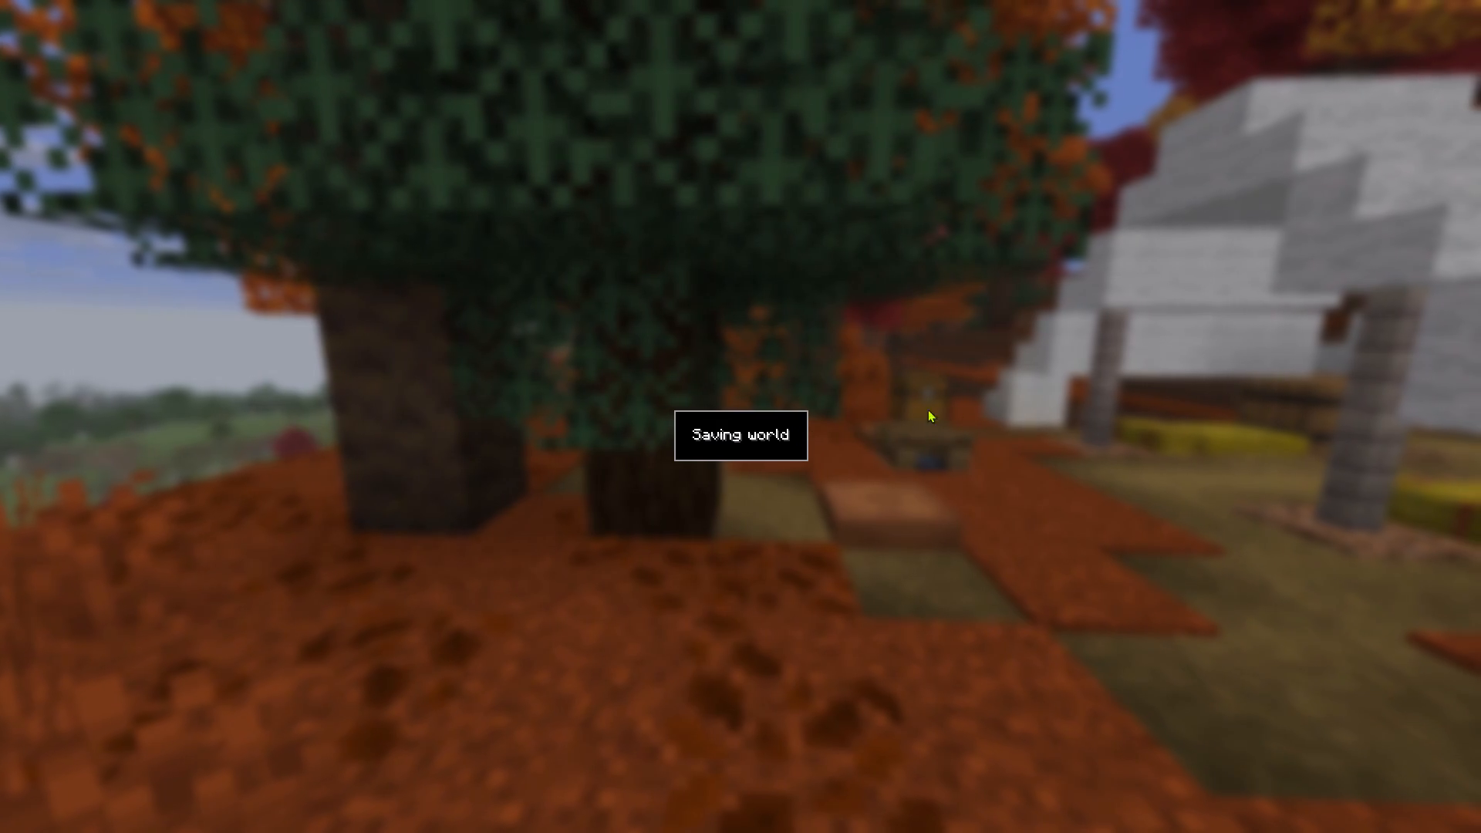
{"action": "left_click", "coordinate": [818, 453]}
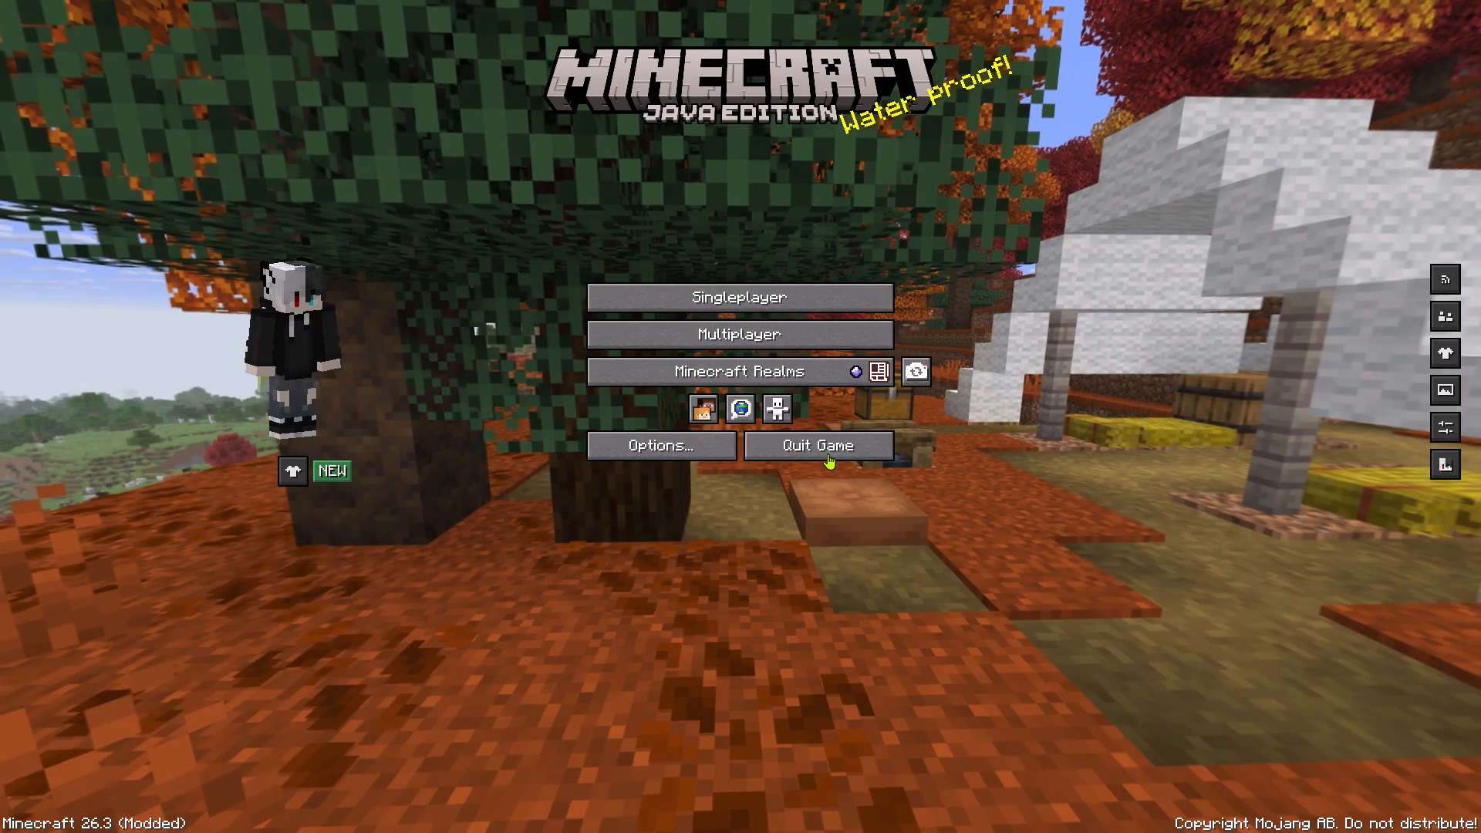
{"action": "left_click", "coordinate": [828, 455]}
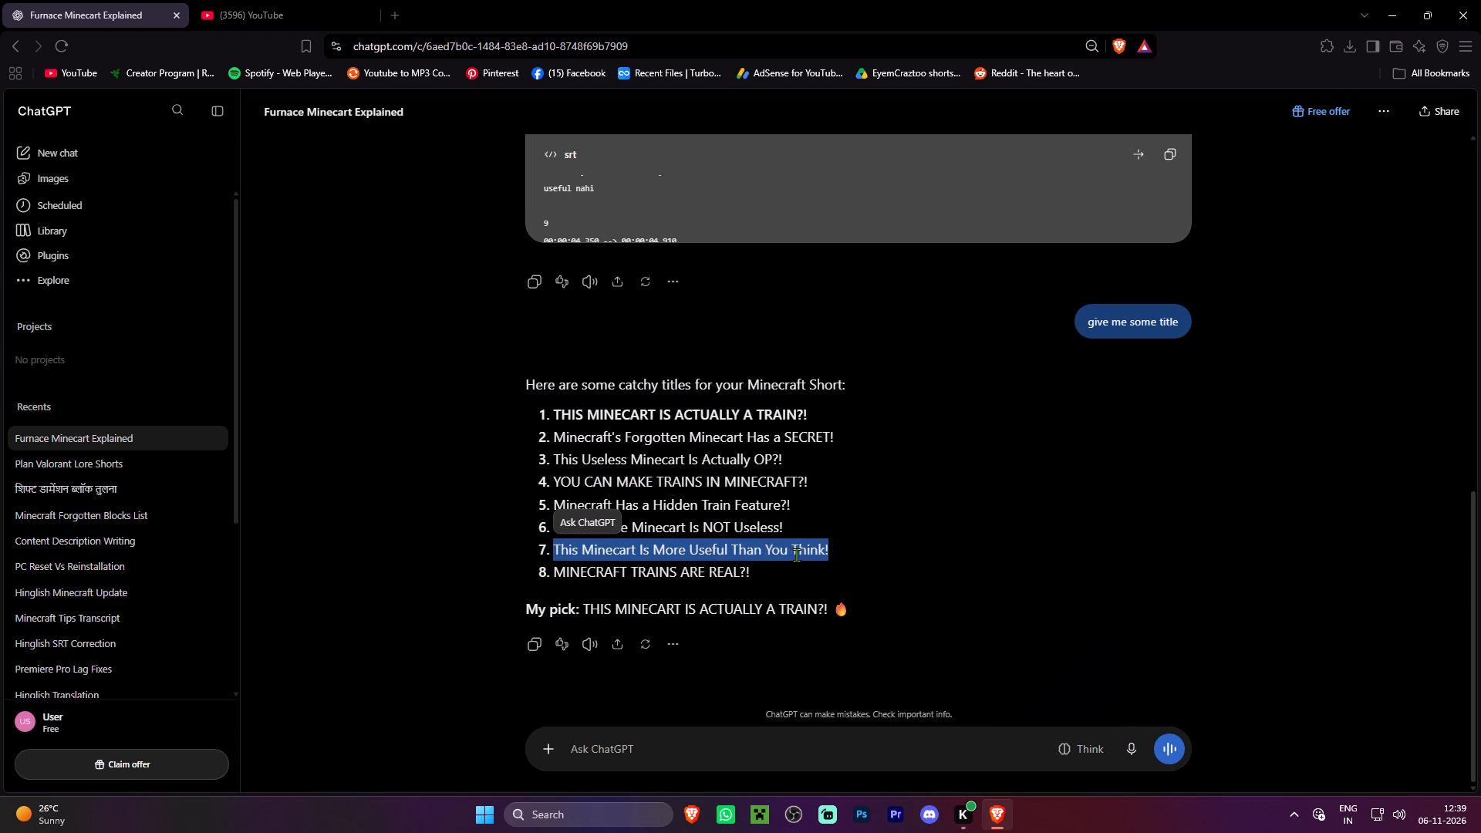
Start a new video upload from the YouTube home page.
{"action": "left_click", "coordinate": [223, 0]}
{"action": "left_click", "coordinate": [1370, 109]}
{"action": "left_click", "coordinate": [1374, 127]}
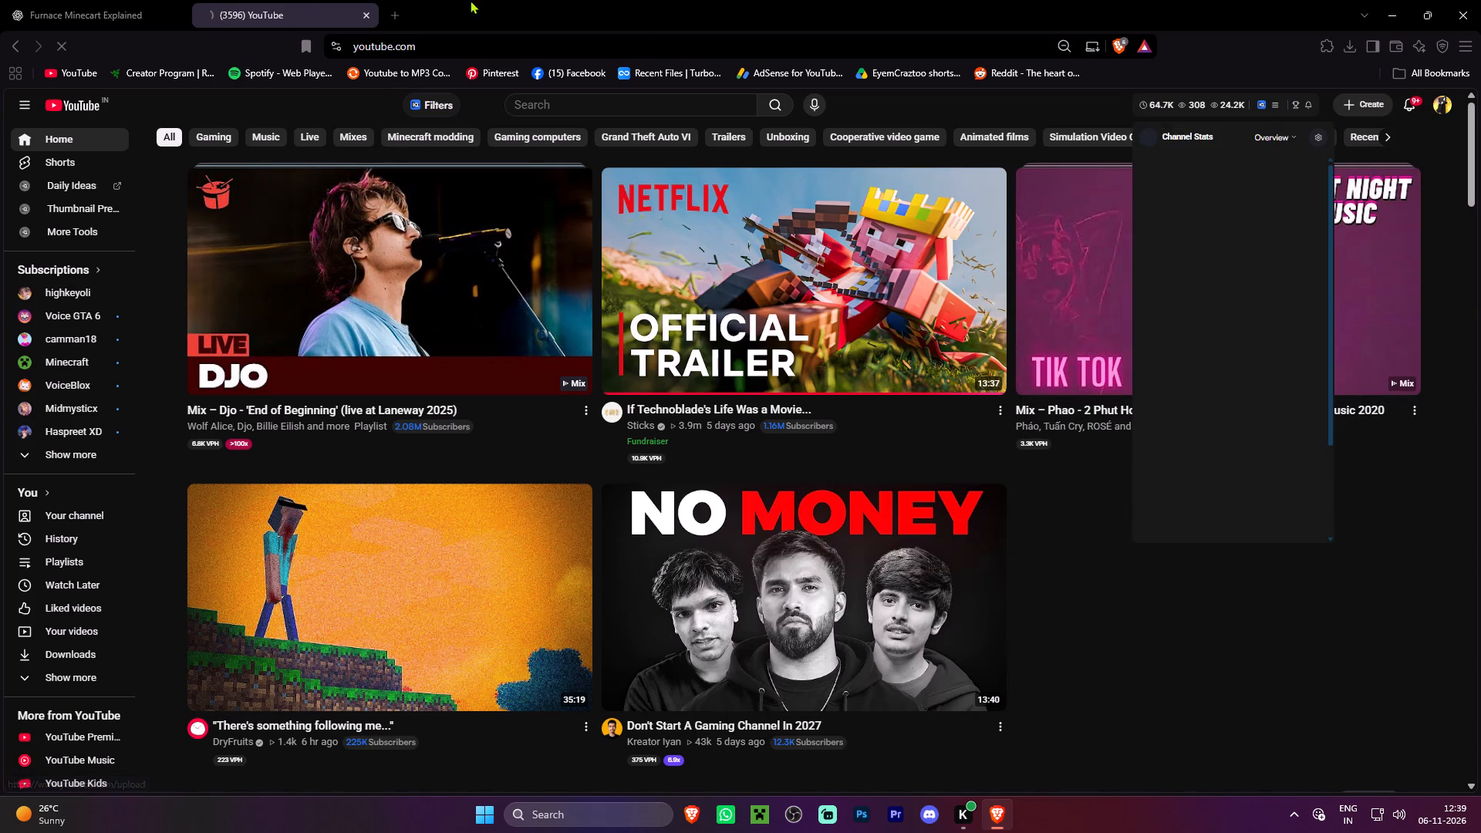
Open the bookmarked Meta Business Suite in a new browser tab.
{"action": "left_click", "coordinate": [382, 0]}
{"action": "left_click", "coordinate": [385, 0]}
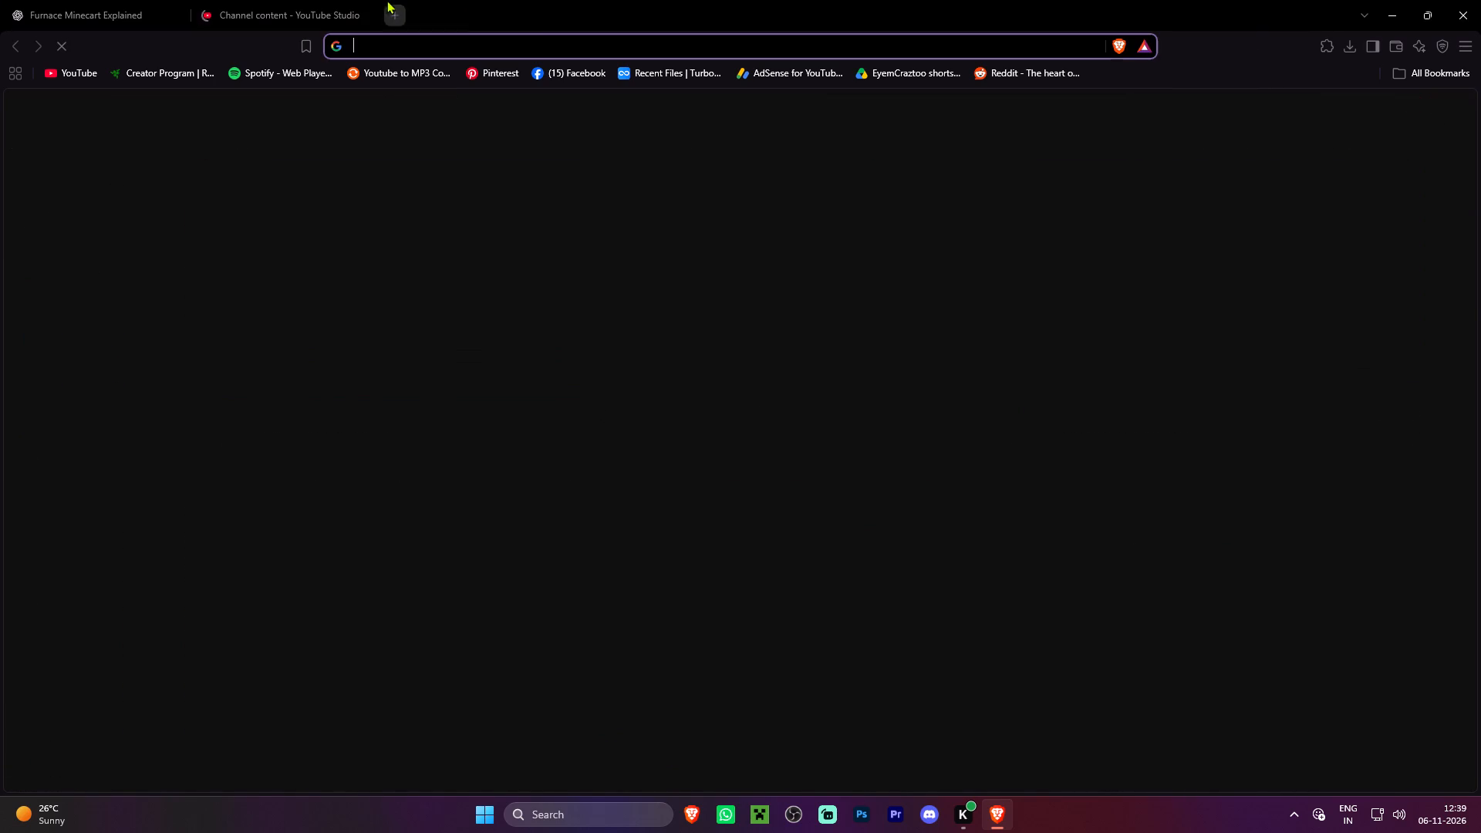
{"action": "left_click", "coordinate": [1432, 67]}
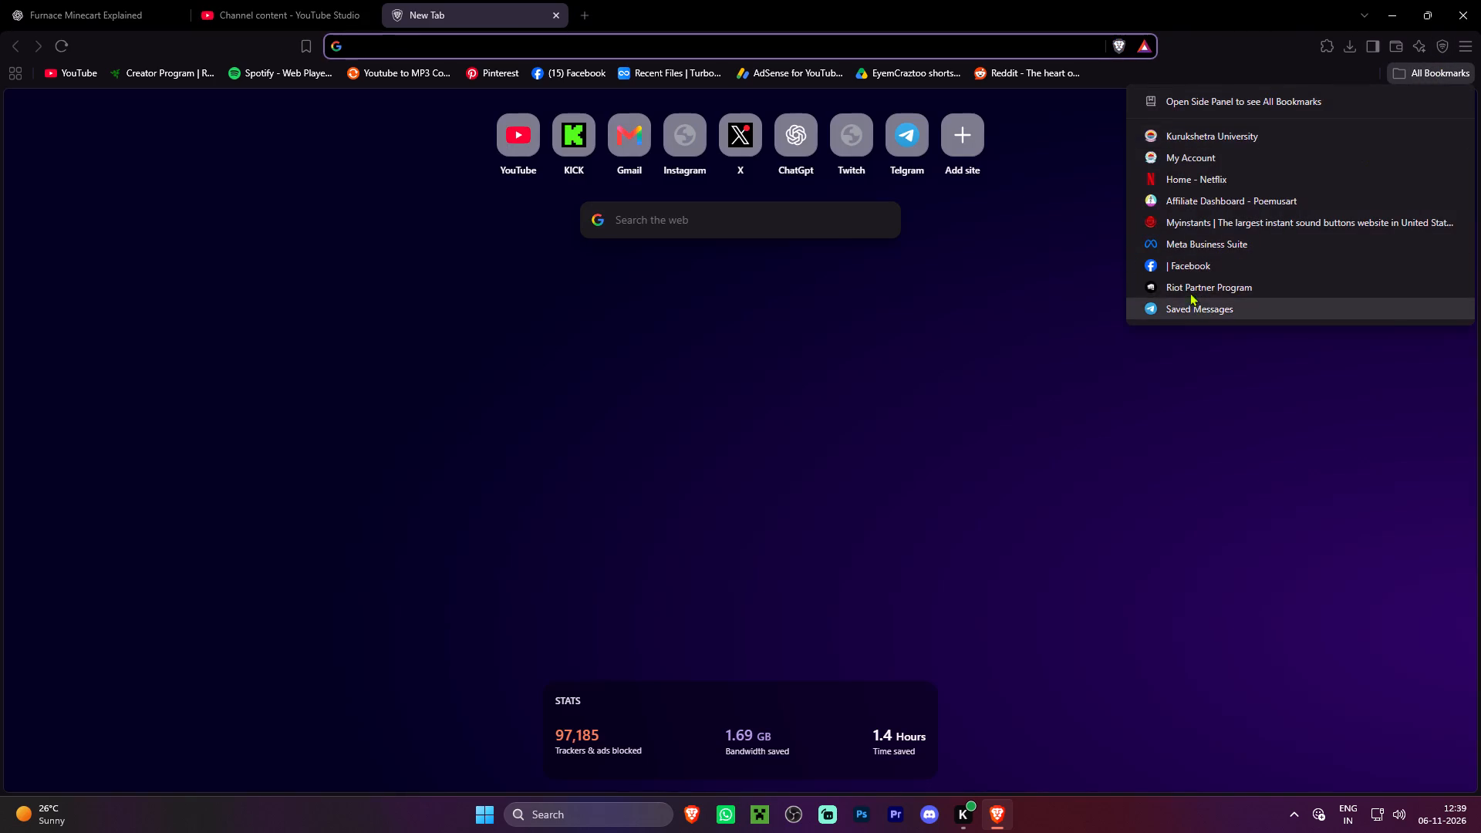
{"action": "left_click", "coordinate": [1208, 238]}
Upload 474.mp4 from the Adobe PR Exports folder to YouTube Studio.
{"action": "left_click", "coordinate": [255, 0]}
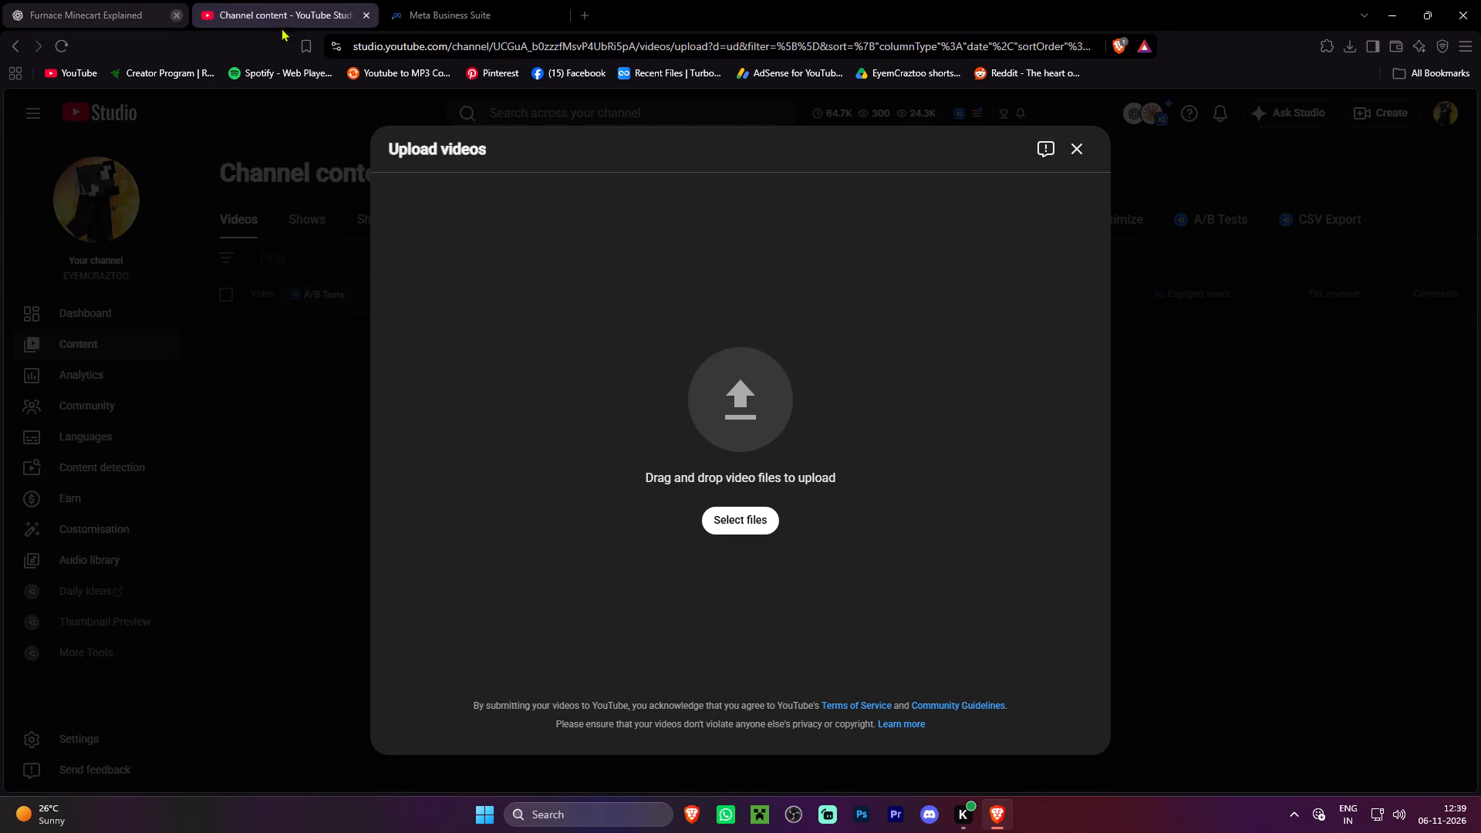
{"action": "left_click", "coordinate": [726, 521]}
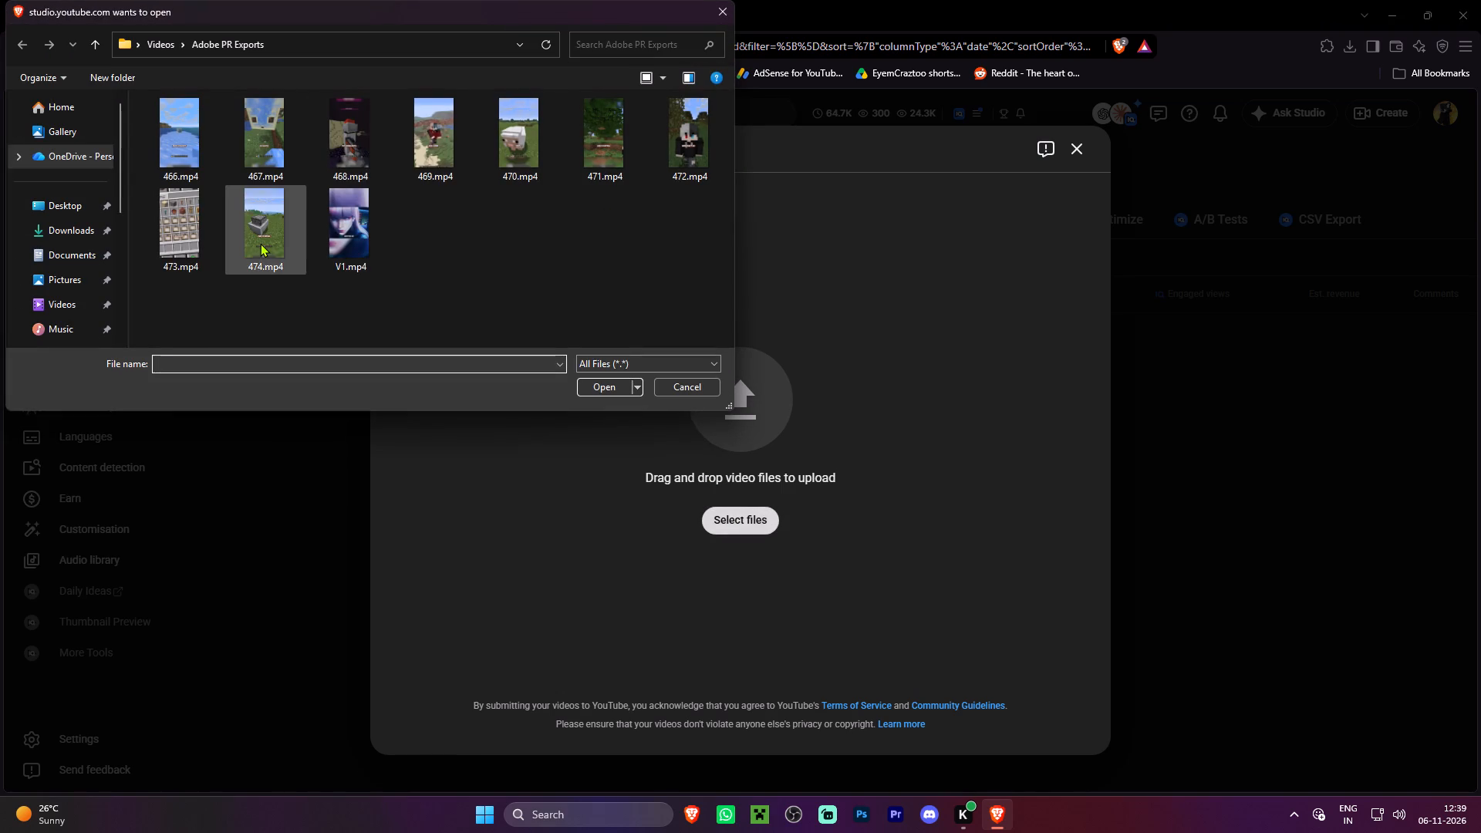
{"action": "double_click", "coordinate": [260, 243]}
{"action": "left_click", "coordinate": [1064, 187]}
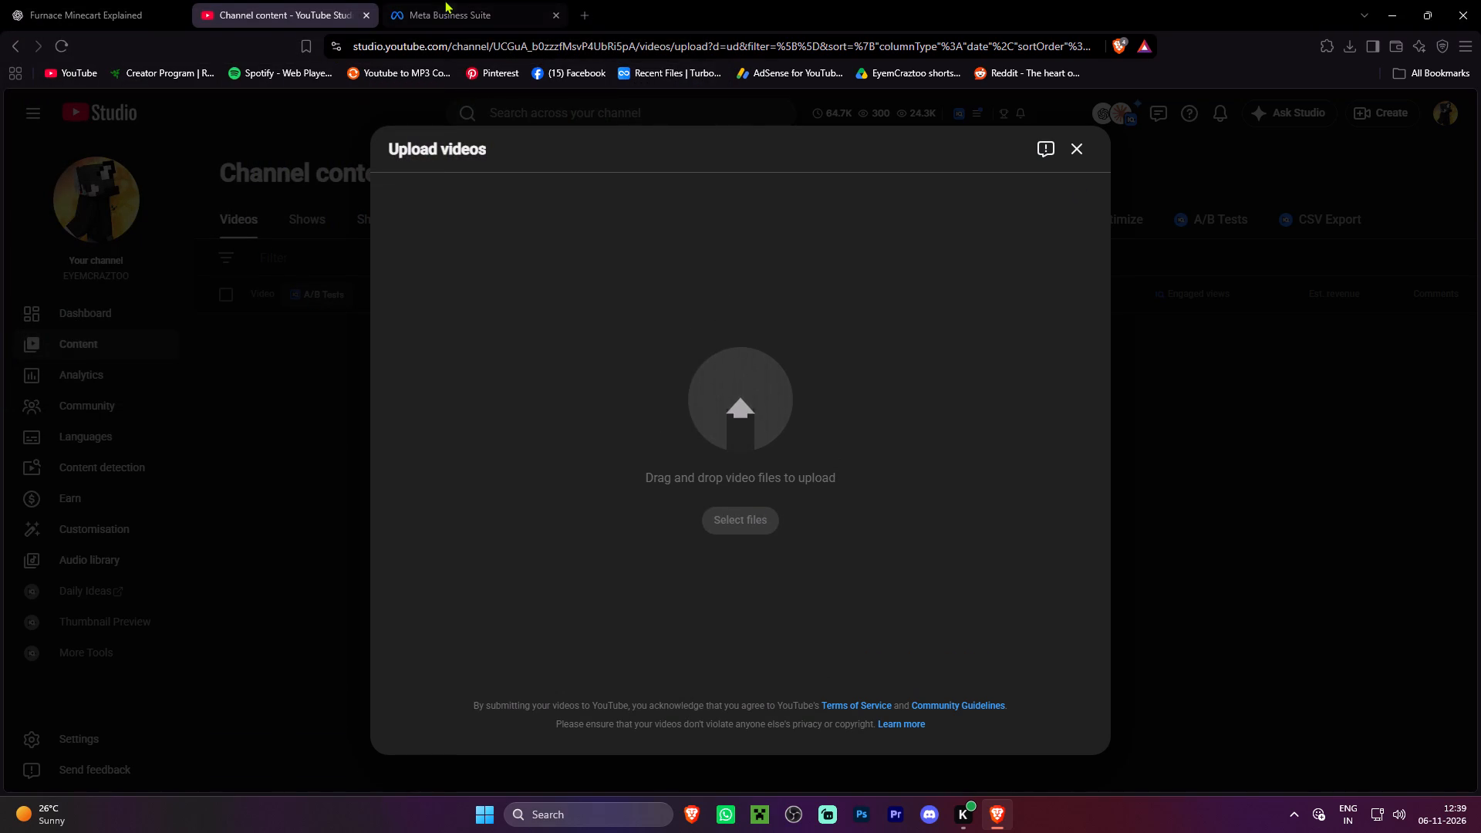
{"action": "left_click", "coordinate": [445, 0]}
Replace the YouTube video title with "This Minecart Is More Useful Than You Think!".
{"action": "left_click", "coordinate": [305, 0]}
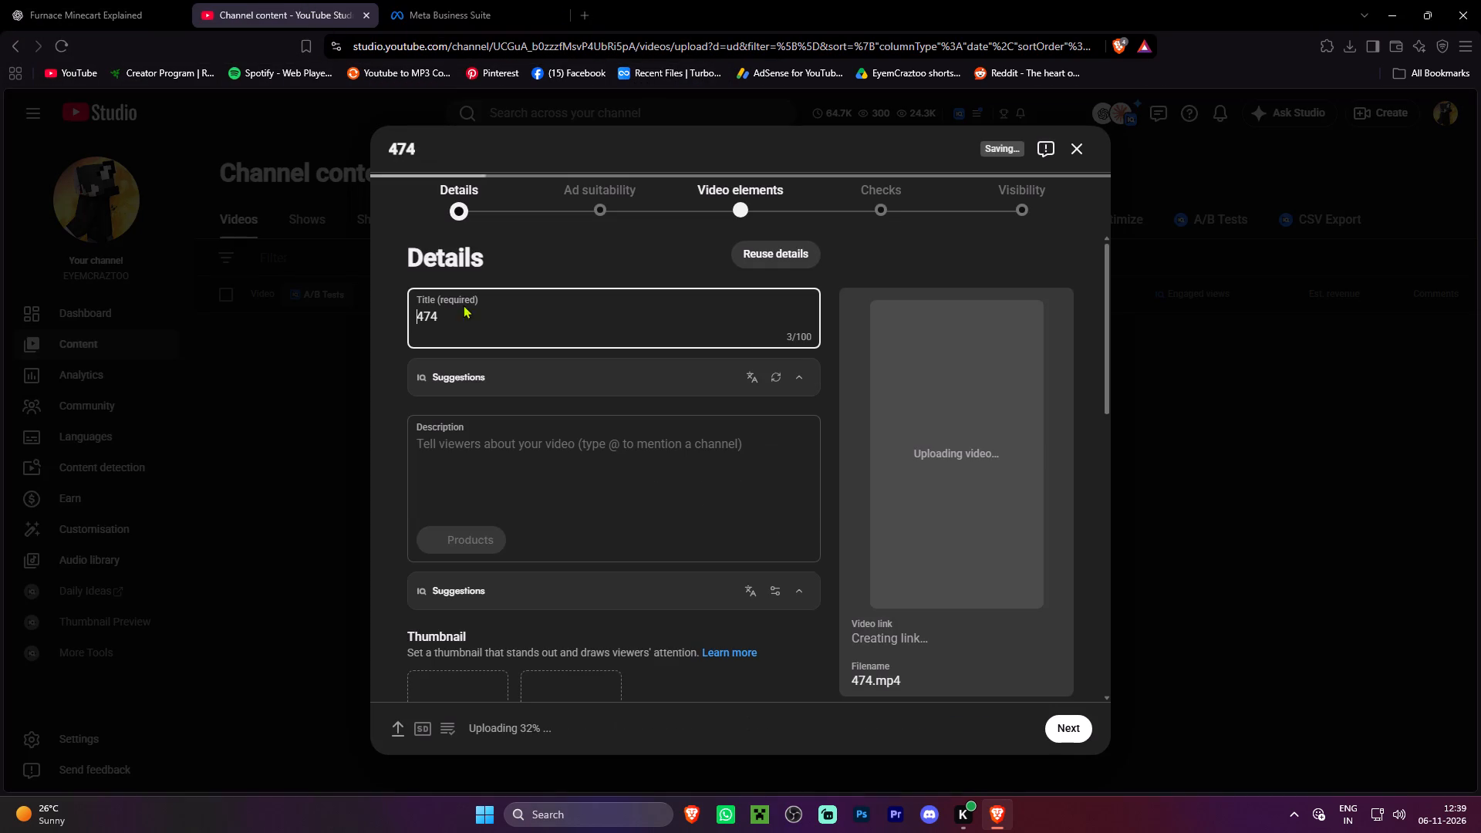
{"action": "left_click_drag", "start_coordinate": [471, 316], "coordinate": [365, 311]}
{"action": "key", "text": "ctrl+v"}
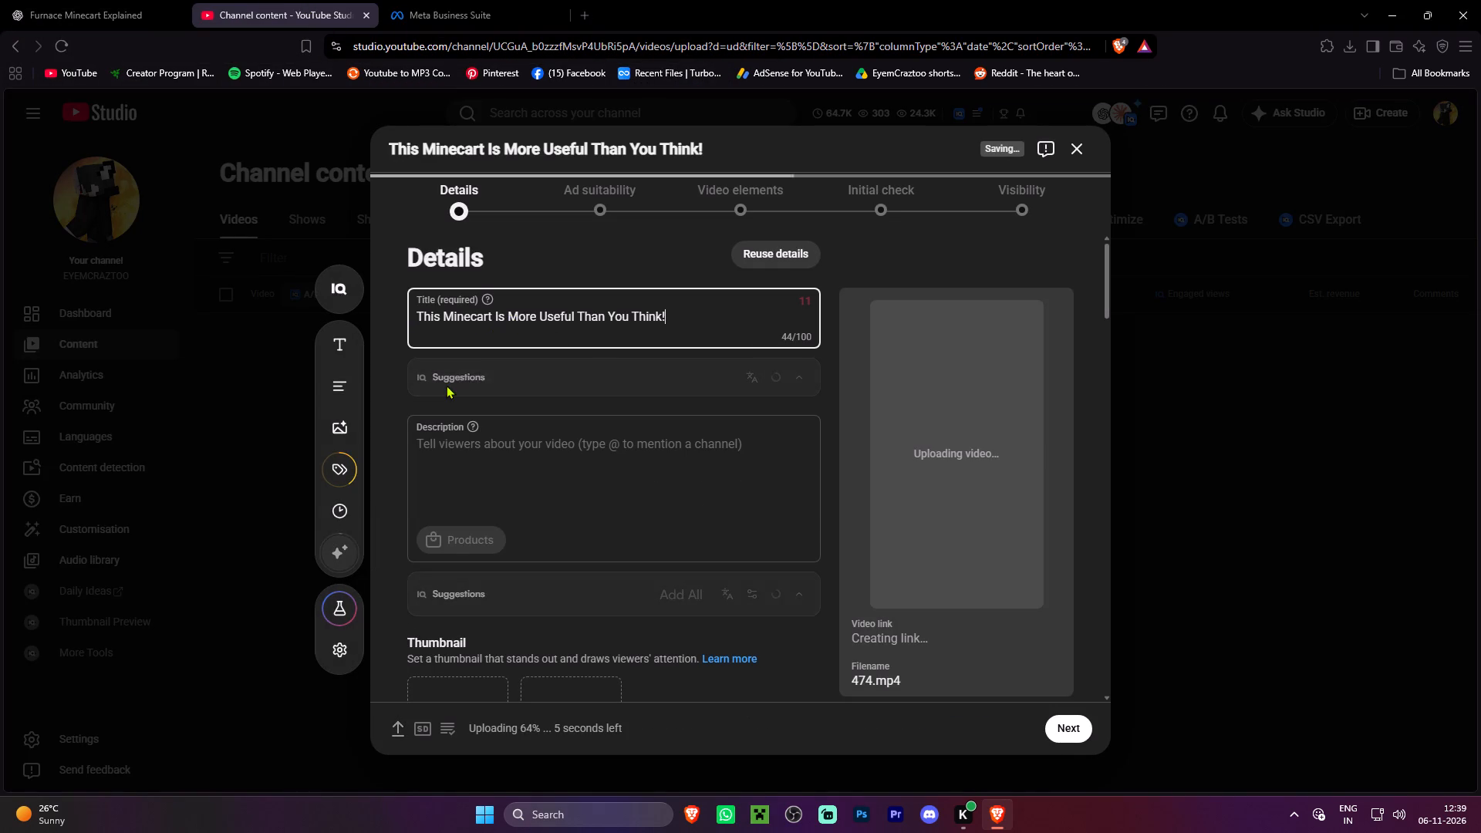
Start a new post in Meta Business Suite for the EyemCraztoo page.
{"action": "left_click", "coordinate": [493, 0]}
{"action": "left_click", "coordinate": [313, 259]}
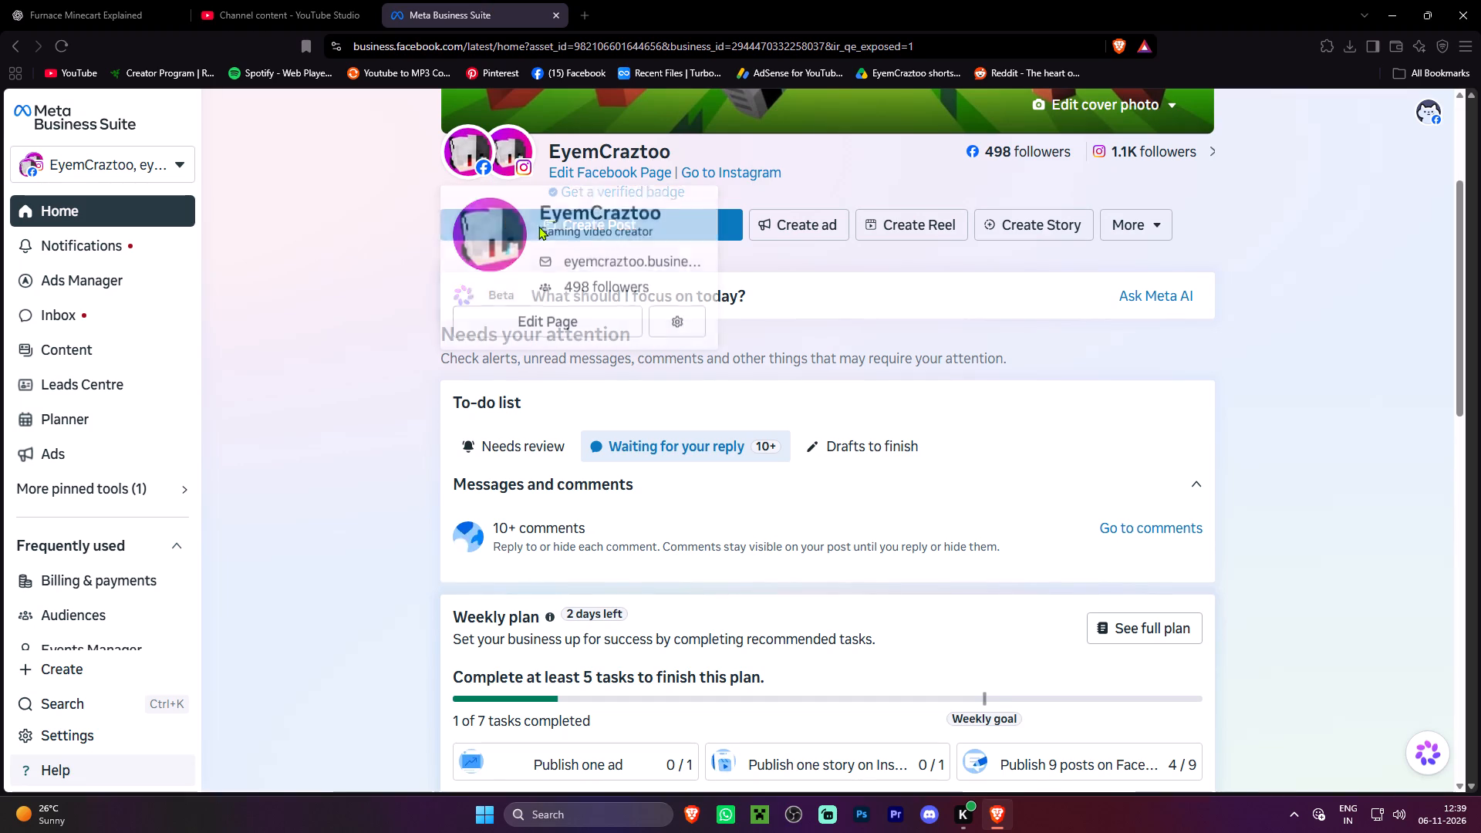
{"action": "left_click", "coordinate": [552, 228]}
{"action": "left_click", "coordinate": [719, 226]}
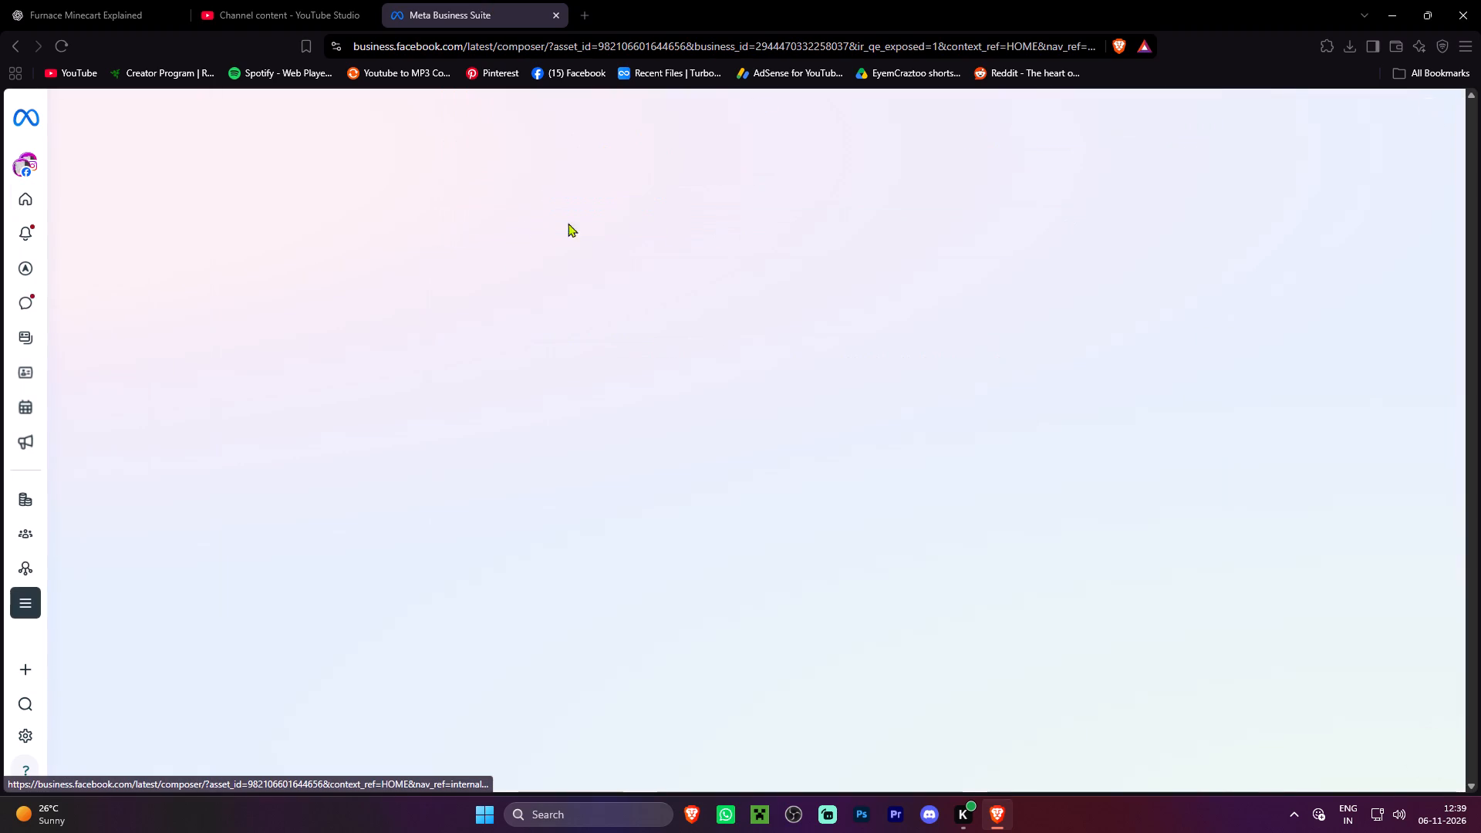
Add the suggested hashtag #minecraft to the YouTube video title.
{"action": "left_click", "coordinate": [347, 0]}
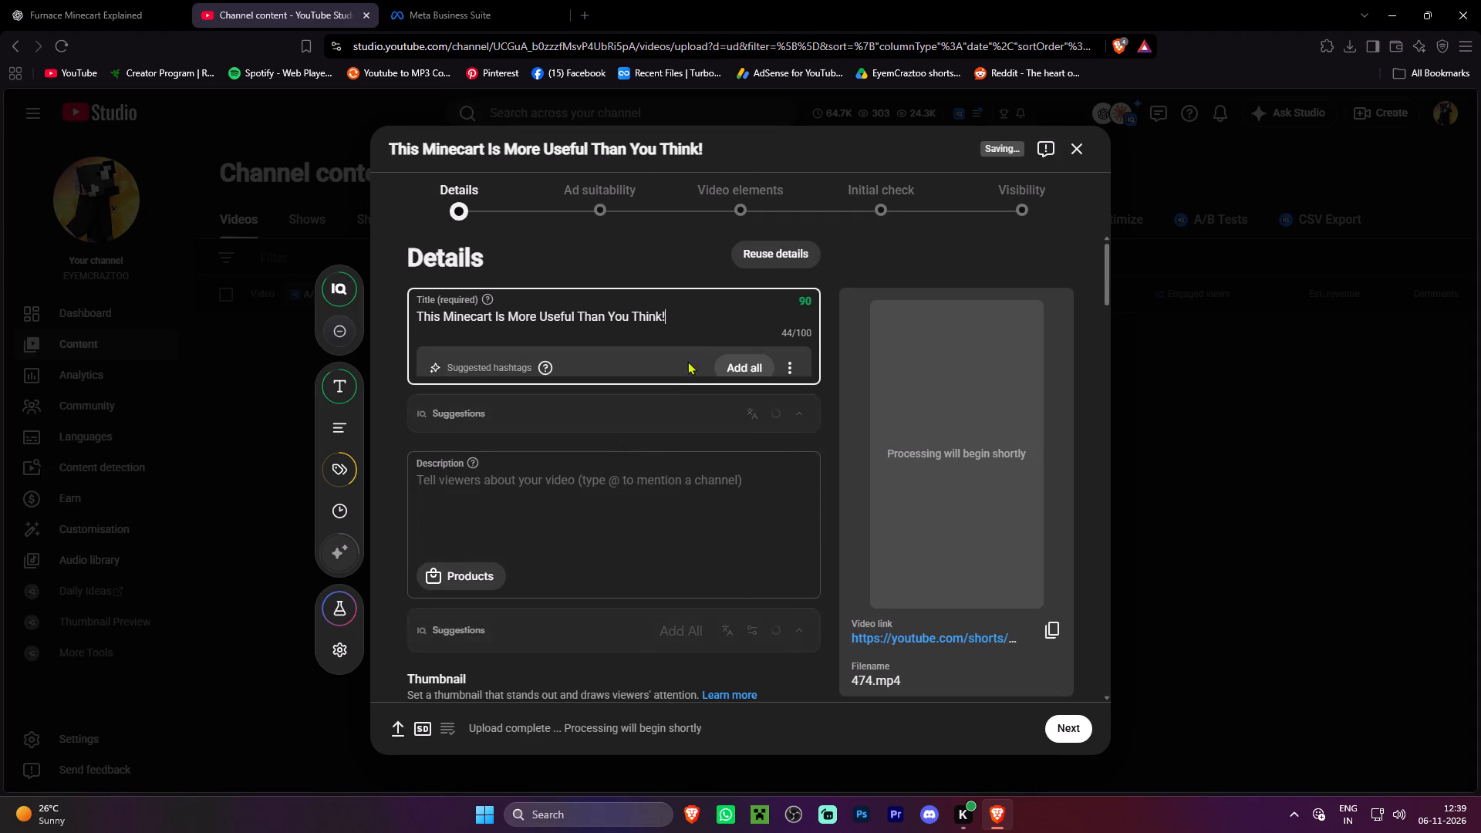
{"action": "left_click", "coordinate": [457, 410]}
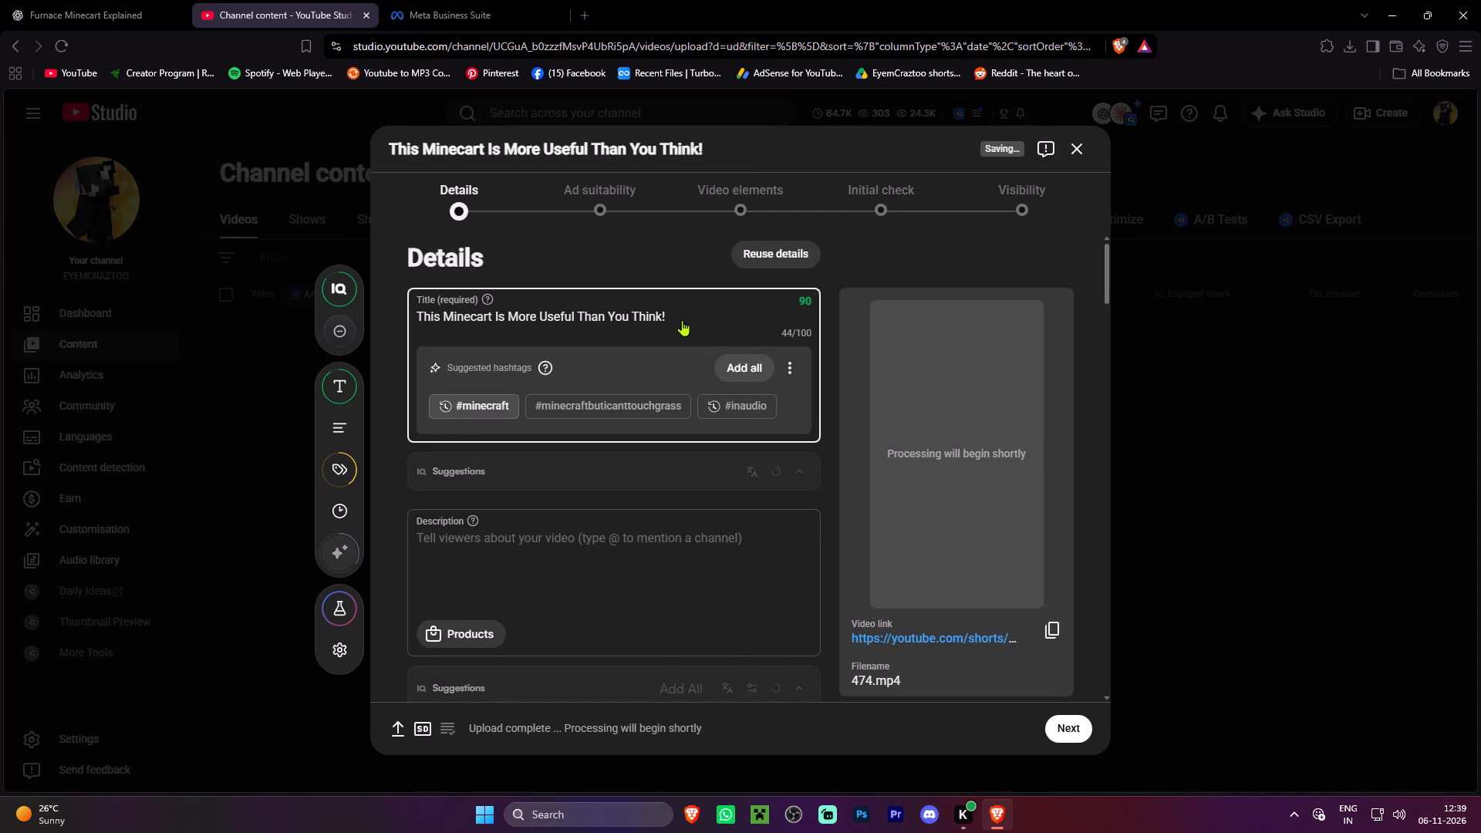
Add 474.mp4 as the media of the Meta Business Suite post and pause its reel preview.
{"action": "left_click", "coordinate": [456, 0]}
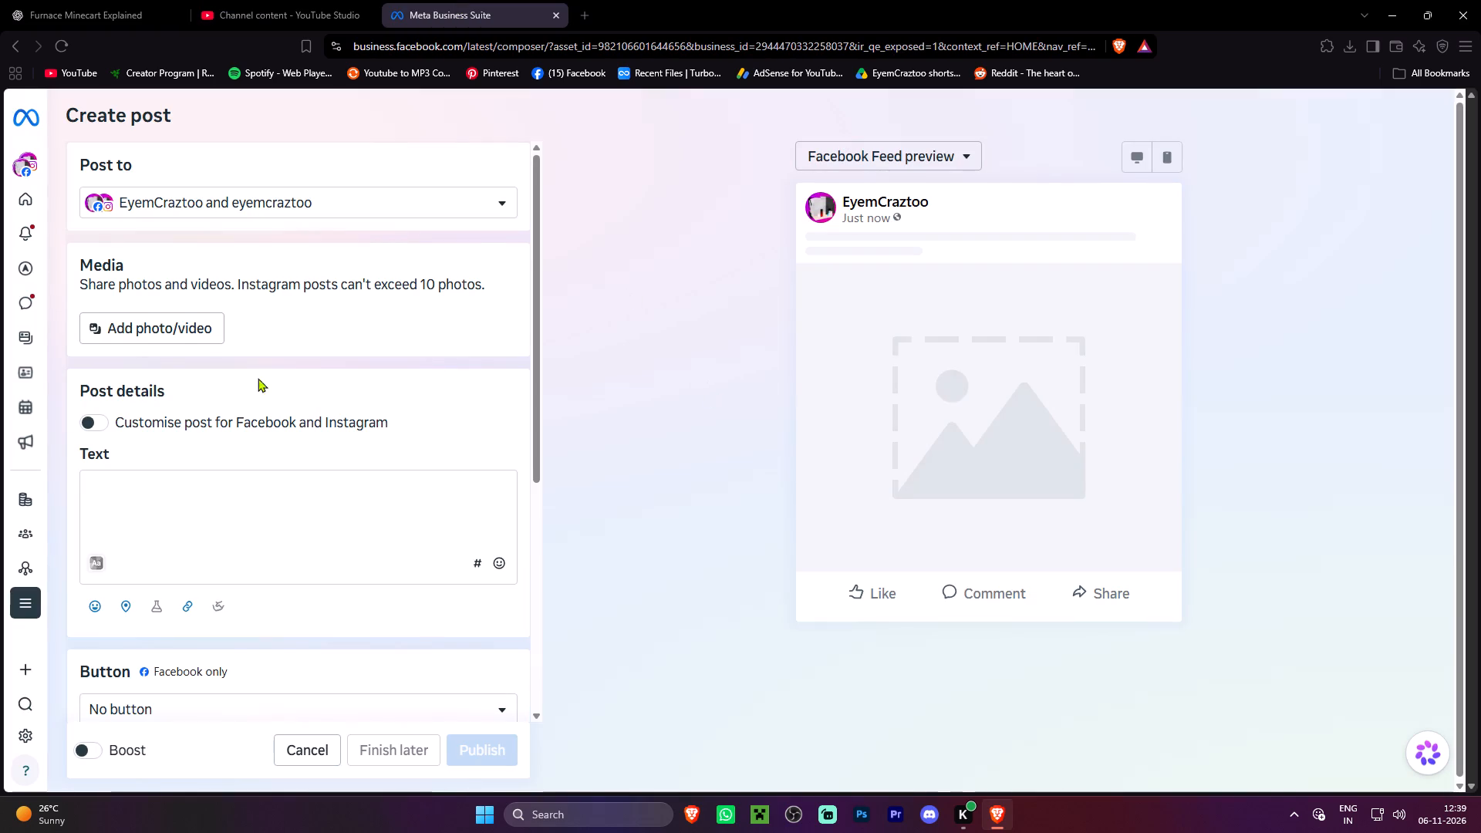
{"action": "left_click", "coordinate": [153, 325]}
{"action": "double_click", "coordinate": [255, 239]}
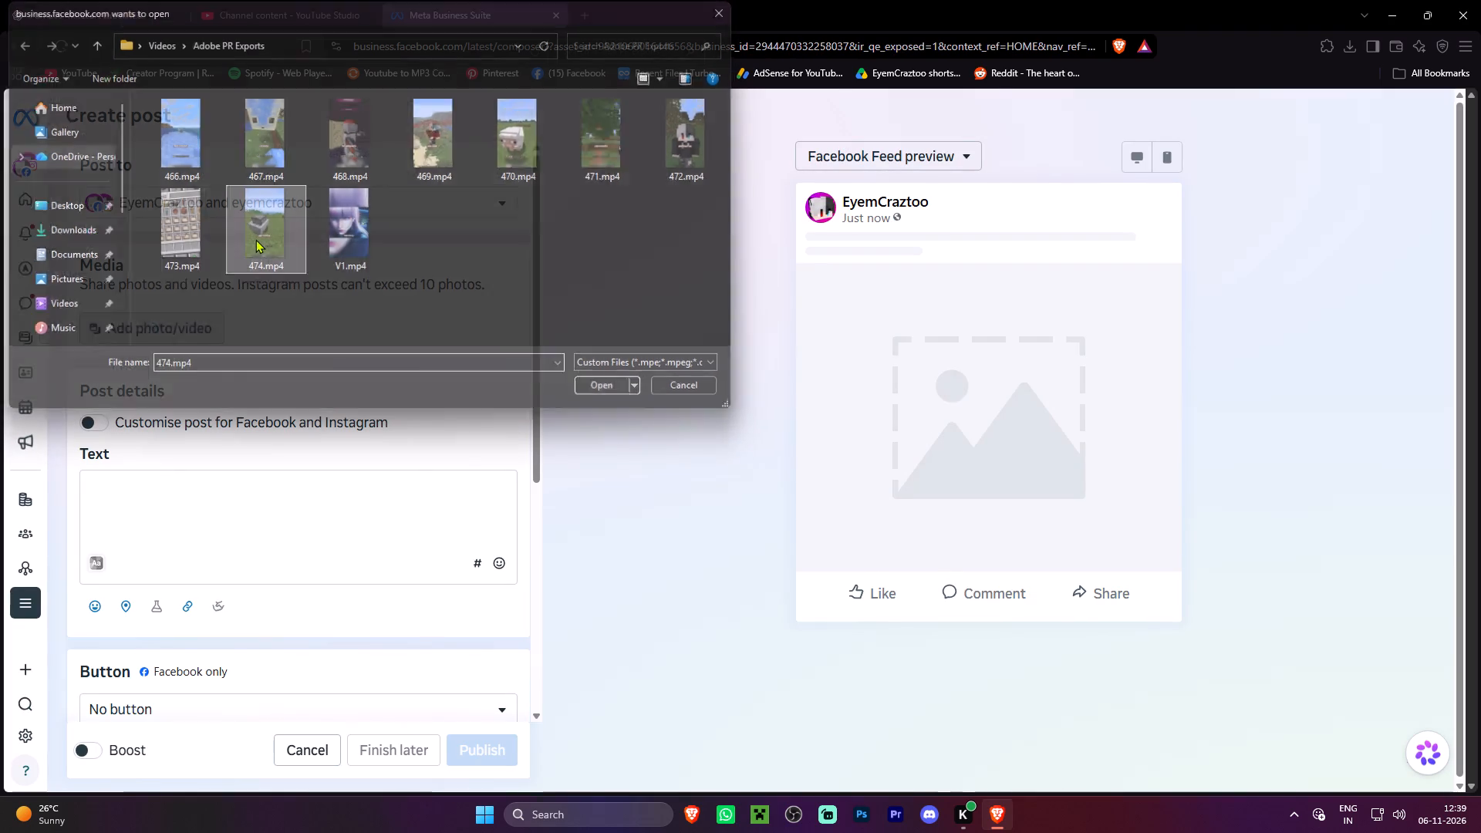
{"action": "left_click", "coordinate": [832, 253]}
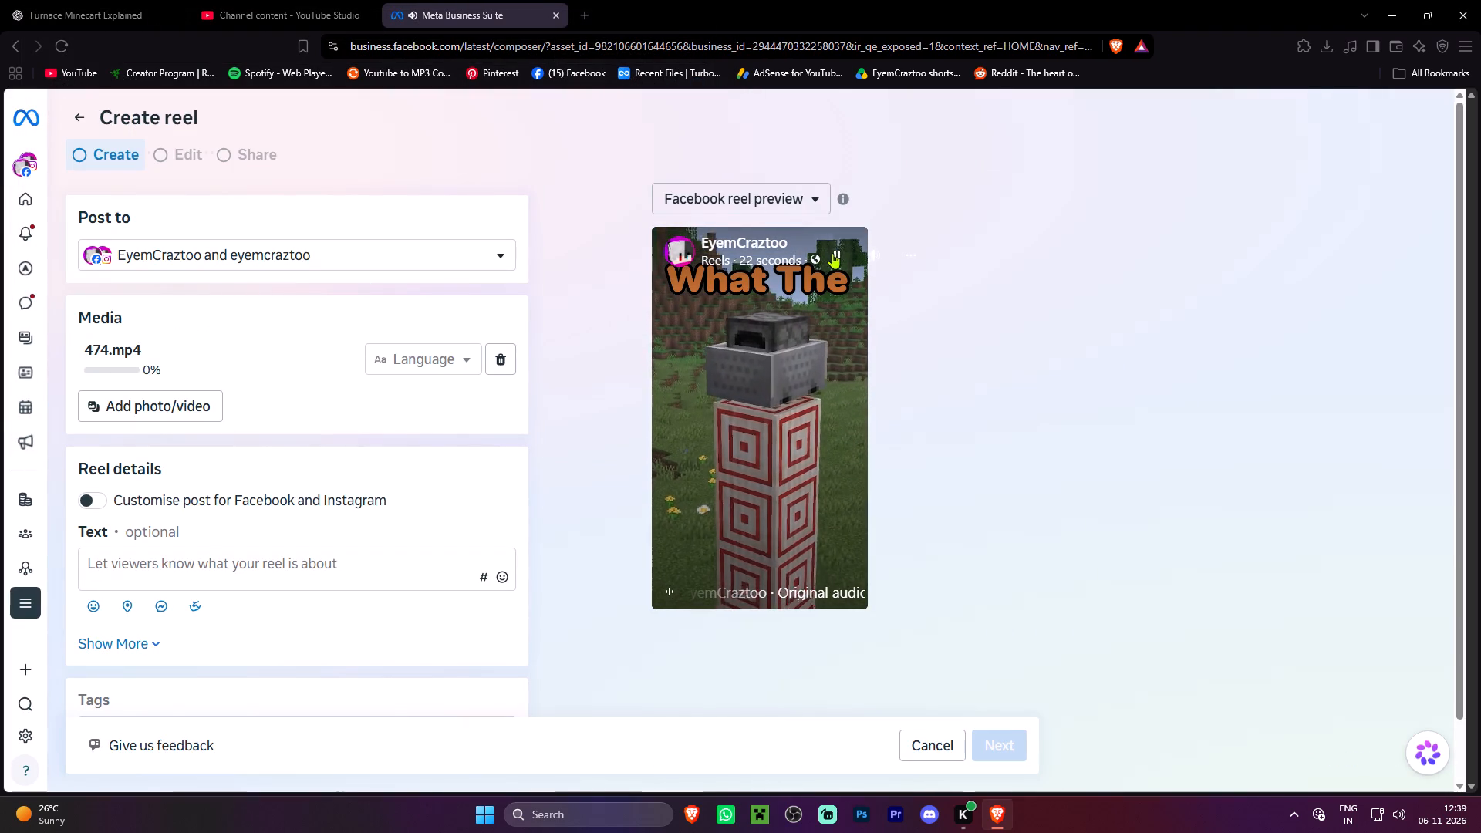
Copy the full YouTube title "This Minecart Is More Useful Than You Think! #minecraft" into the Meta reel's text.
{"action": "left_click", "coordinate": [295, 0]}
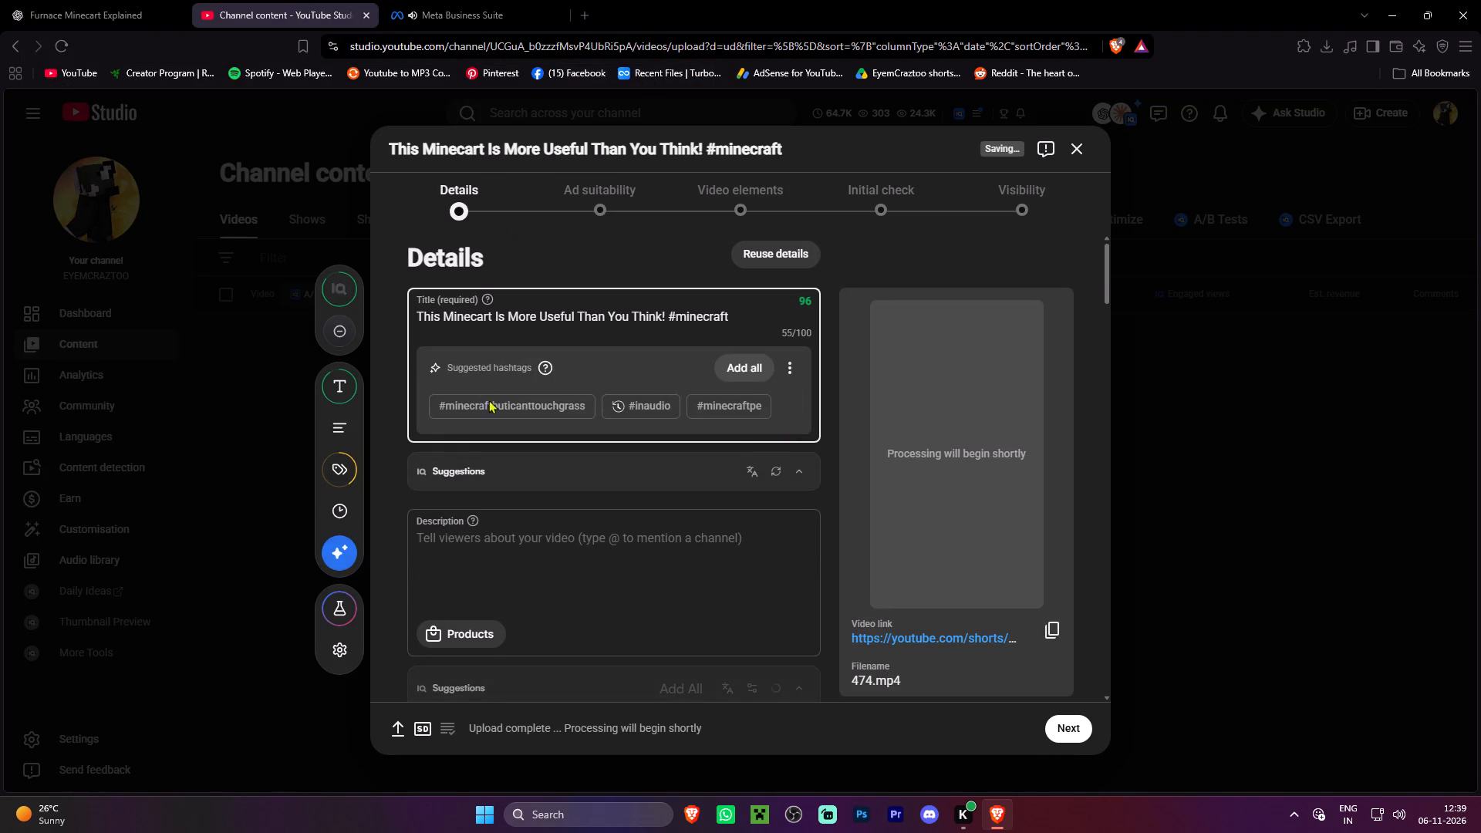
{"action": "scroll", "coordinate": [585, 554], "scroll_direction": "down", "scroll_amount": 4}
{"action": "scroll", "coordinate": [587, 555], "scroll_direction": "up", "scroll_amount": 5}
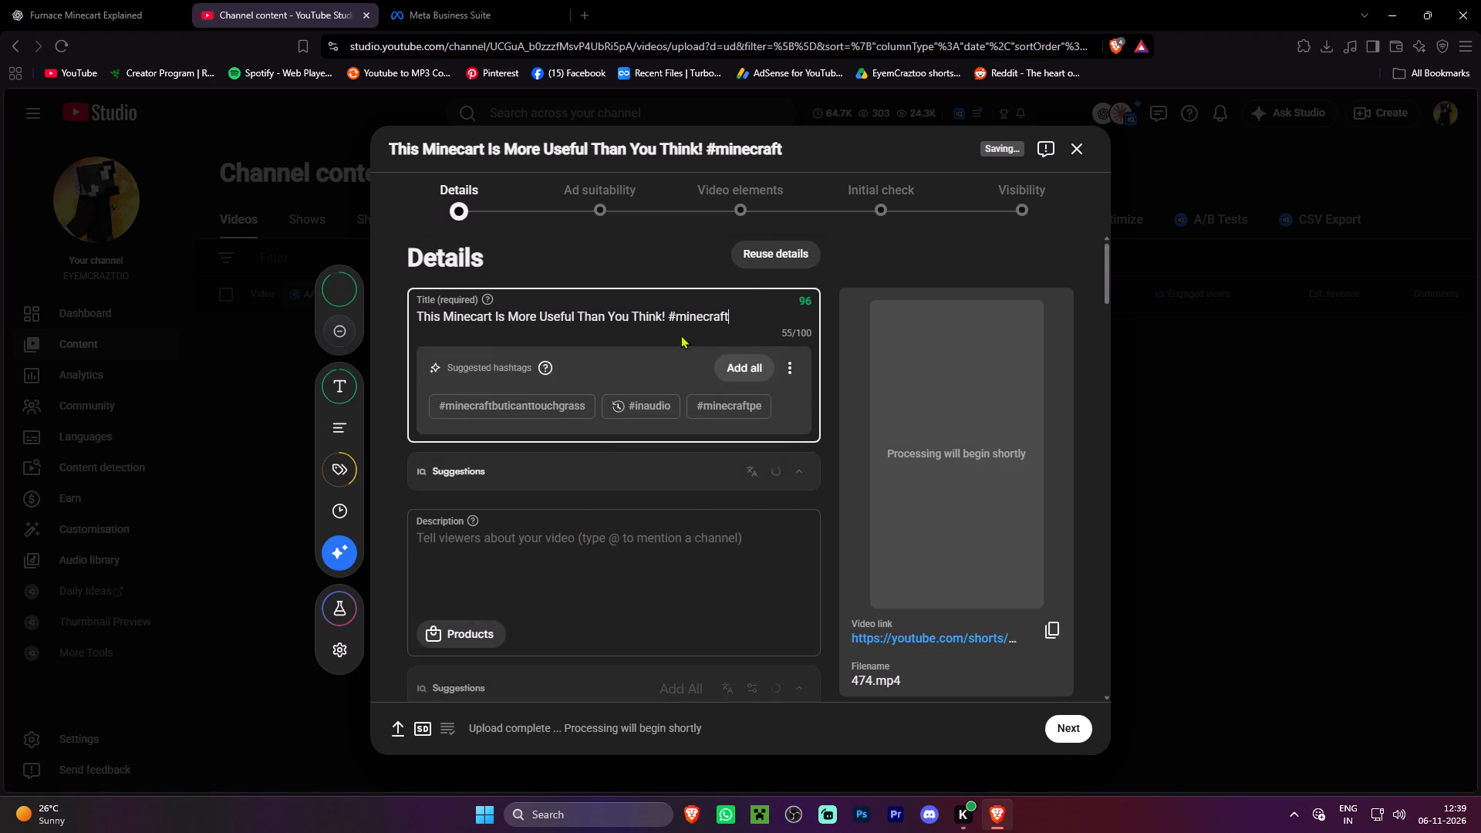
{"action": "left_click", "coordinate": [474, 0]}
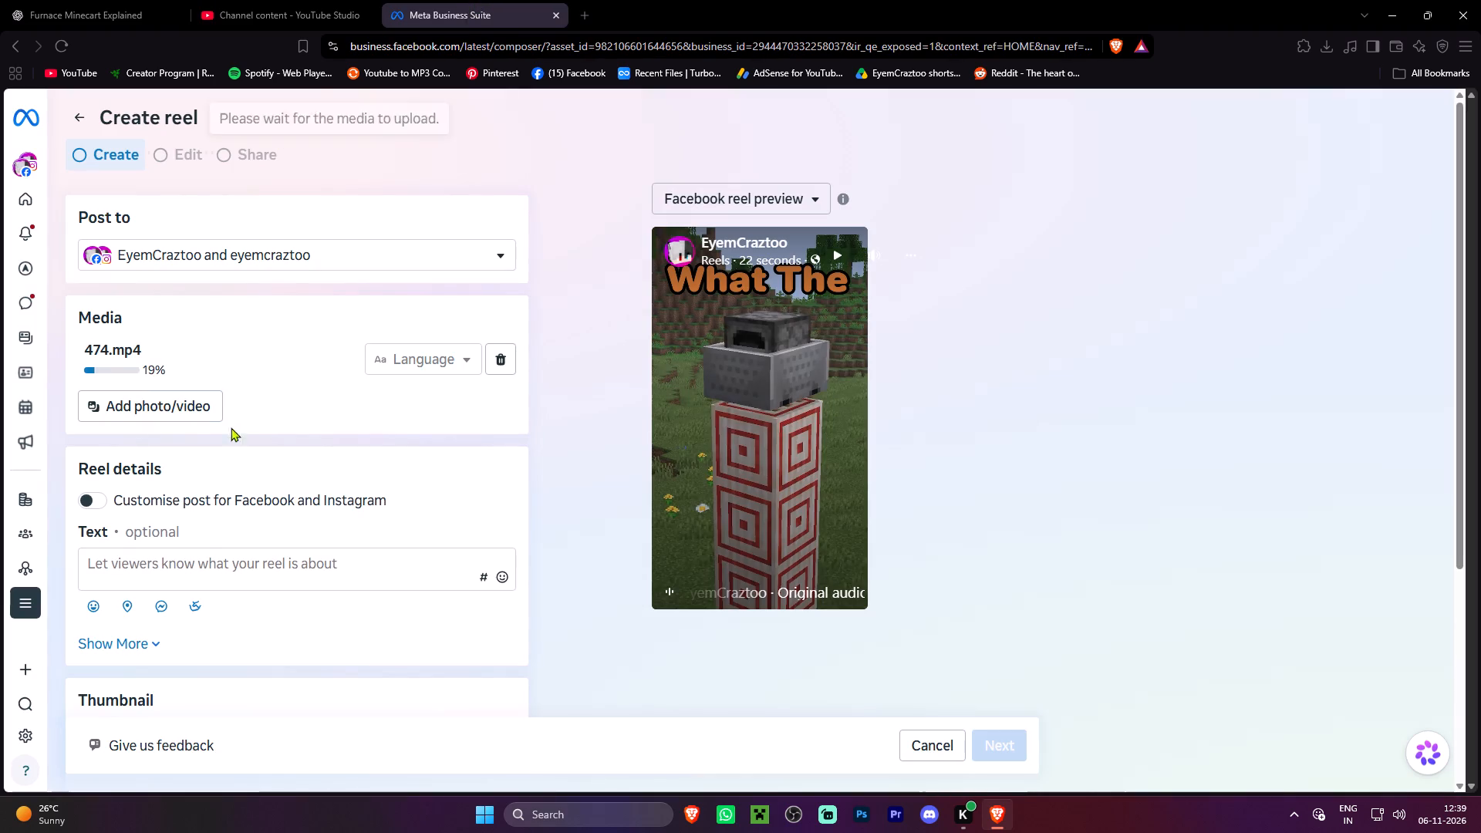
{"action": "left_click", "coordinate": [270, 0]}
{"action": "triple_click", "coordinate": [528, 319]}
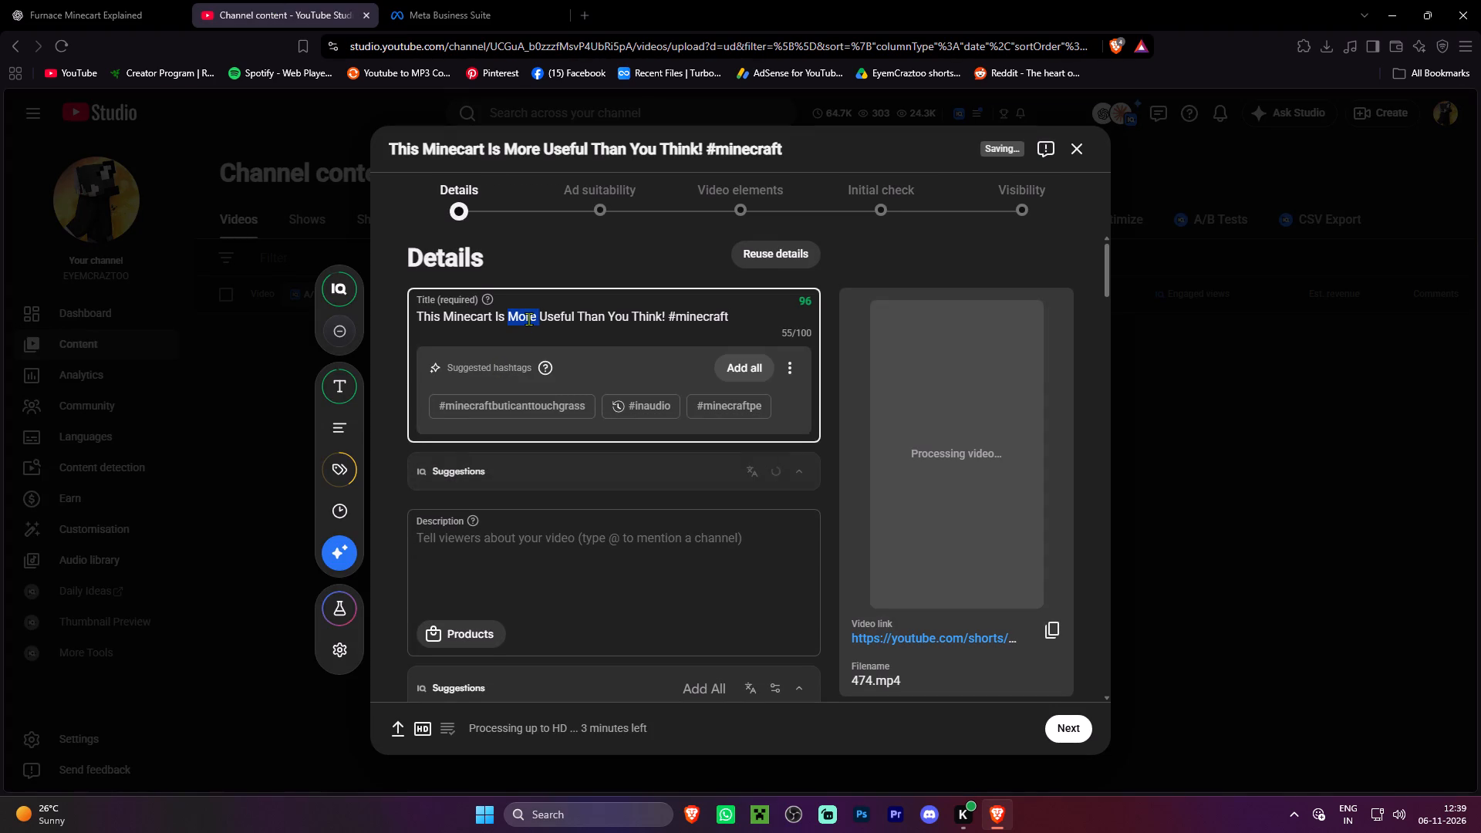
{"action": "left_click", "coordinate": [528, 319]}
{"action": "key", "text": "ctrl+c"}
{"action": "left_click", "coordinate": [496, 0]}
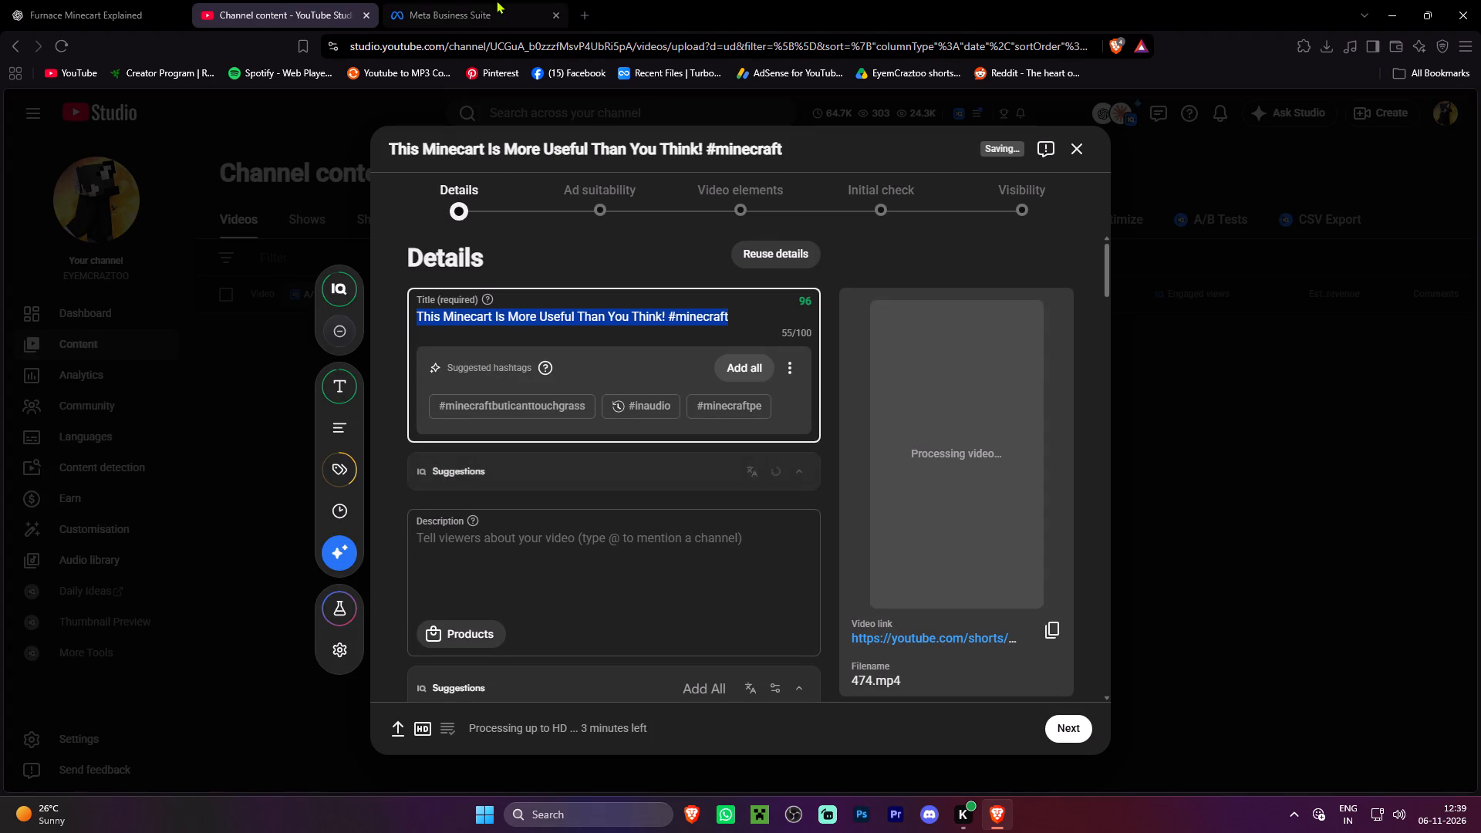
{"action": "left_click", "coordinate": [234, 574]}
{"action": "key", "text": "ctrl+v"}
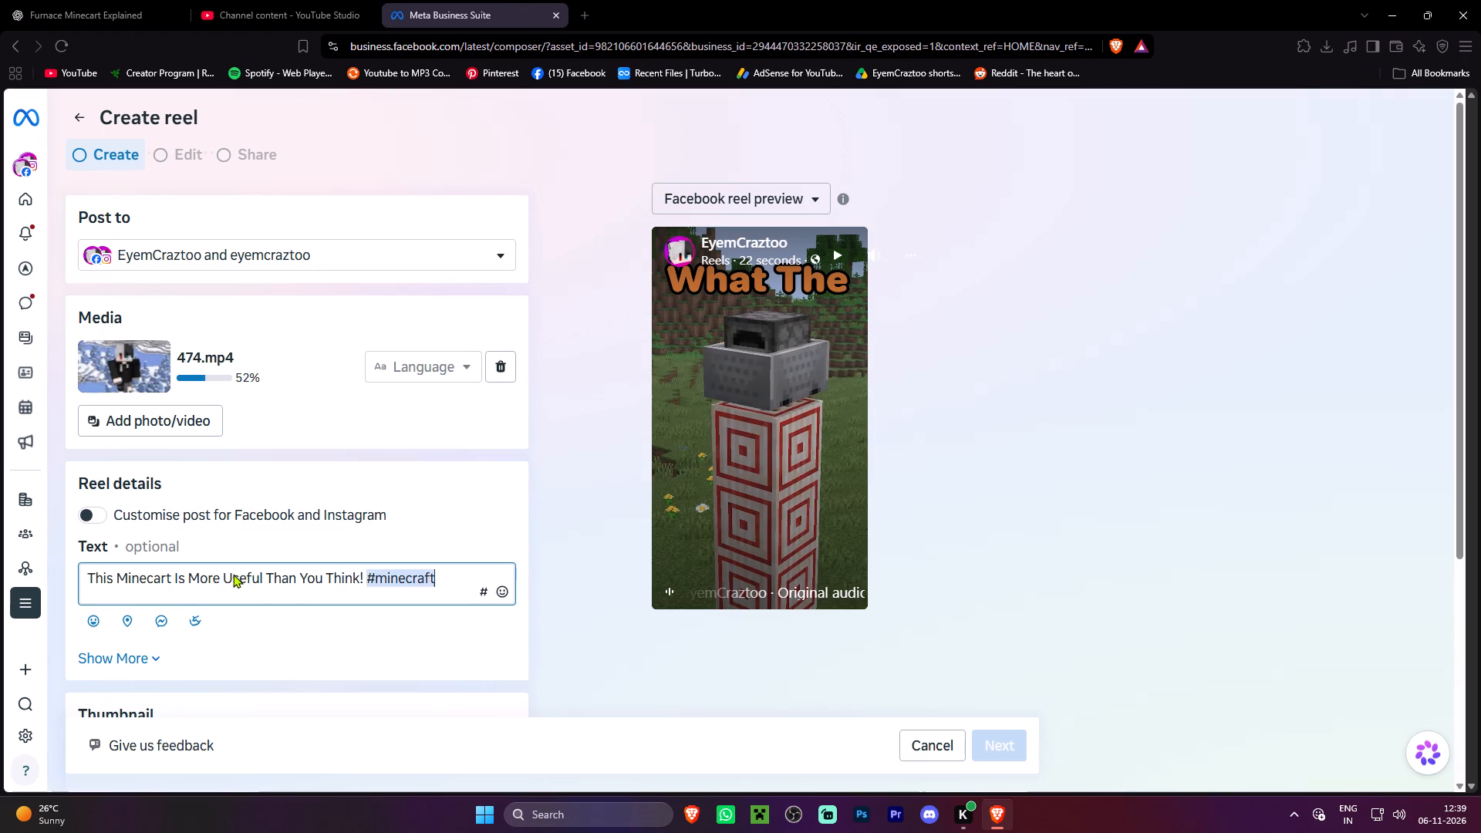
In YouTube Studio, submit the ad suitability rating as "None of the above" and proceed to the Video elements stage.
{"action": "left_click", "coordinate": [293, 0]}
{"action": "left_click", "coordinate": [1051, 730]}
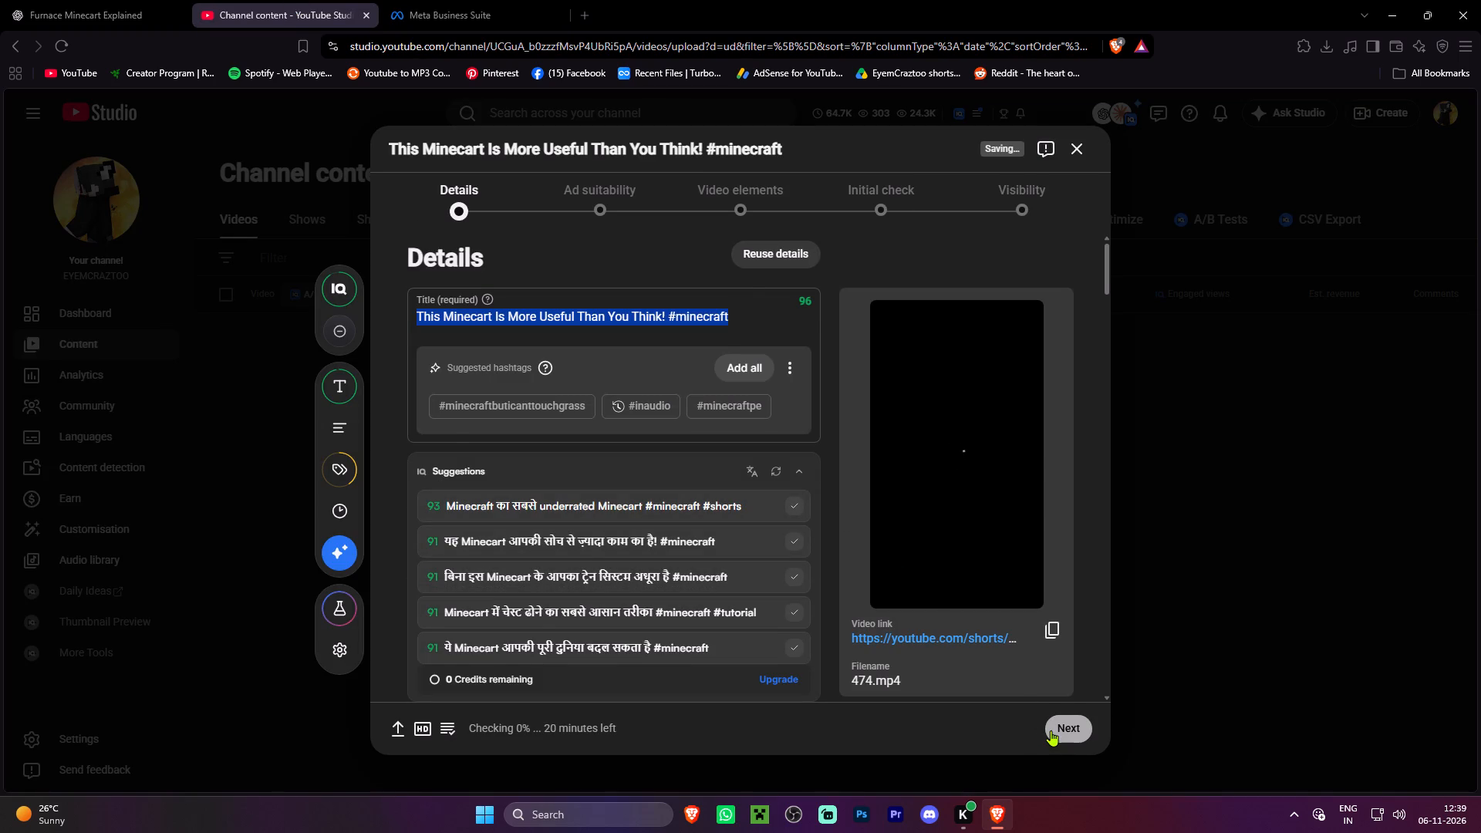
{"action": "scroll", "coordinate": [675, 554], "scroll_direction": "down", "scroll_amount": 10}
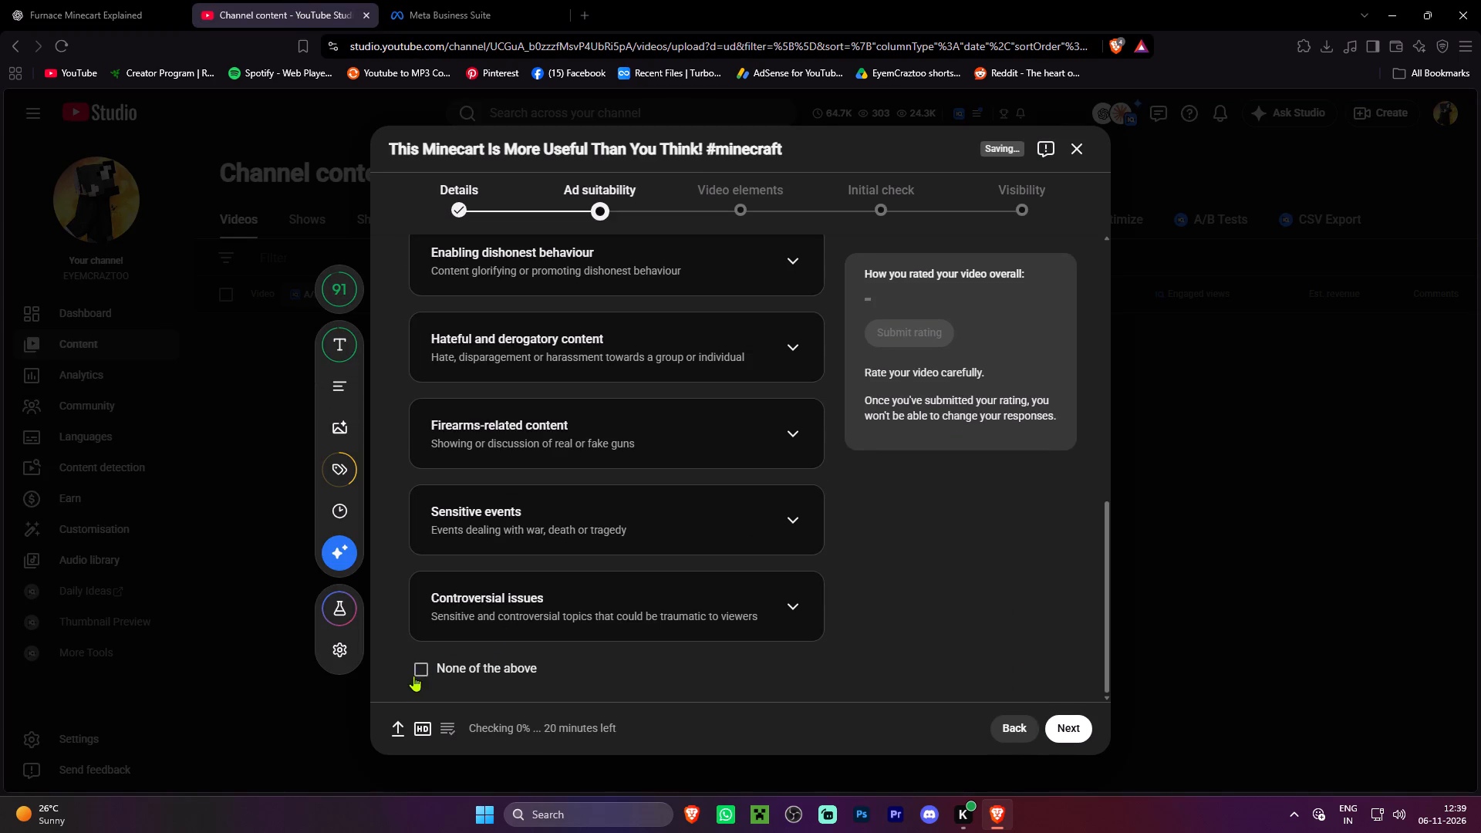
{"action": "left_click", "coordinate": [417, 667]}
{"action": "left_click", "coordinate": [873, 329]}
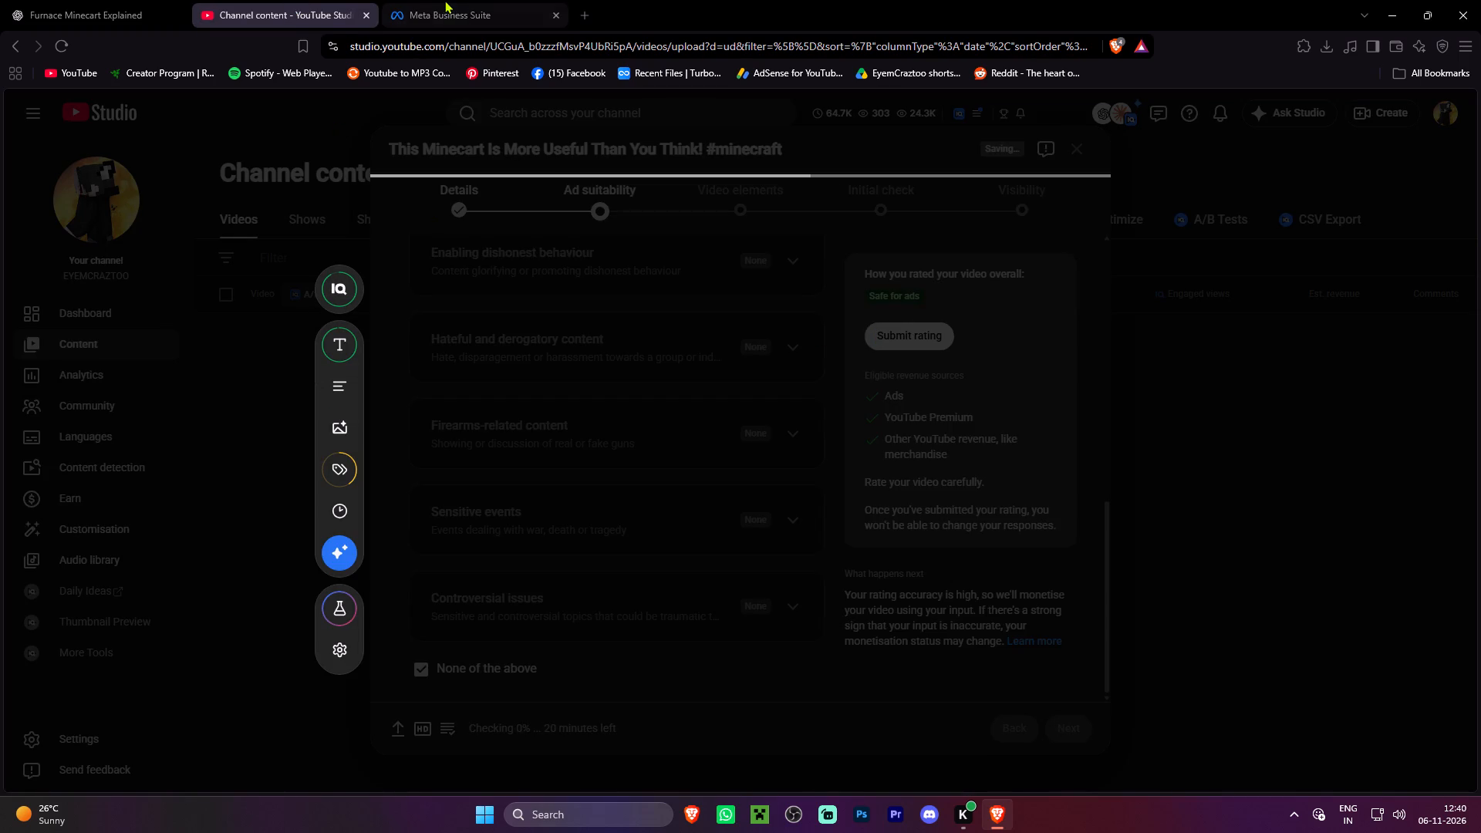
{"action": "left_click", "coordinate": [444, 0]}
{"action": "left_click", "coordinate": [294, 0]}
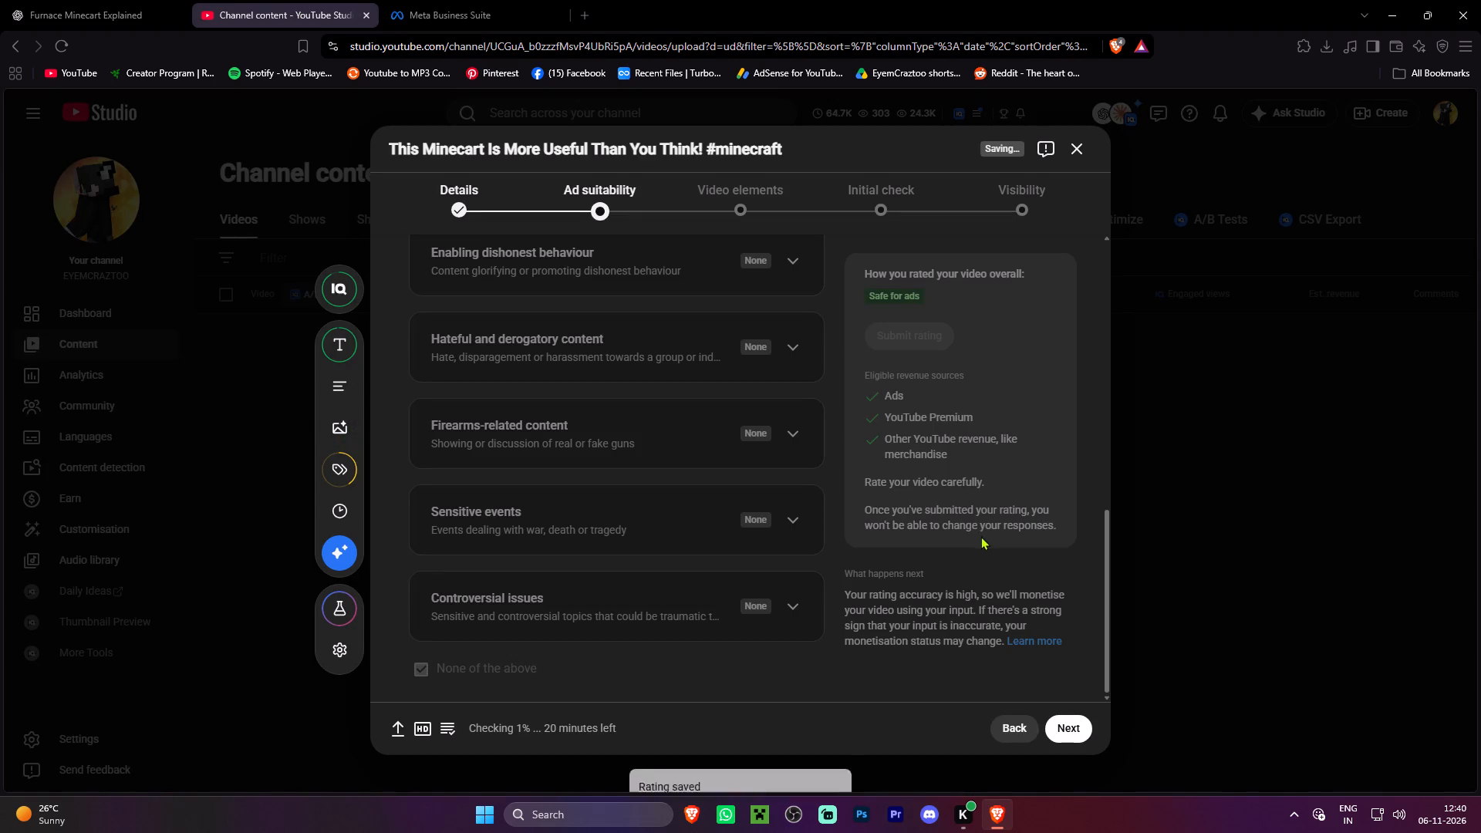
{"action": "left_click", "coordinate": [1069, 737]}
{"action": "left_click", "coordinate": [1069, 737]}
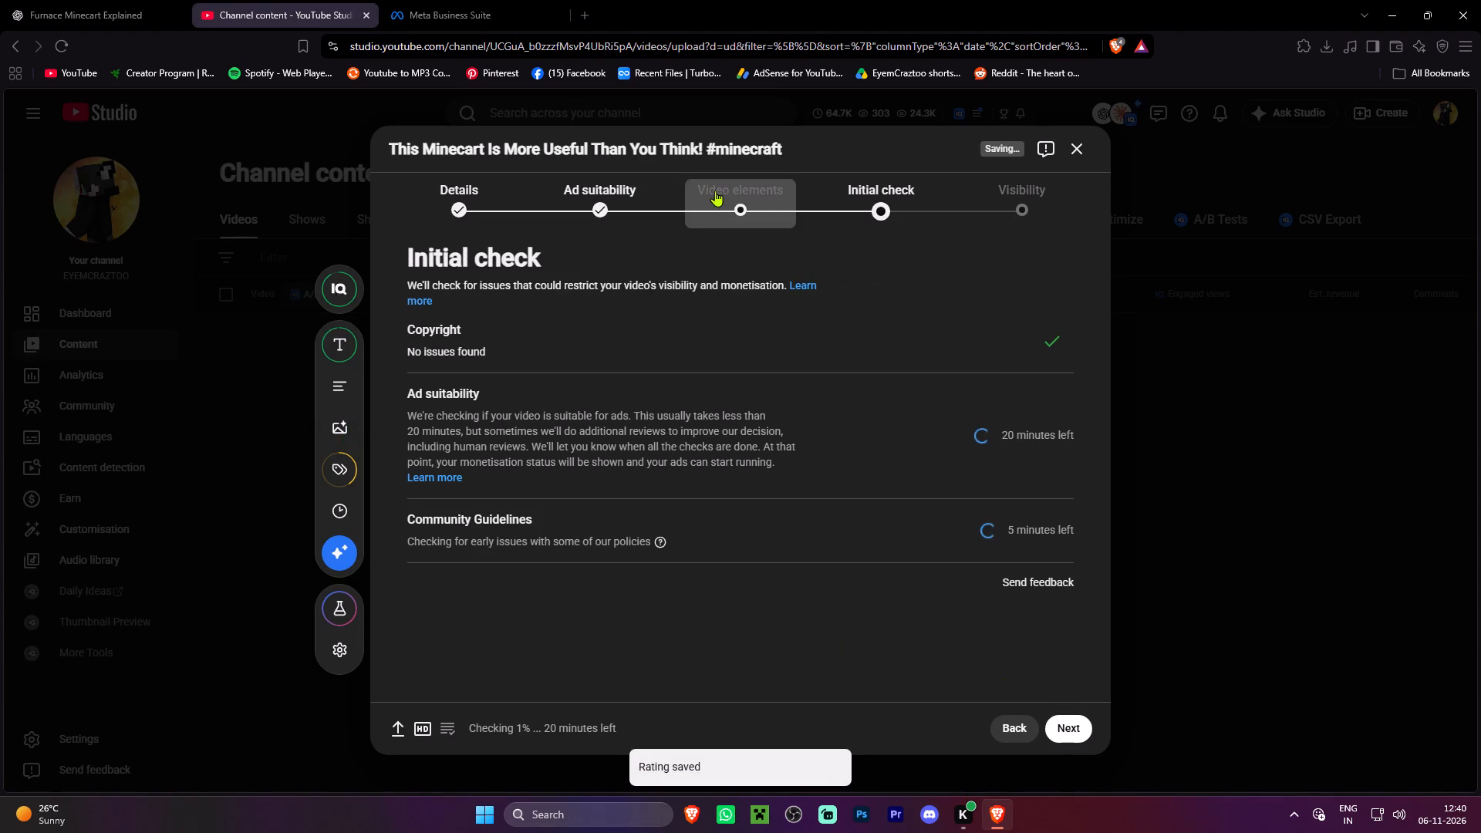
{"action": "left_click", "coordinate": [712, 192]}
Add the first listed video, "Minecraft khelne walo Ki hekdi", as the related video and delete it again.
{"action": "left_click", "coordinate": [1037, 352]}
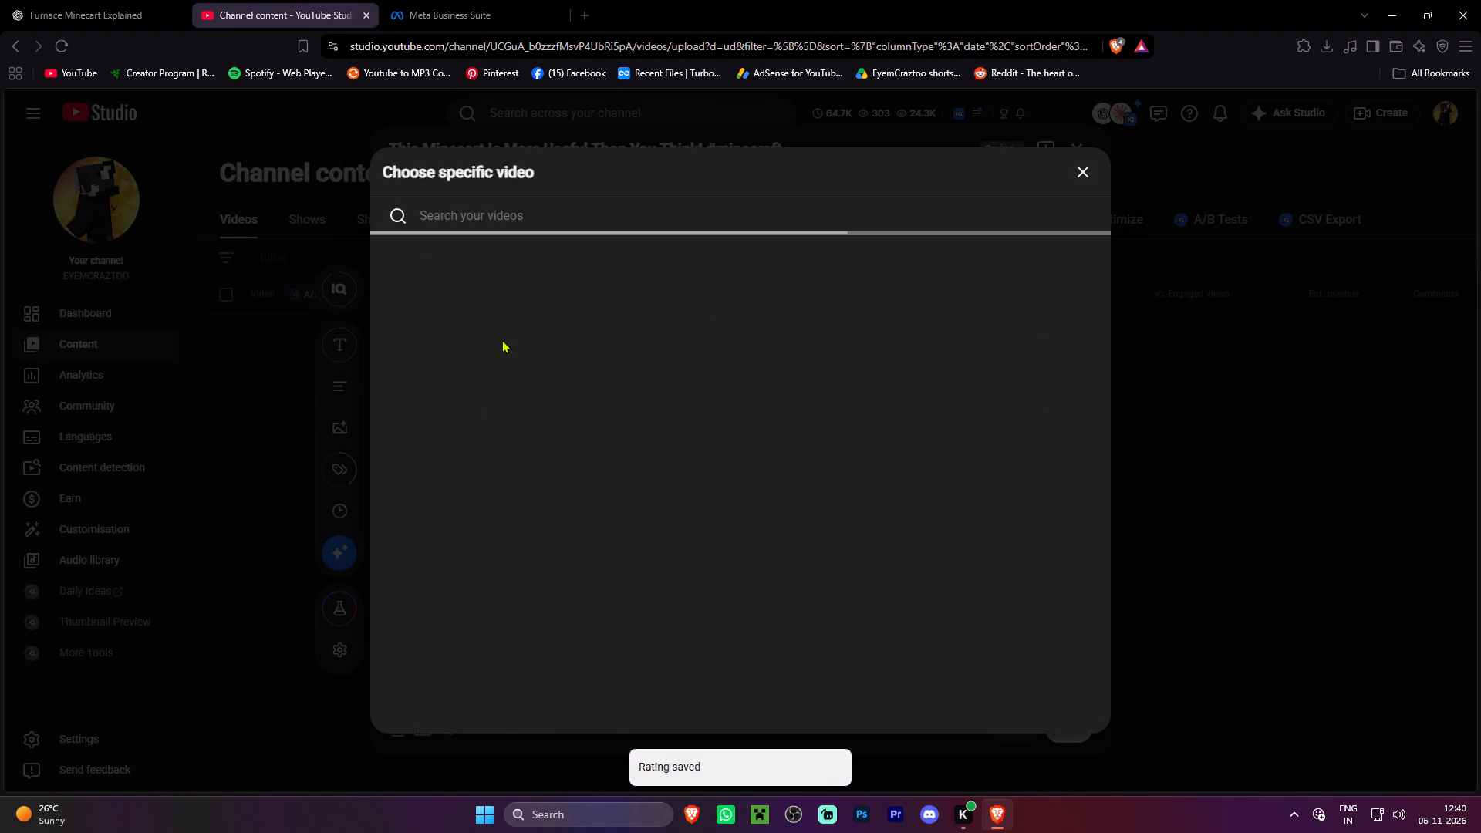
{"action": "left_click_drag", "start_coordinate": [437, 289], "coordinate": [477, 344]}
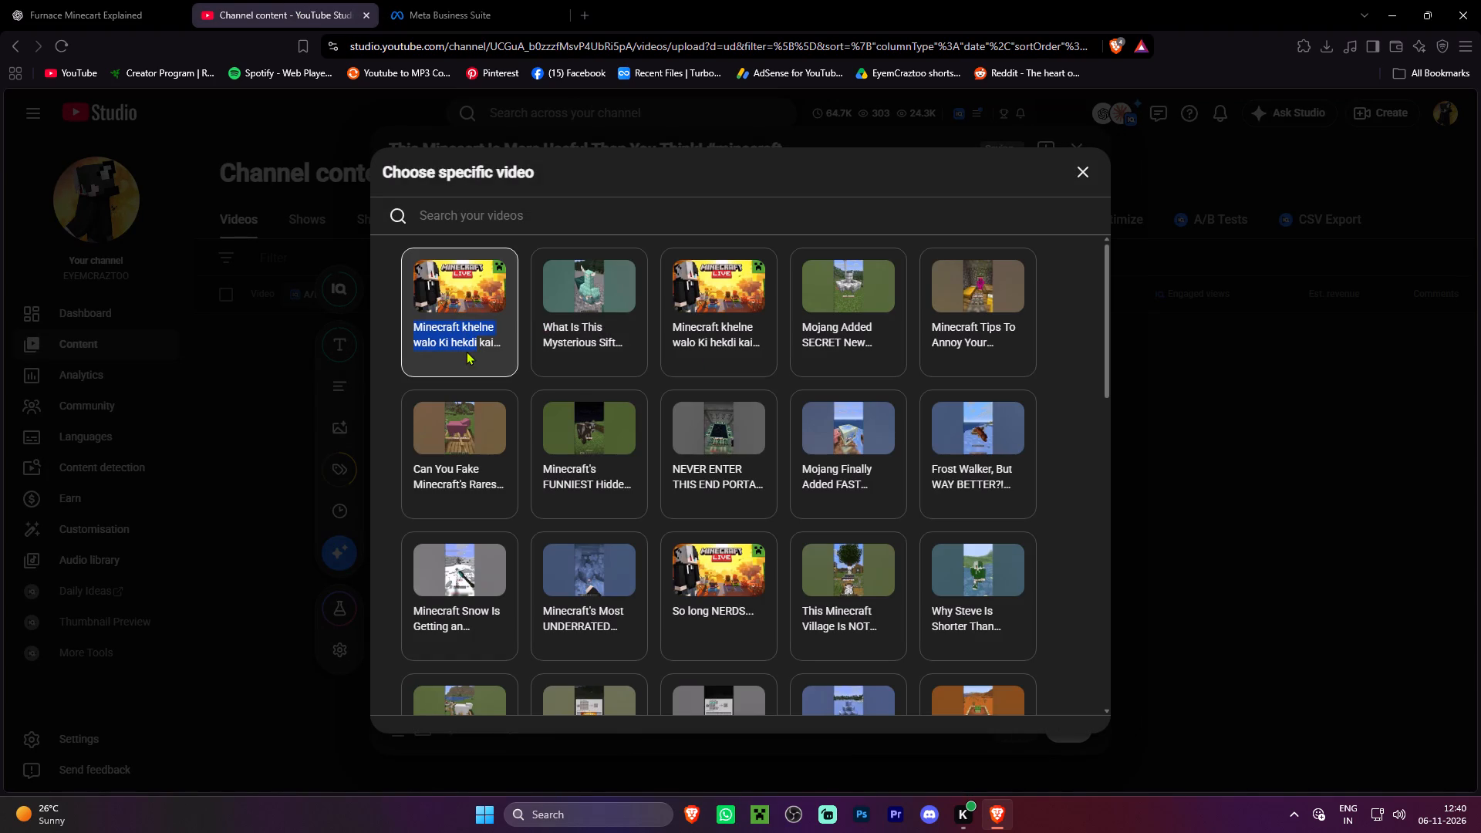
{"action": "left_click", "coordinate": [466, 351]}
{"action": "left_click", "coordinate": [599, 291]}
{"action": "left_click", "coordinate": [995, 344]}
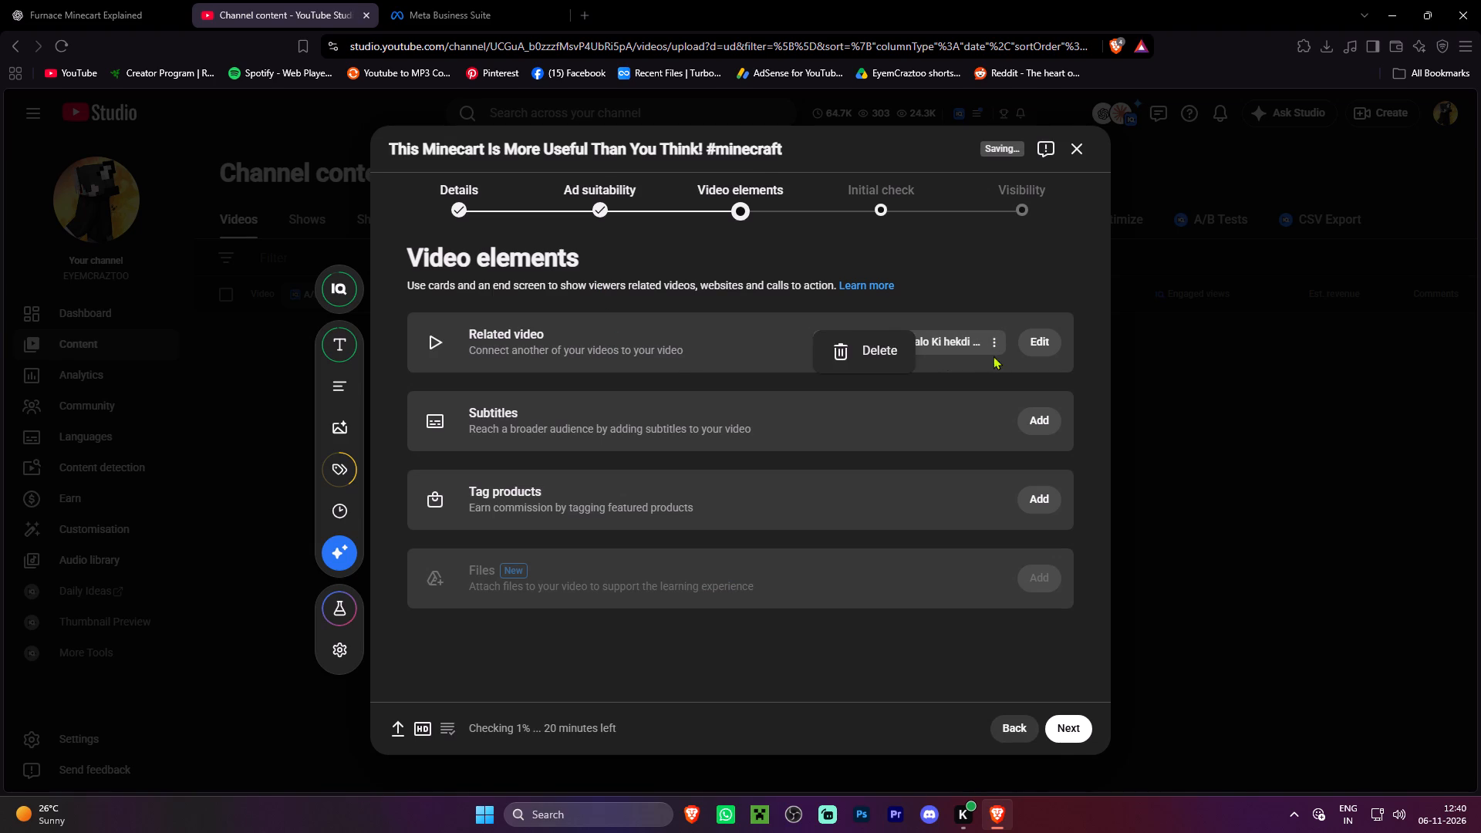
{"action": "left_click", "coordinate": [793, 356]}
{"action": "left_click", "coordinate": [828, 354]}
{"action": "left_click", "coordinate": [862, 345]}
Add "What Is This Mysterious Sift Blo..." as the short's related video.
{"action": "left_click", "coordinate": [1041, 345]}
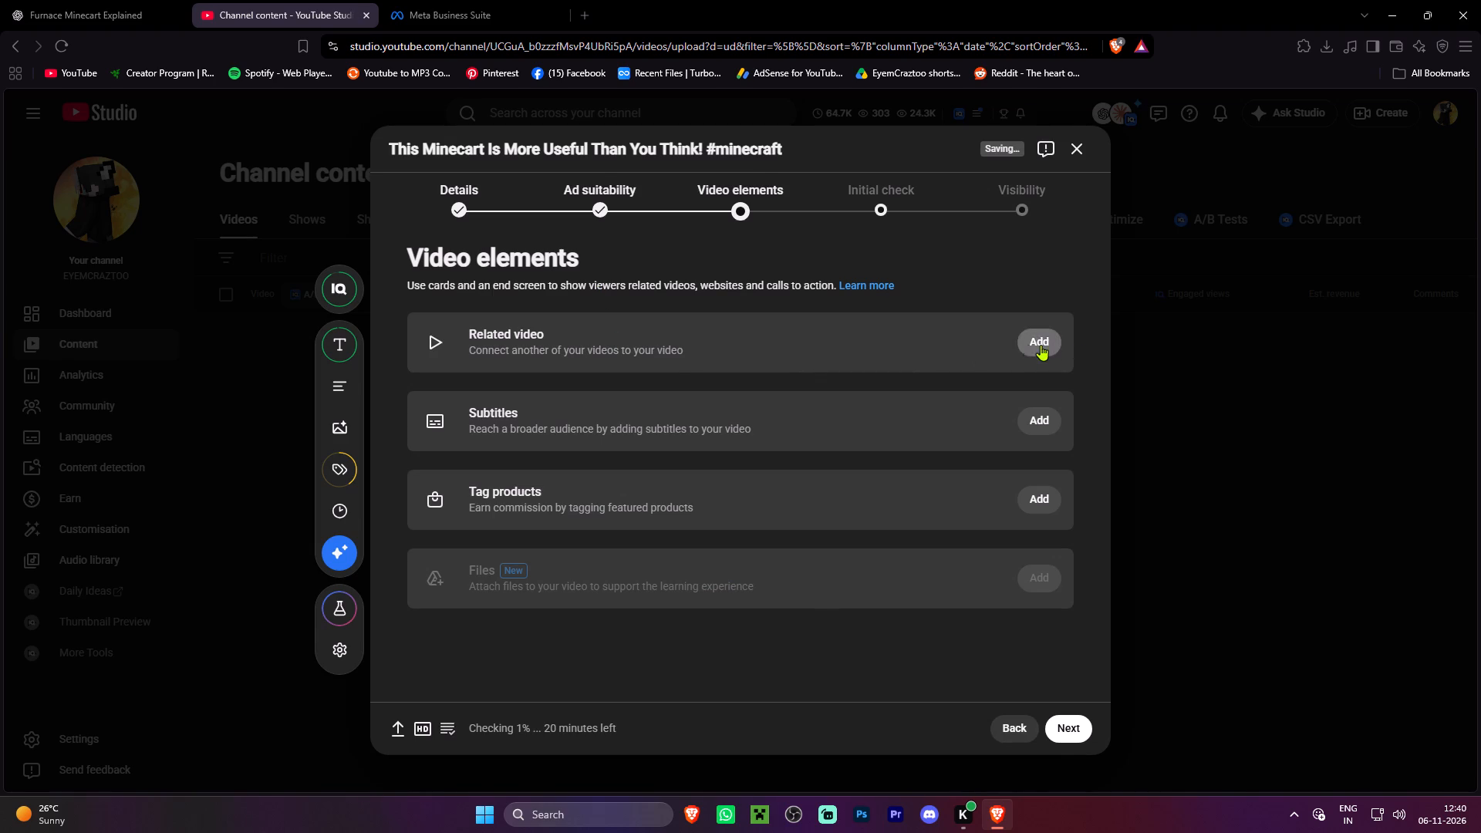
{"action": "left_click", "coordinate": [612, 295]}
Tag the recently tagged Happieryou Minecraft Diamond Armor character keychain from Flipkart as the short's product.
{"action": "left_click", "coordinate": [1055, 511]}
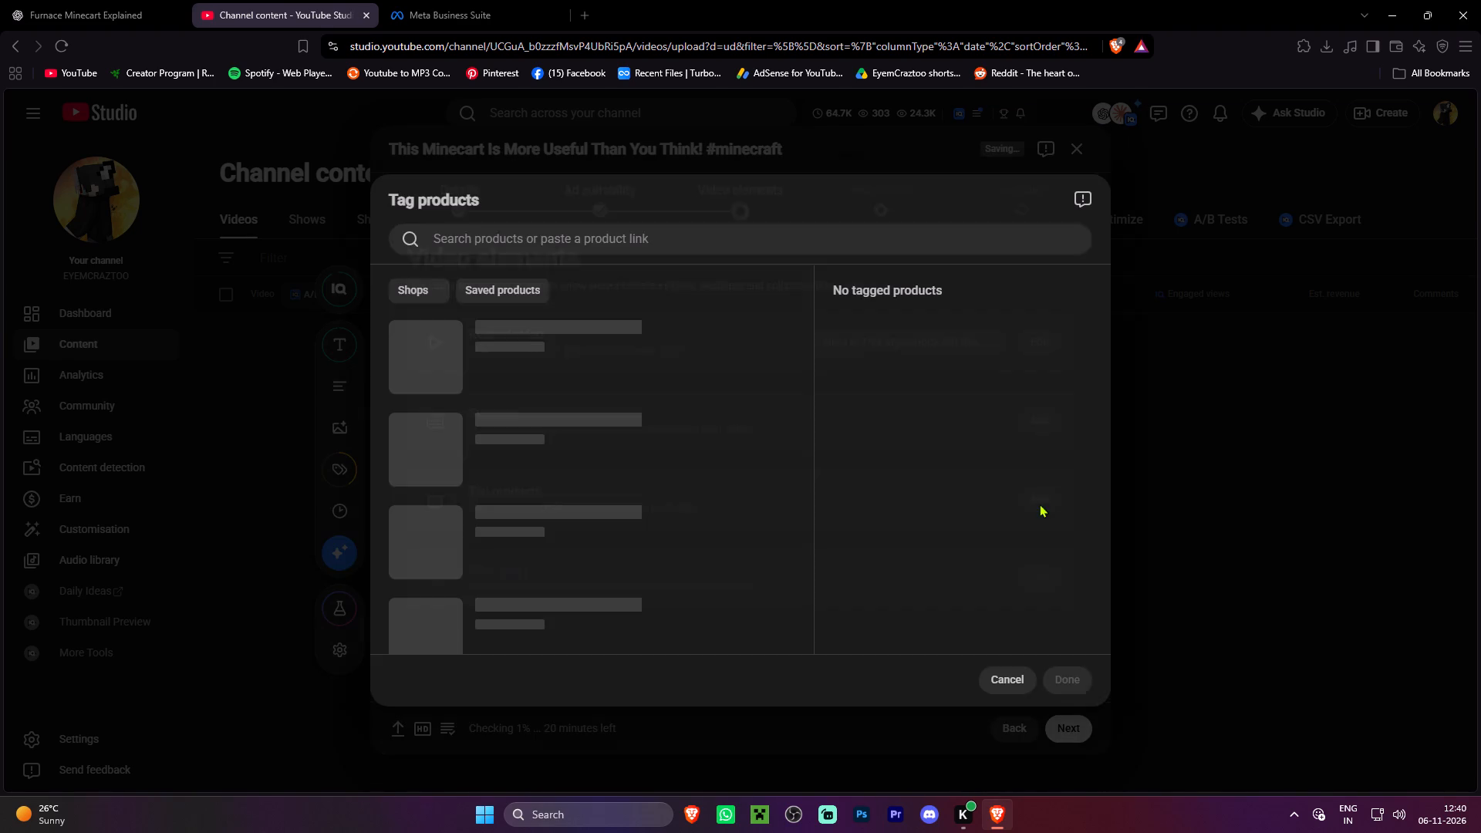
{"action": "left_click", "coordinate": [784, 366]}
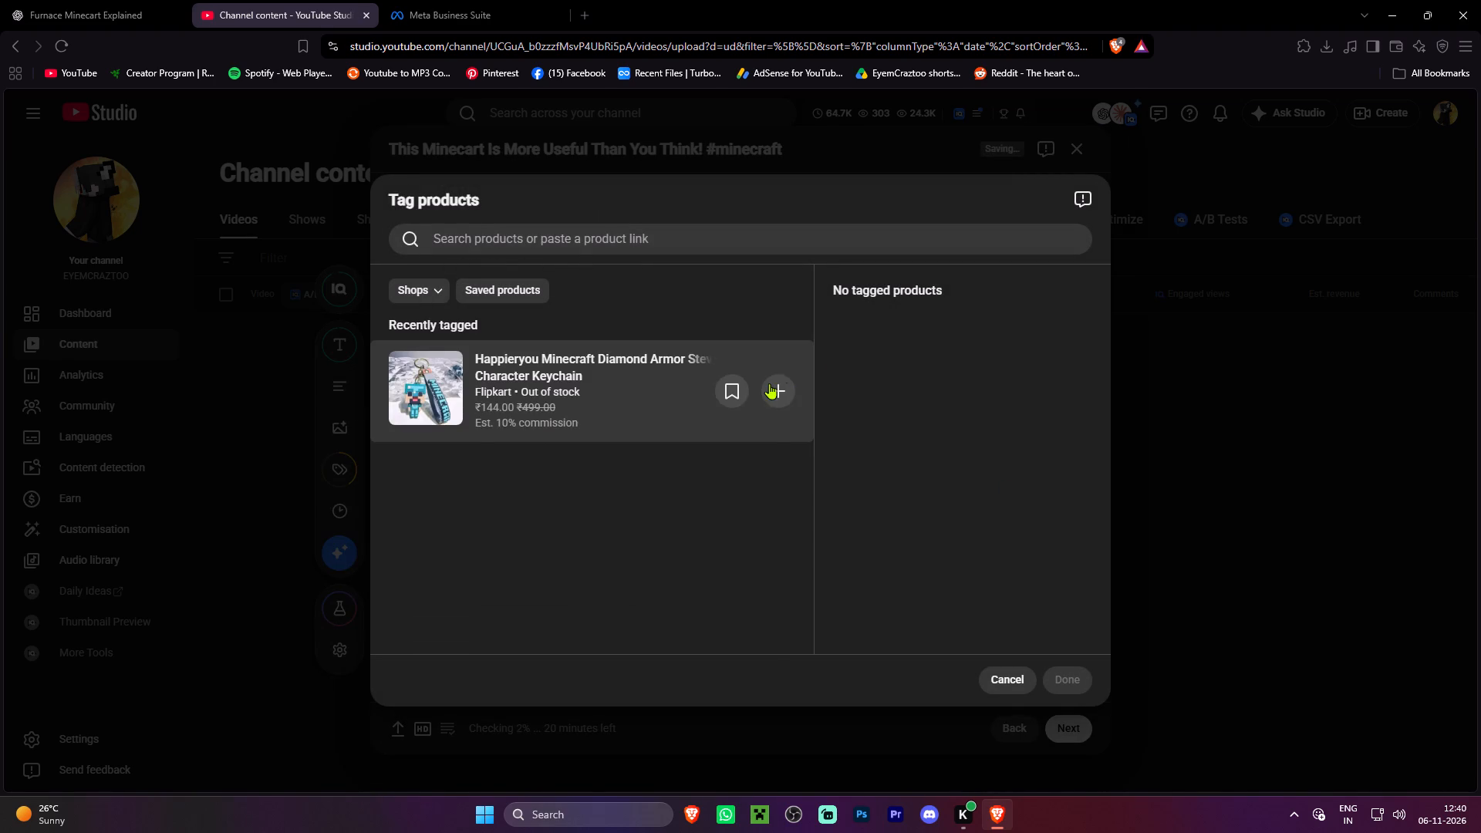
{"action": "left_click", "coordinate": [769, 383]}
{"action": "left_click", "coordinate": [1094, 680]}
{"action": "double_click", "coordinate": [1071, 675]}
Save the YouTube short with Unlisted visibility, choosing to publish without waiting for the content checks.
{"action": "double_click", "coordinate": [1082, 728]}
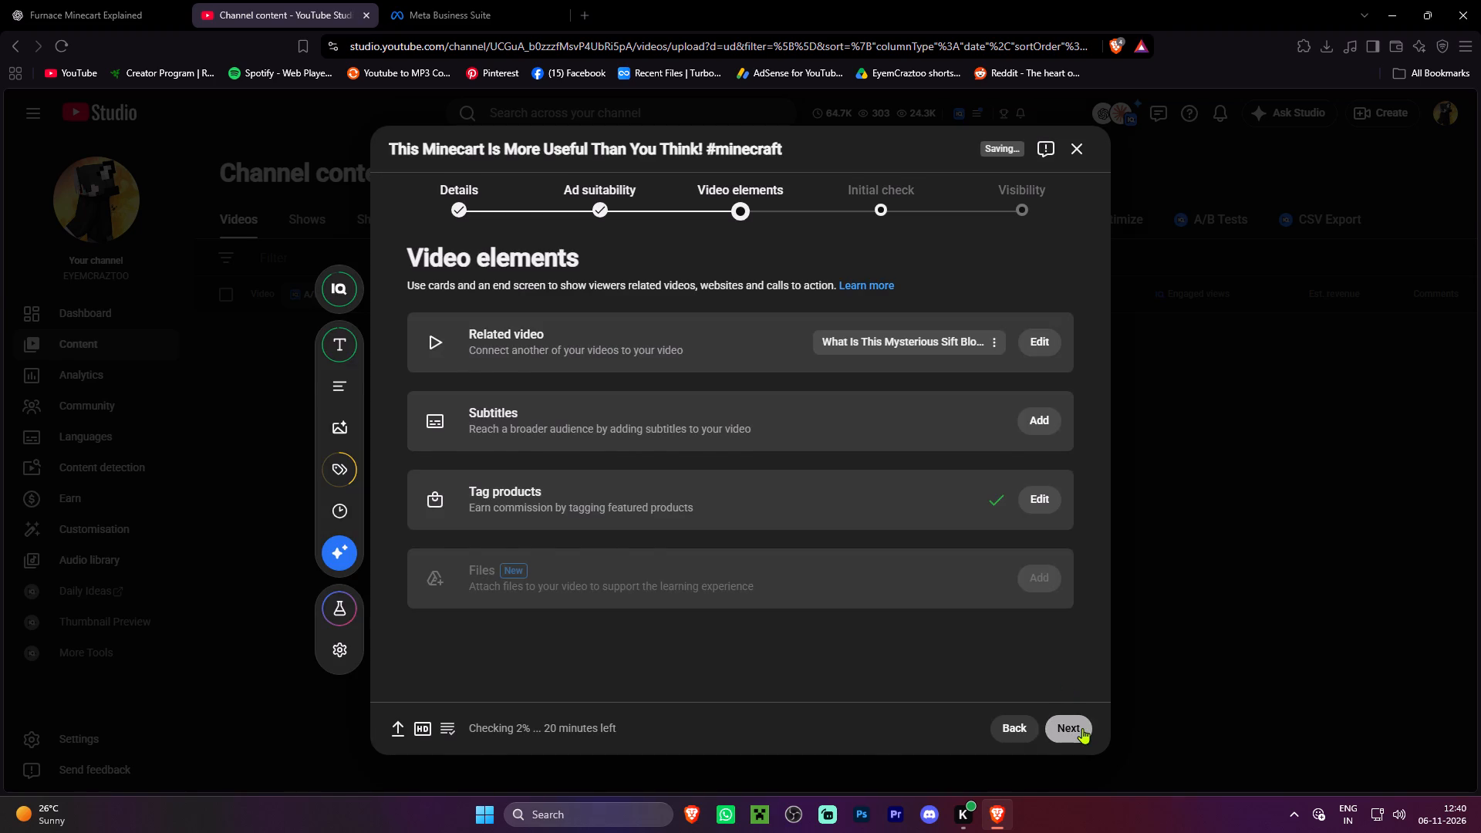
{"action": "double_click", "coordinate": [1078, 728]}
{"action": "left_click", "coordinate": [463, 0]}
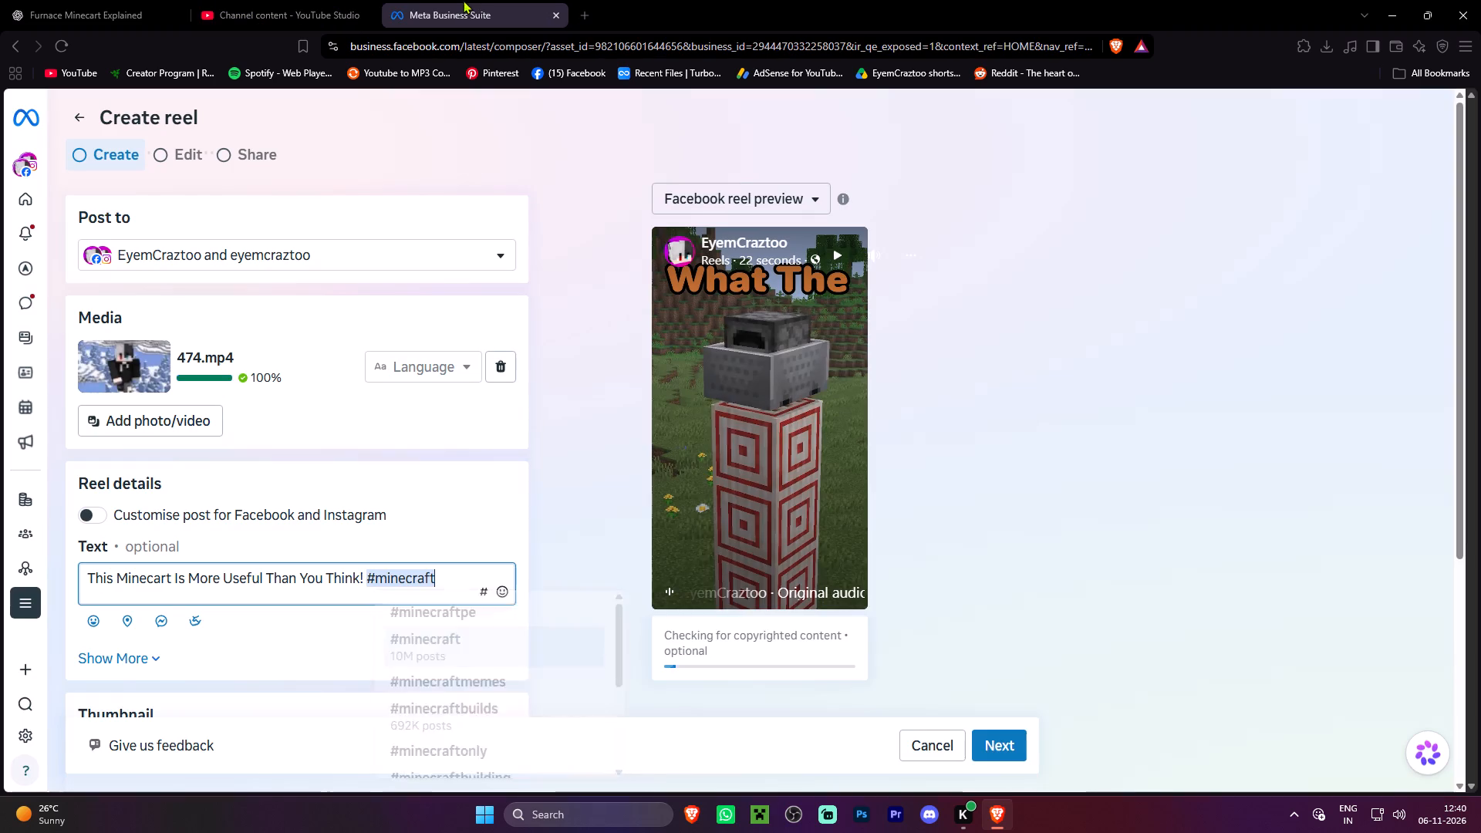
{"action": "left_click", "coordinate": [314, 0]}
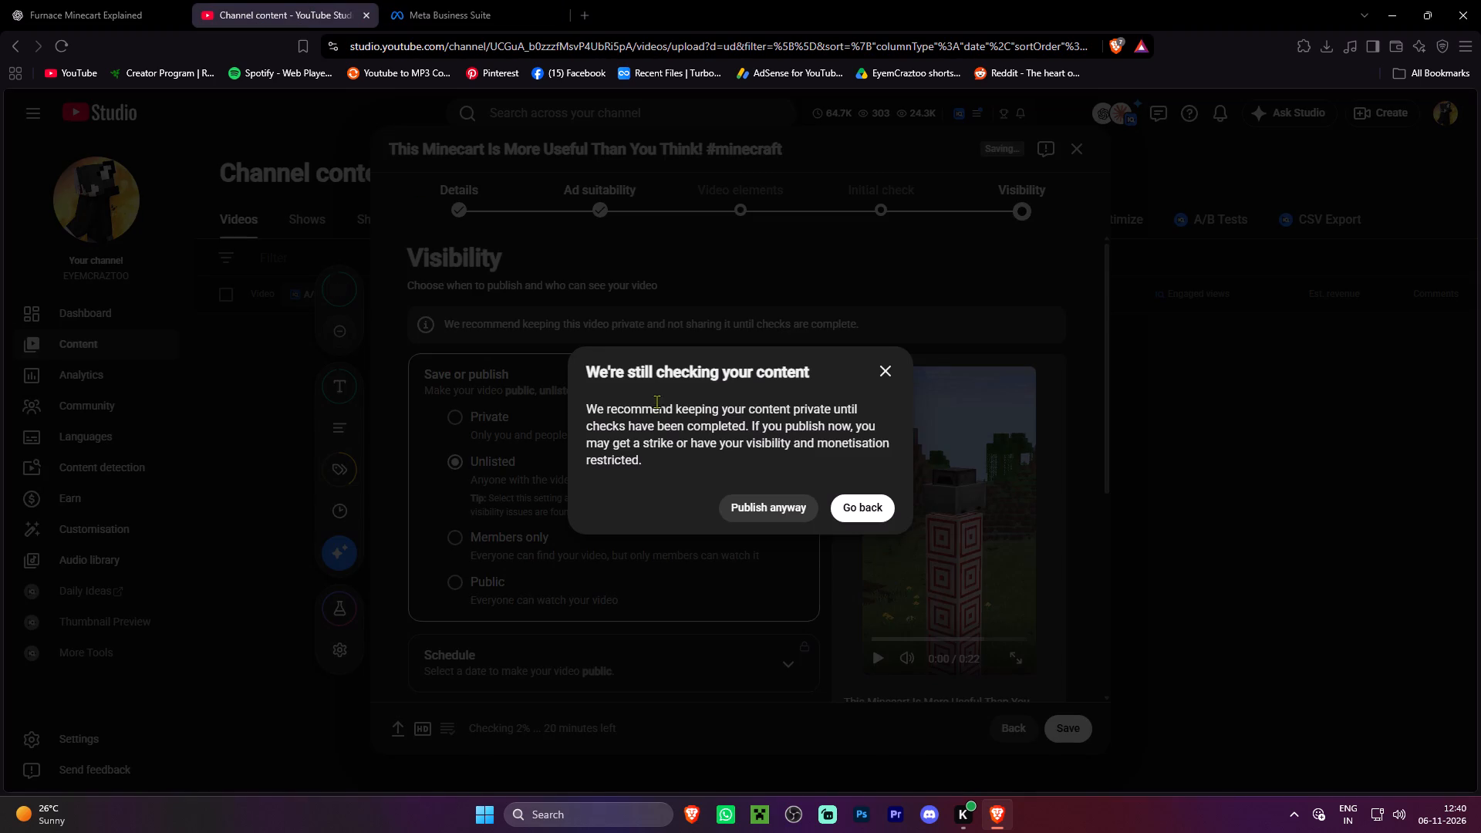
{"action": "left_click", "coordinate": [774, 515]}
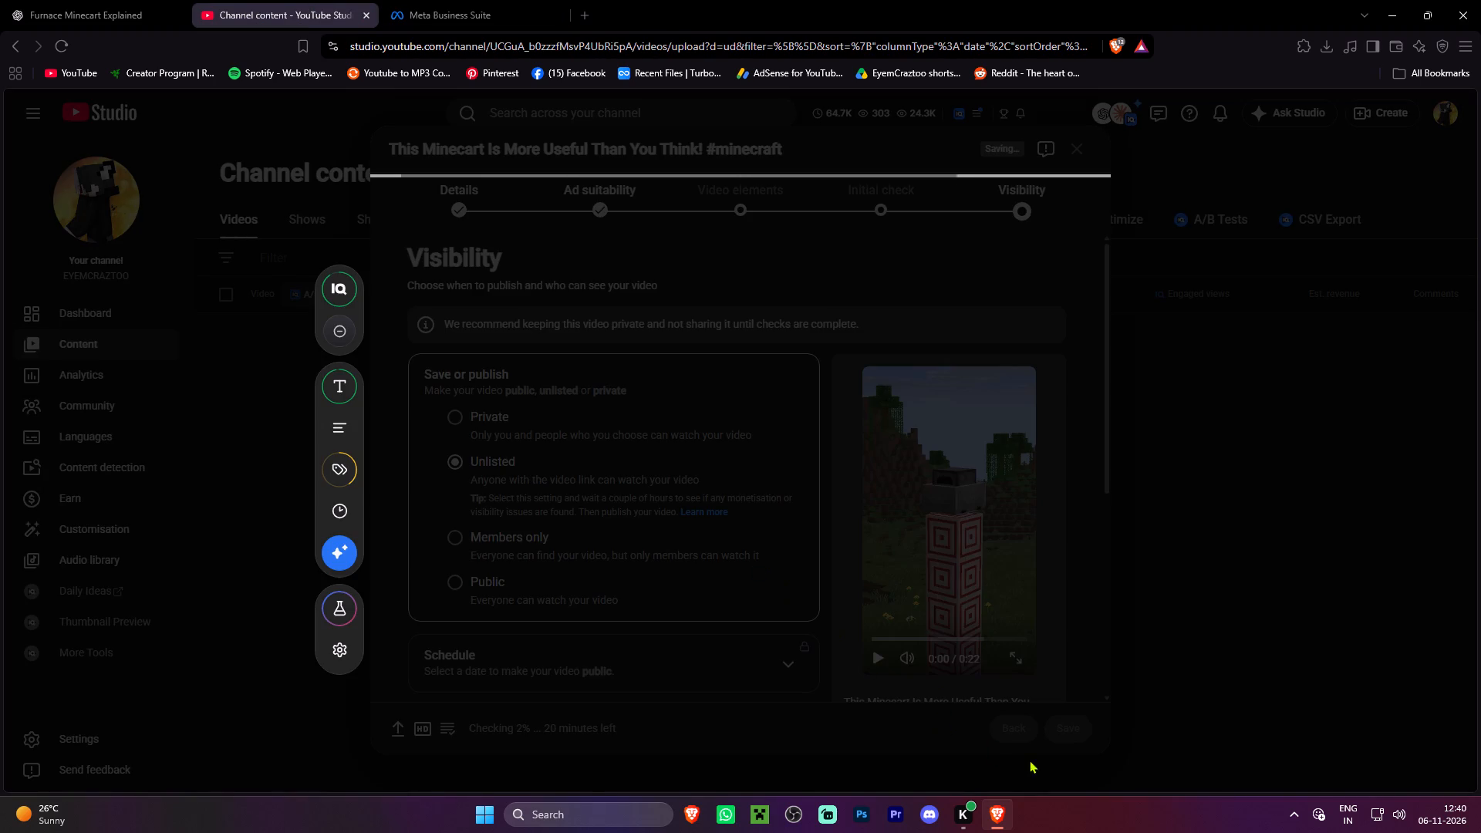